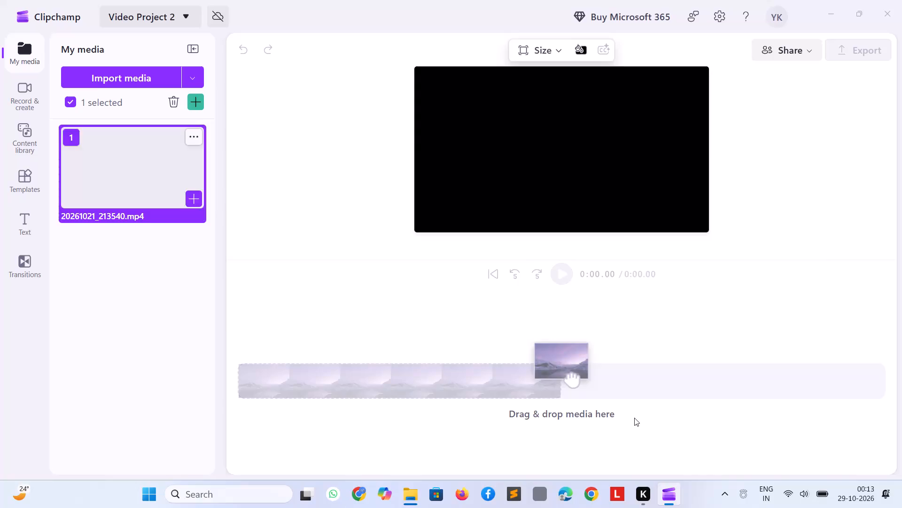
# Place the imported video 20261021_213540.mp4 at the start of the empty timeline.
pyautogui.hotkey('alt', 'Tab')
pyautogui.hotkey('alt', 'Tab')
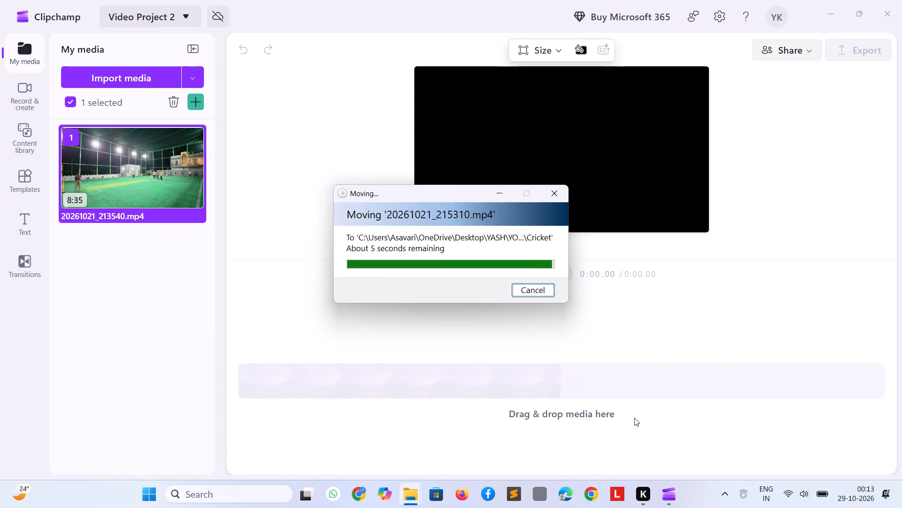
pyautogui.hotkey('alt', 'Tab')
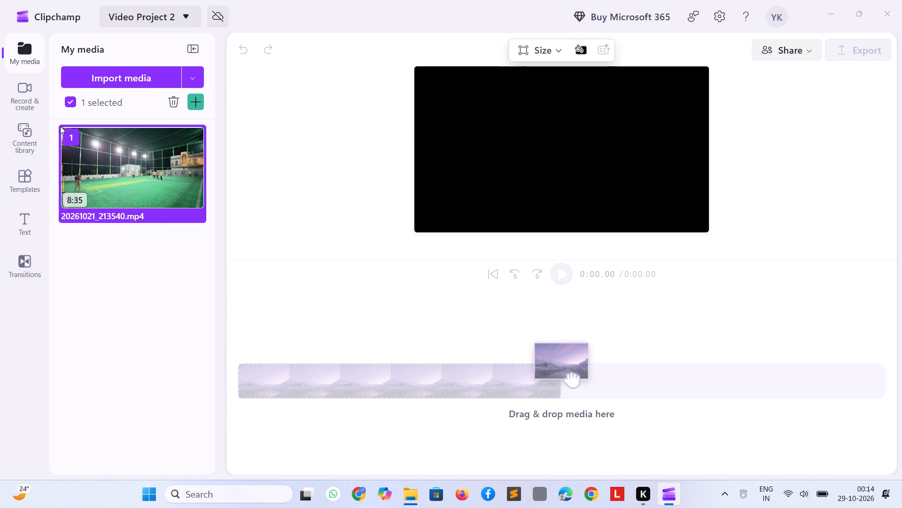
pyautogui.moveTo(75, 163); pyautogui.dragTo(163, 262)
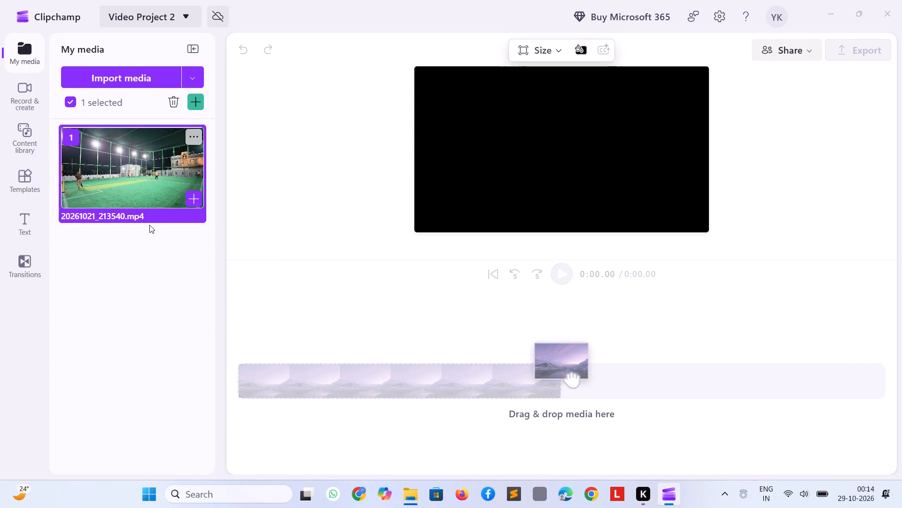
pyautogui.moveTo(132, 175); pyautogui.dragTo(264, 411)
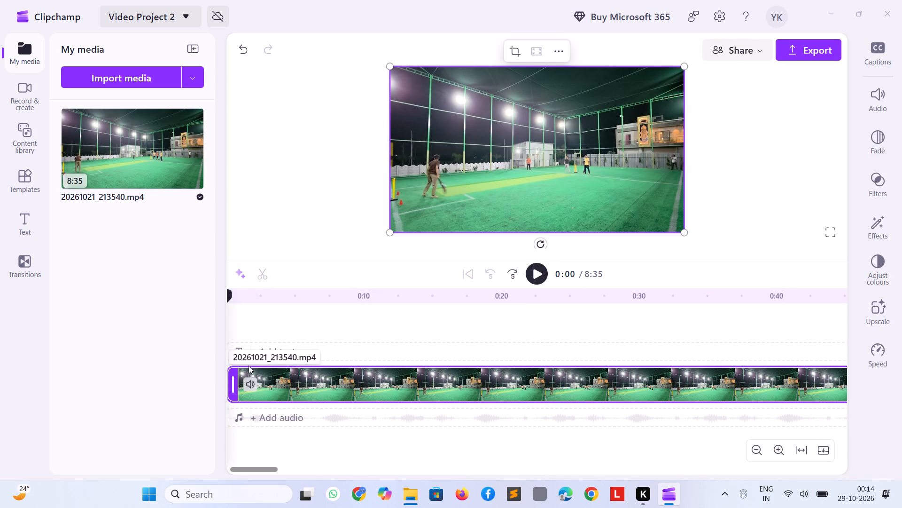
# Review the opening cricket footage and split the clip at 0:25, just before the first delivery worth keeping.
pyautogui.click(536, 275)
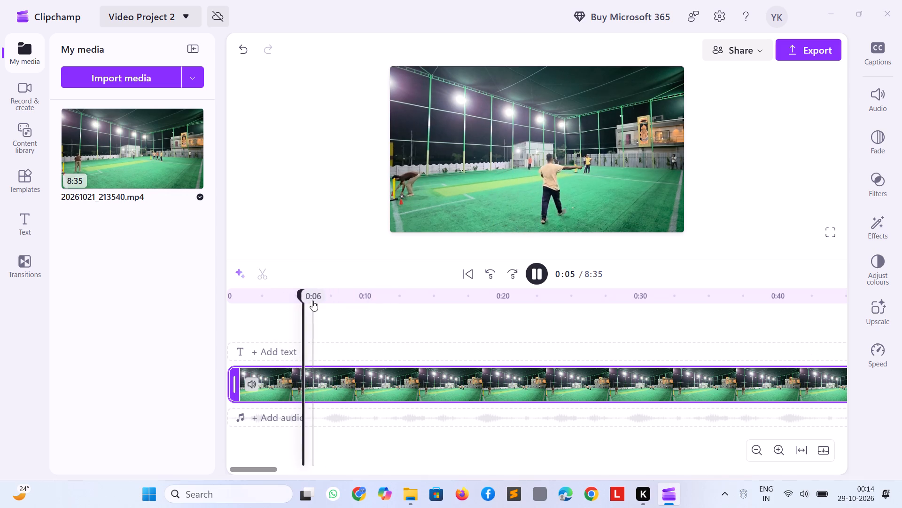
pyautogui.moveTo(308, 297); pyautogui.dragTo(516, 337)
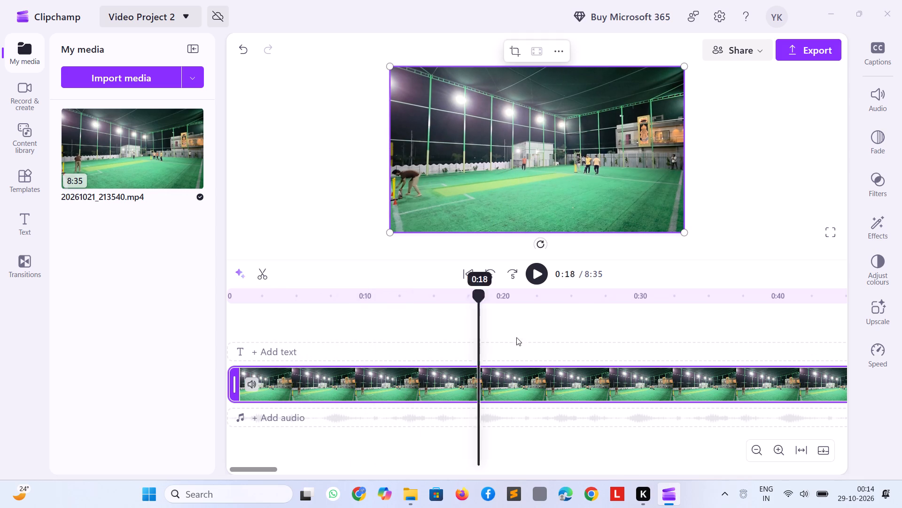
pyautogui.moveTo(516, 337); pyautogui.dragTo(537, 357)
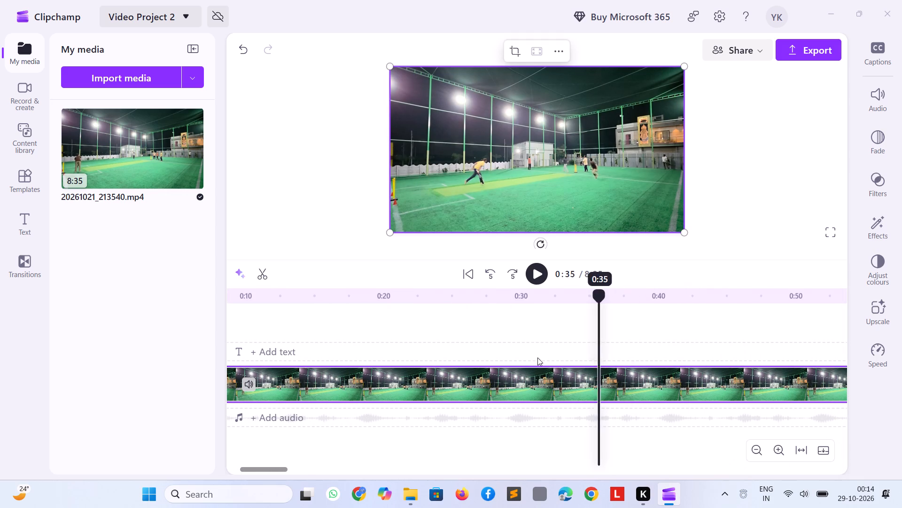
pyautogui.moveTo(537, 357); pyautogui.dragTo(403, 350)
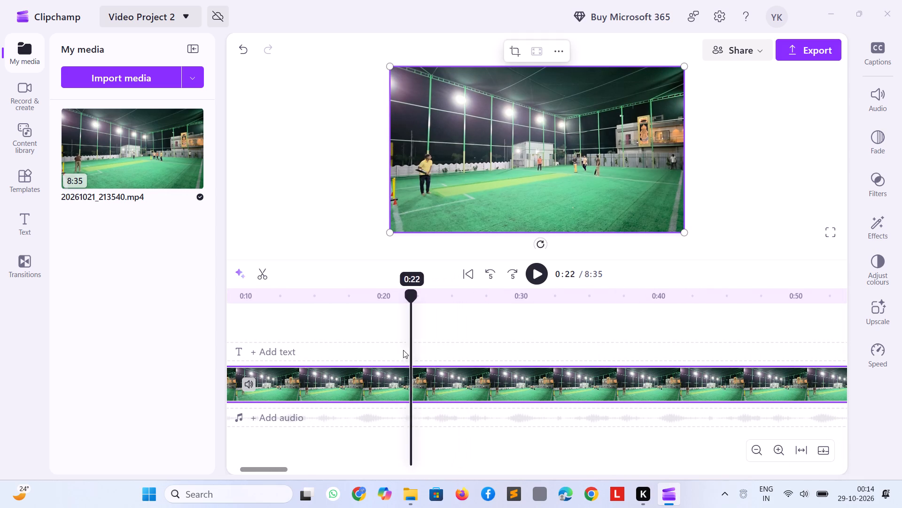
pyautogui.moveTo(403, 350); pyautogui.dragTo(378, 350)
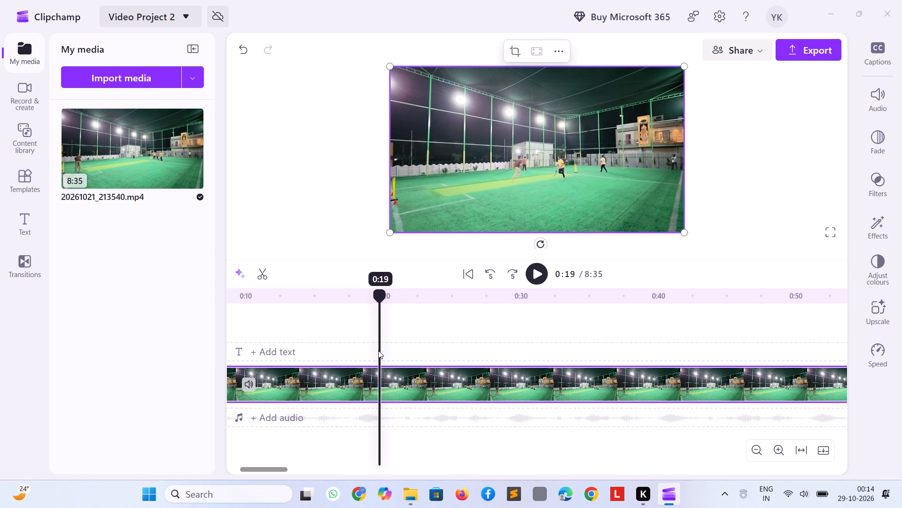
pyautogui.moveTo(378, 350); pyautogui.dragTo(368, 350)
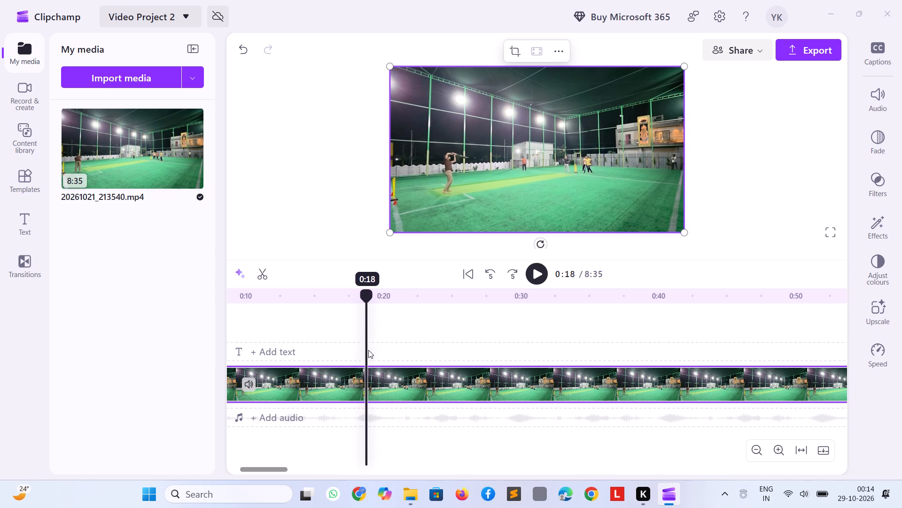
pyautogui.moveTo(368, 350); pyautogui.dragTo(389, 351)
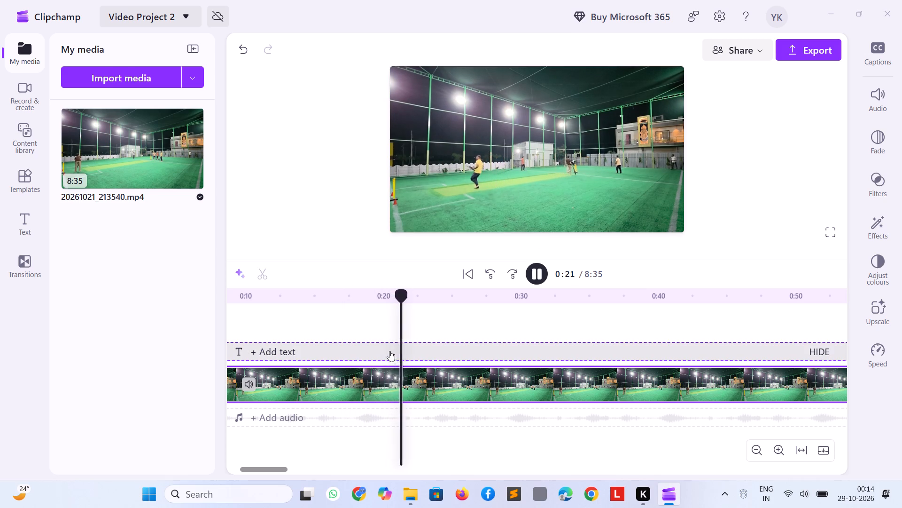
pyautogui.press('space')
pyautogui.press('space')
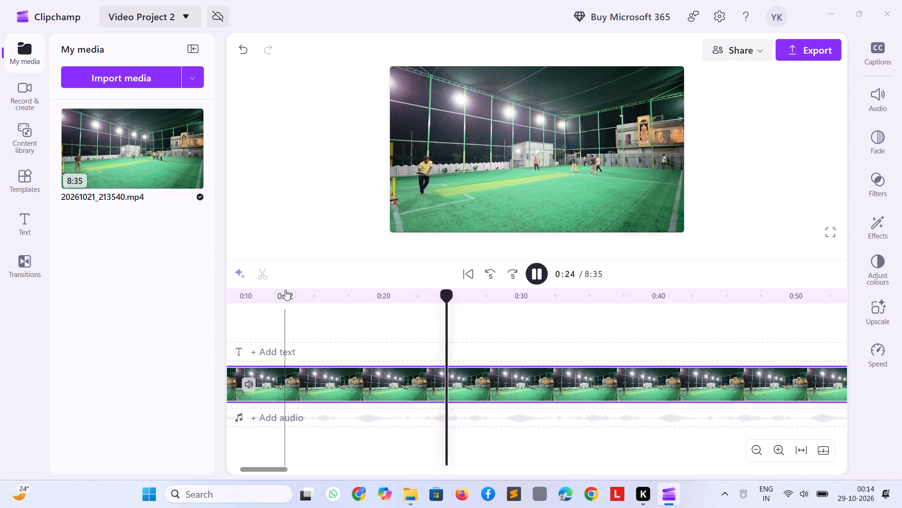
pyautogui.press('space')
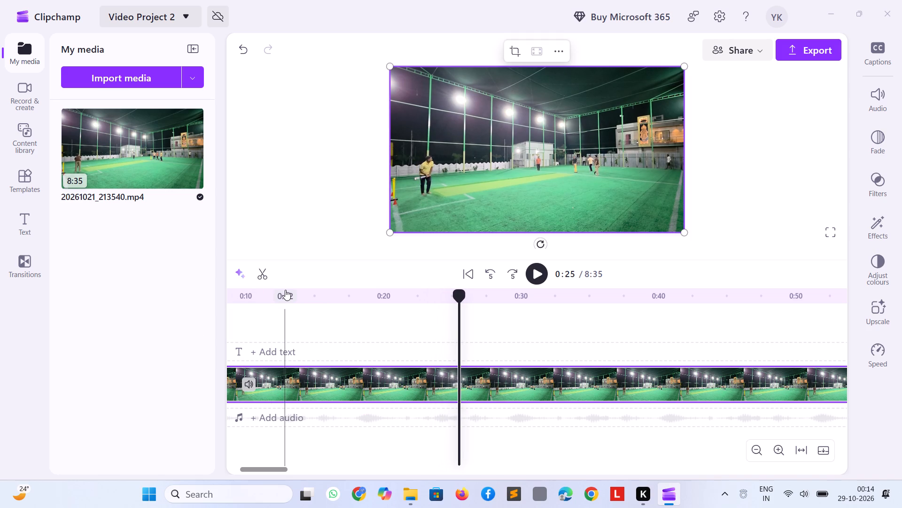
pyautogui.hotkey('ctrl', 'b')
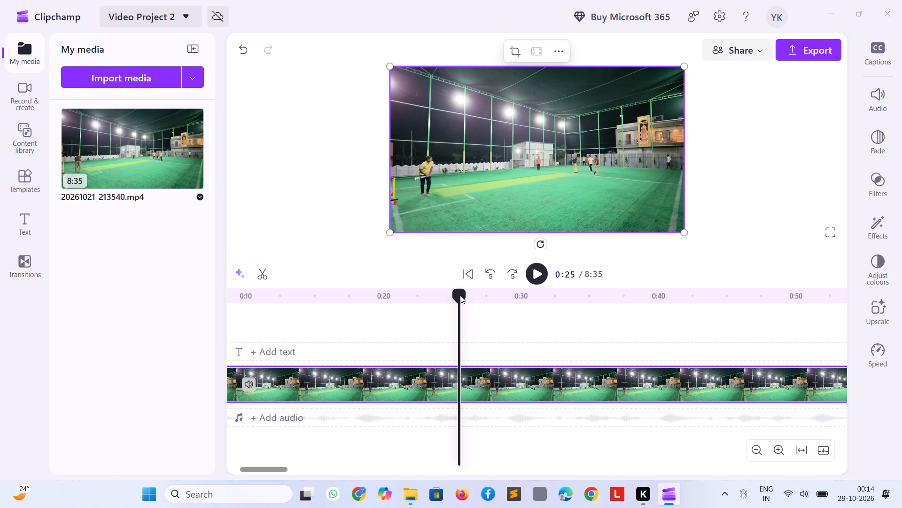
pyautogui.press('s')
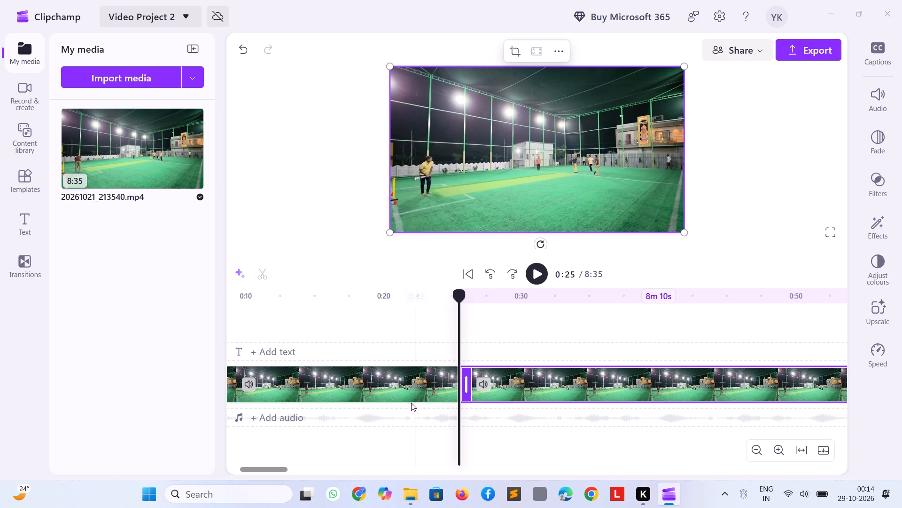
# Delete the segment before the 0:25 split and close the gap it leaves on the timeline.
pyautogui.click(403, 378)
pyautogui.press('Delete')
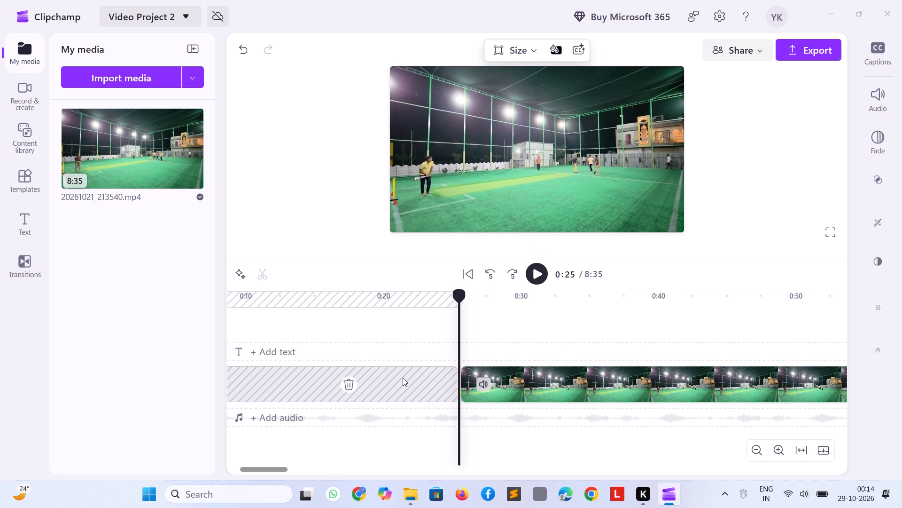
pyautogui.press('space')
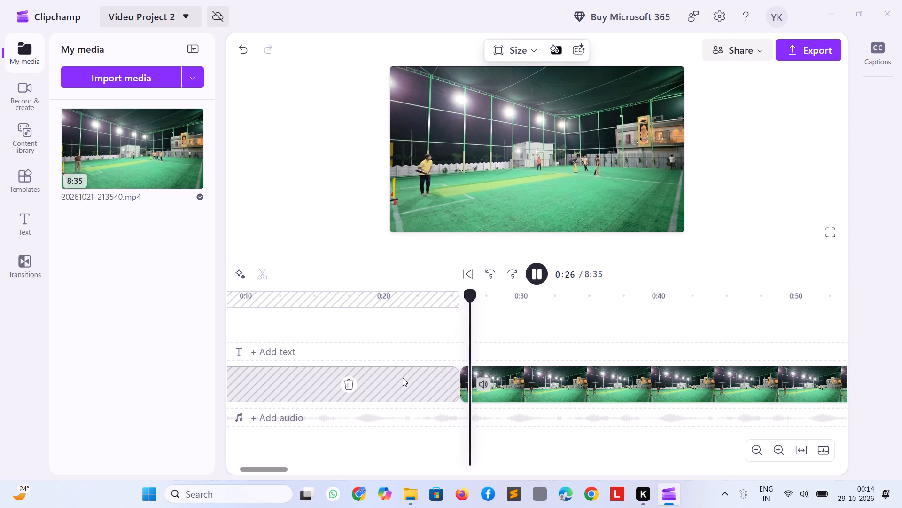
pyautogui.click(403, 378)
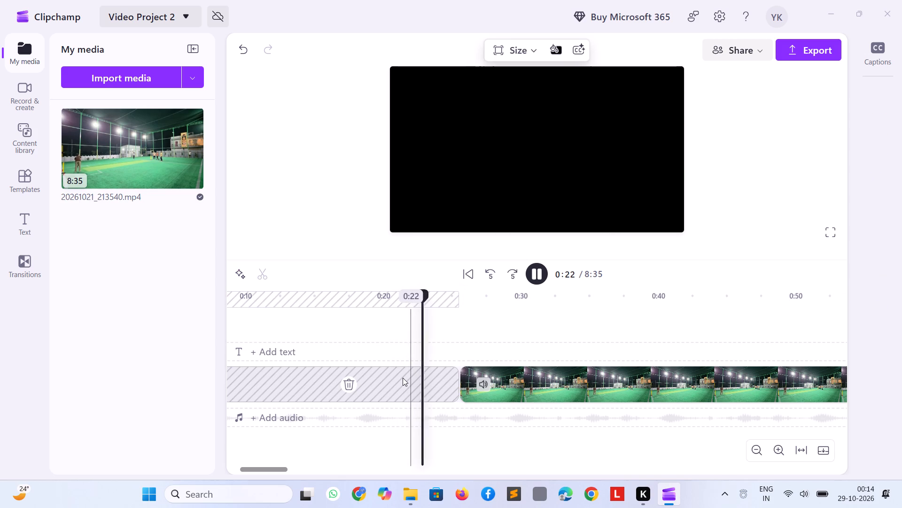
pyautogui.press('space')
pyautogui.doubleClick(403, 378)
pyautogui.click(384, 378)
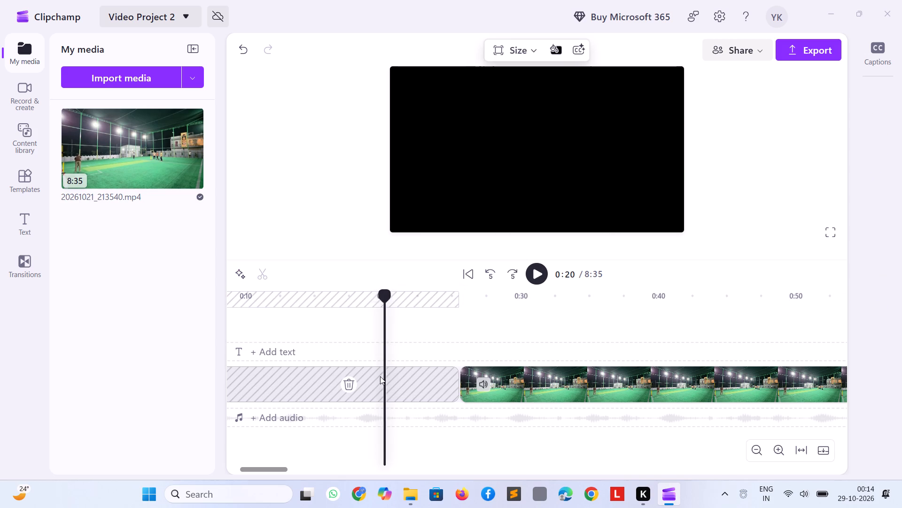
pyautogui.click(347, 384)
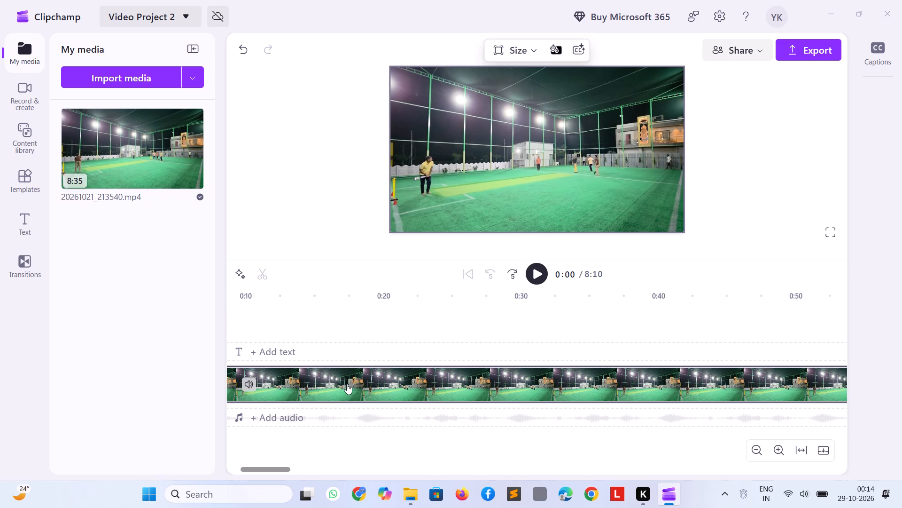
# Split the clip at 0:02, delete the short opening piece and close the gap it leaves.
pyautogui.press('space')
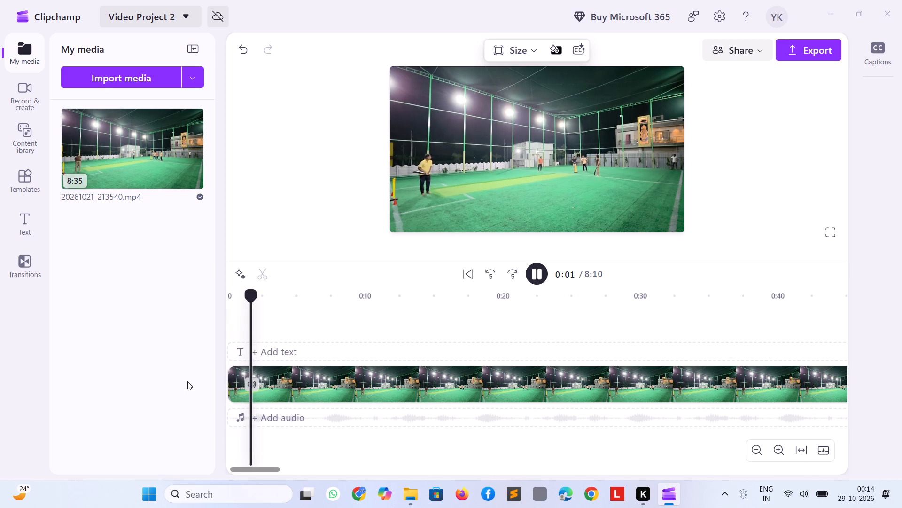
pyautogui.press('space')
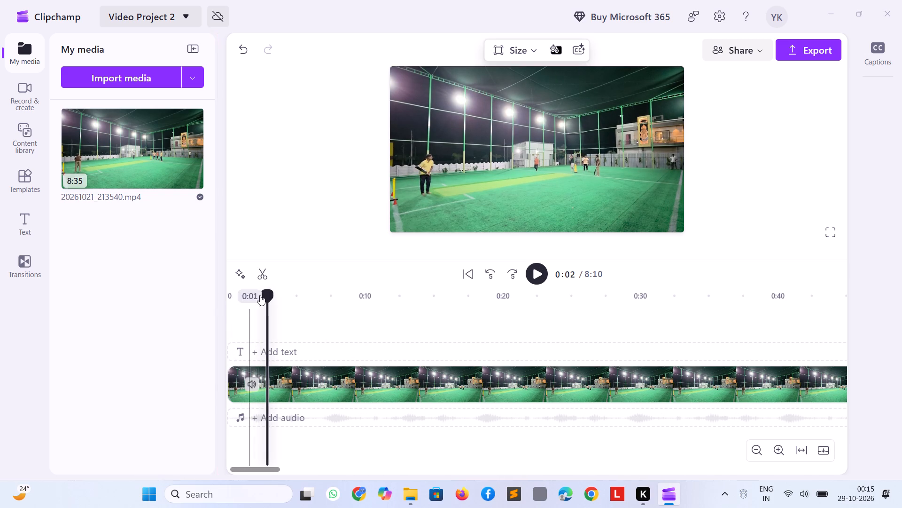
pyautogui.moveTo(270, 298); pyautogui.dragTo(262, 302)
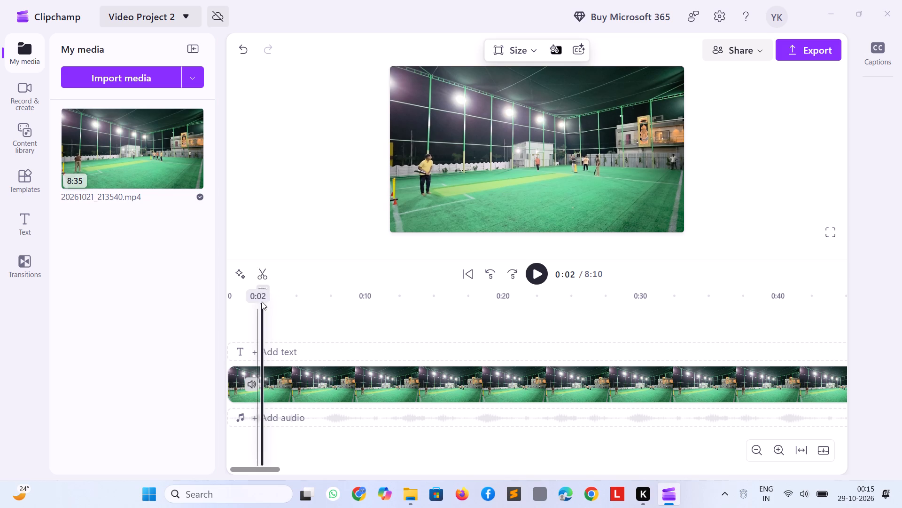
pyautogui.press('s')
pyautogui.click(241, 385)
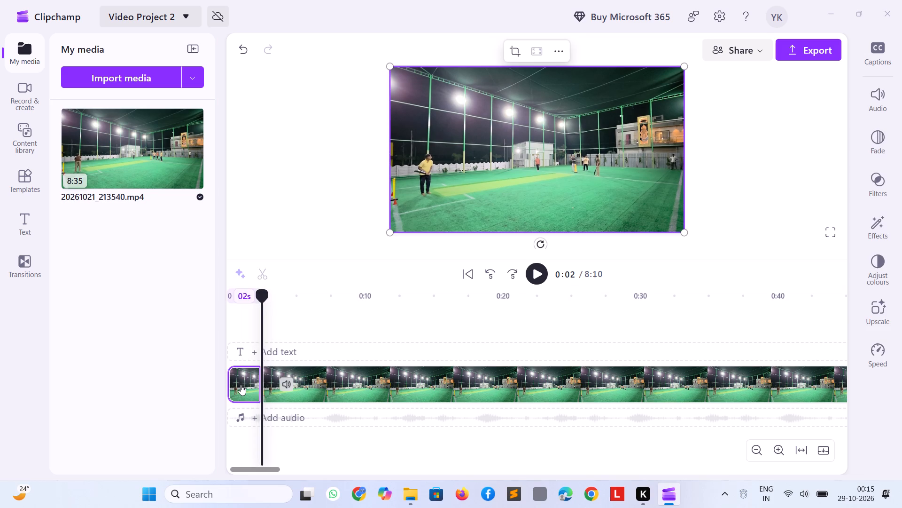
pyautogui.press('Delete')
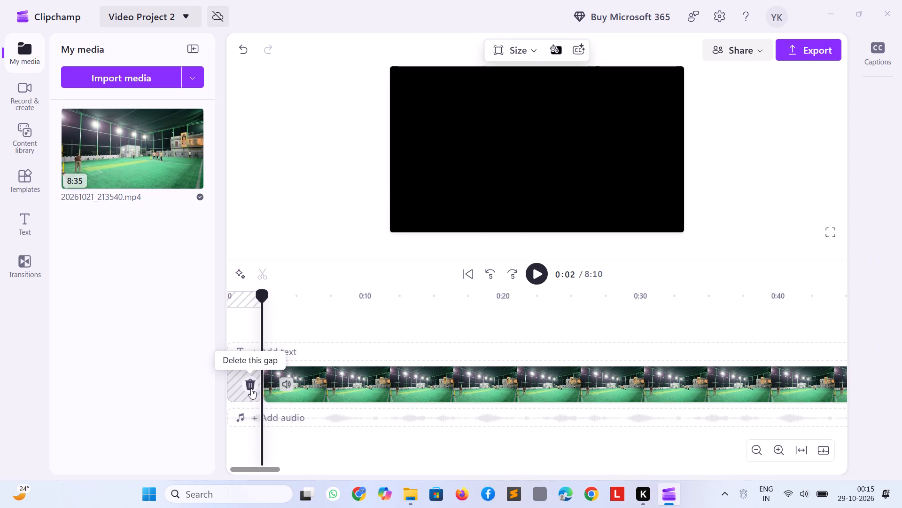
pyautogui.press('Delete')
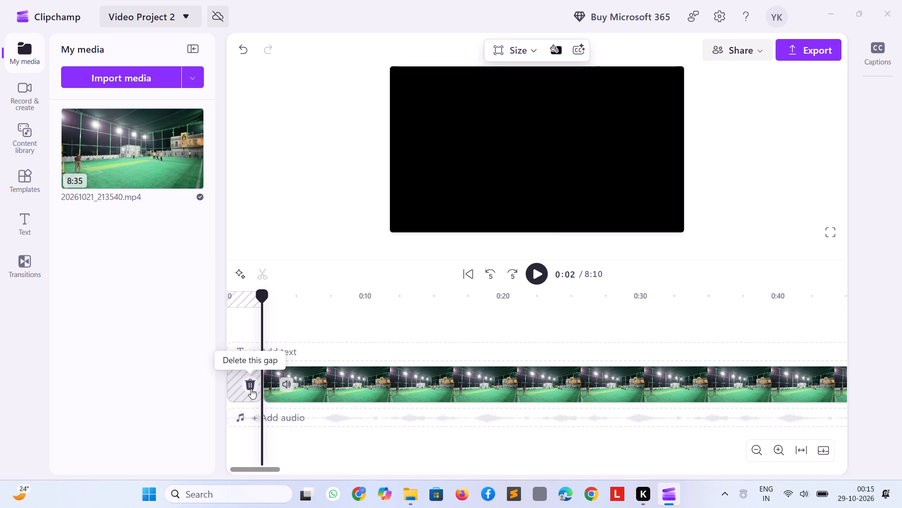
pyautogui.click(251, 389)
# Play through the first delivery and split the clip at 0:04, right after the ball is played.
pyautogui.press('space')
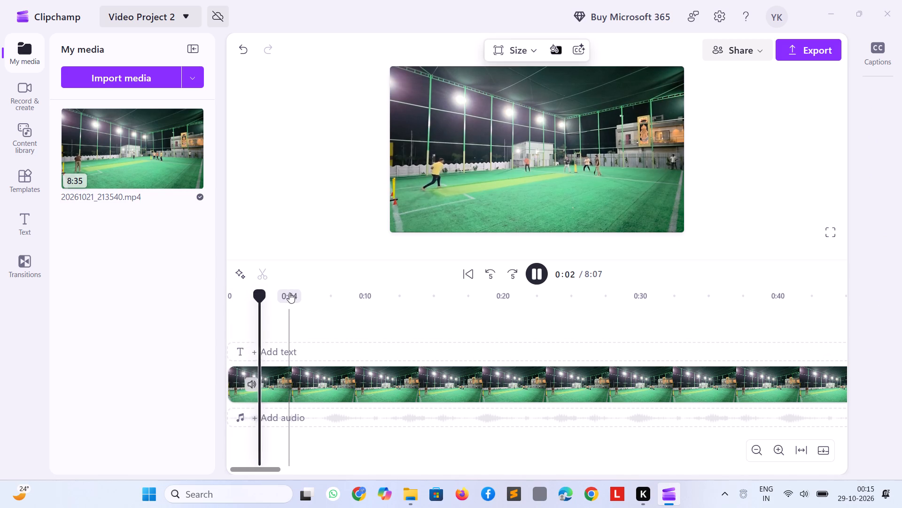
pyautogui.press('space')
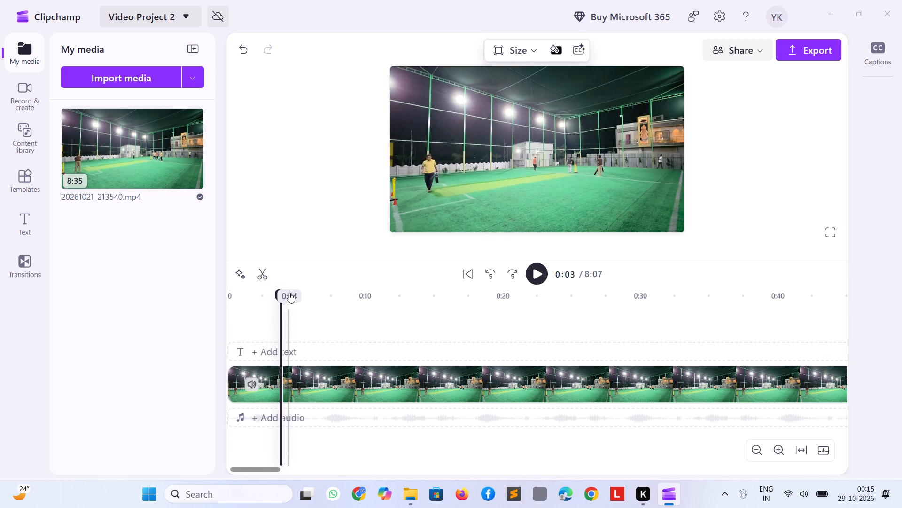
pyautogui.press('space')
pyautogui.press('space')
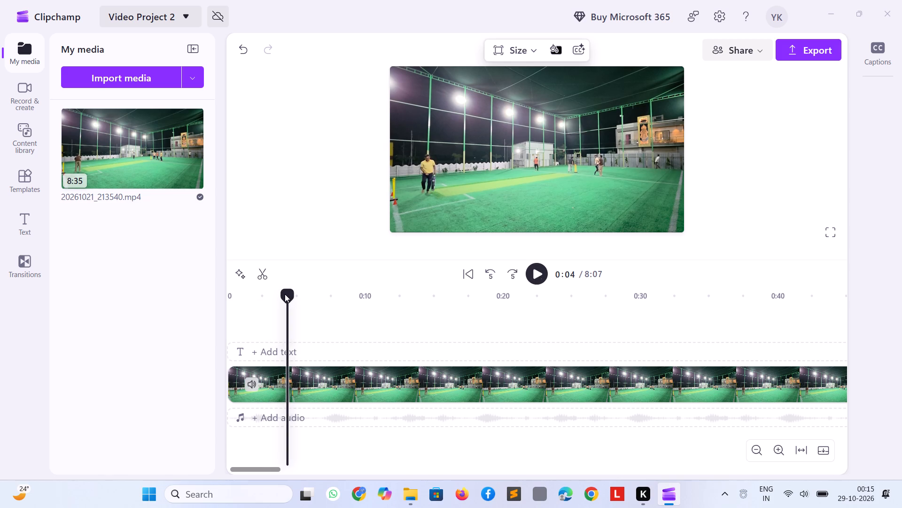
pyautogui.press('space')
pyautogui.press('space')
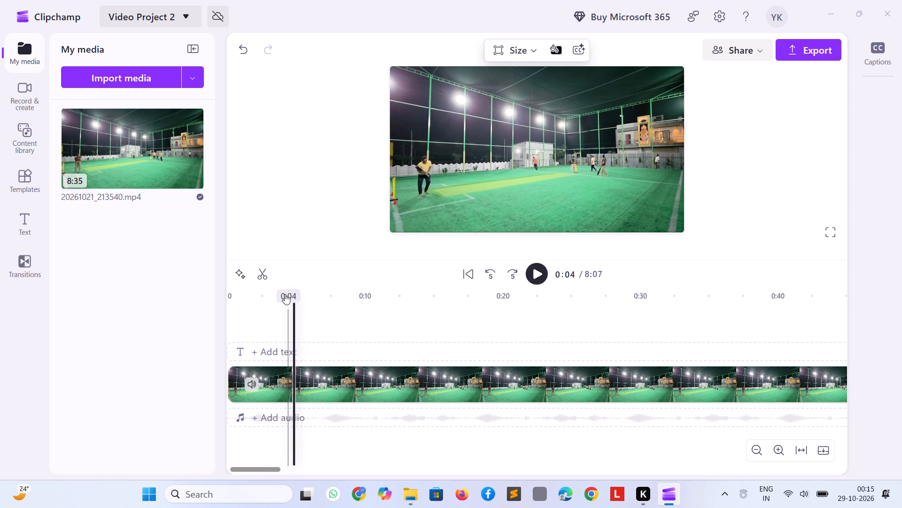
pyautogui.press('s')
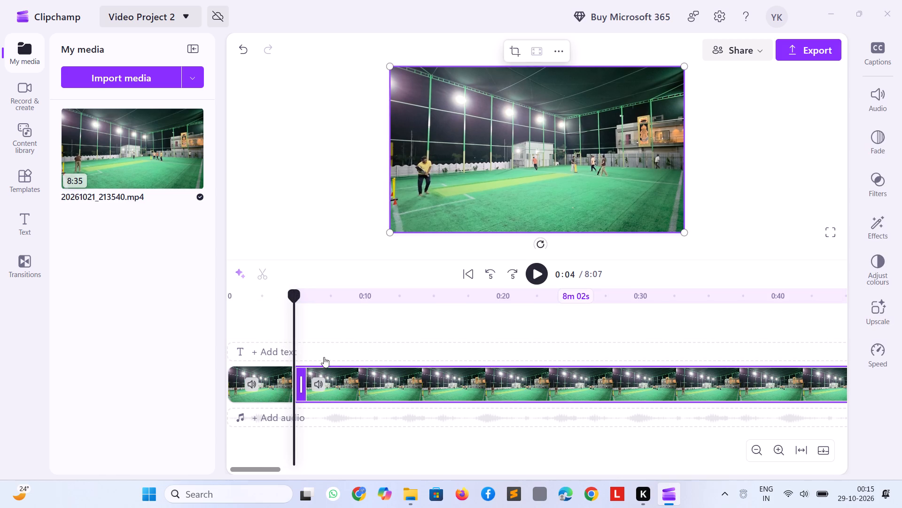
# Split the clip again at 0:06, delete the short piece between the two splits and close its gap.
pyautogui.press('space')
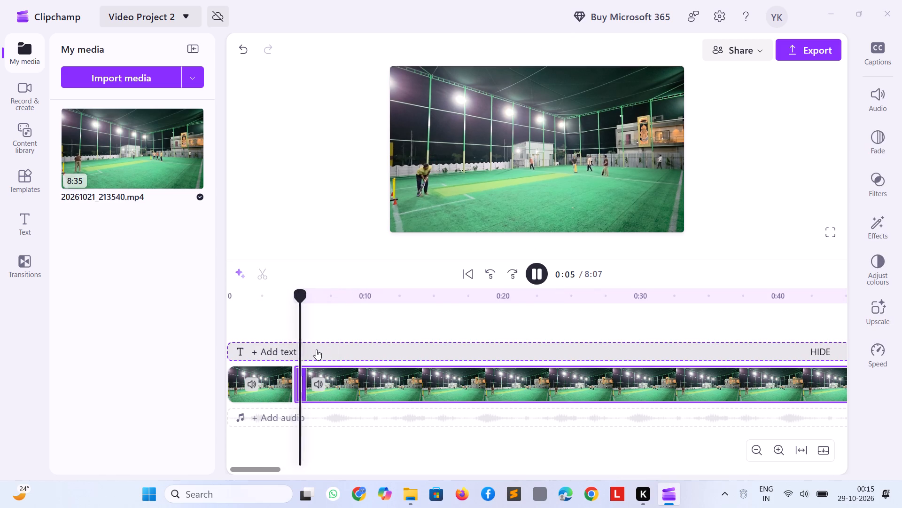
pyautogui.press('space')
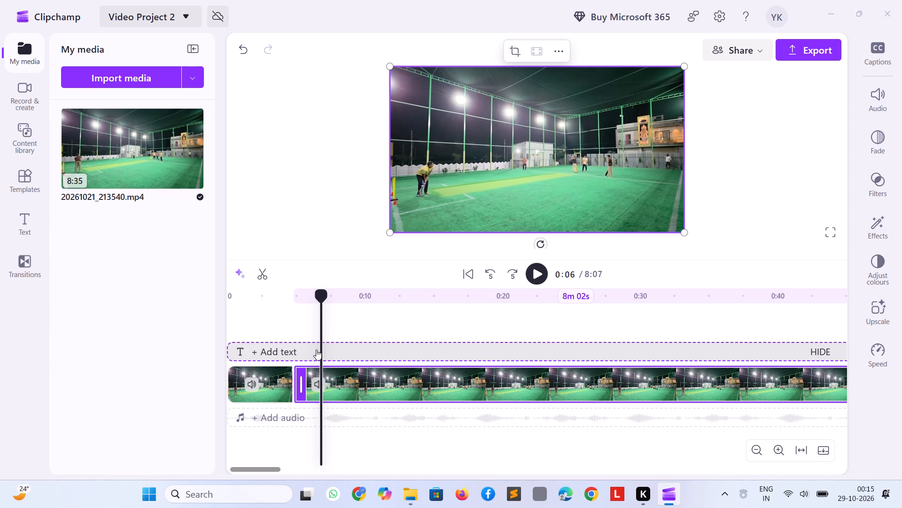
pyautogui.write('s')
pyautogui.click(305, 373)
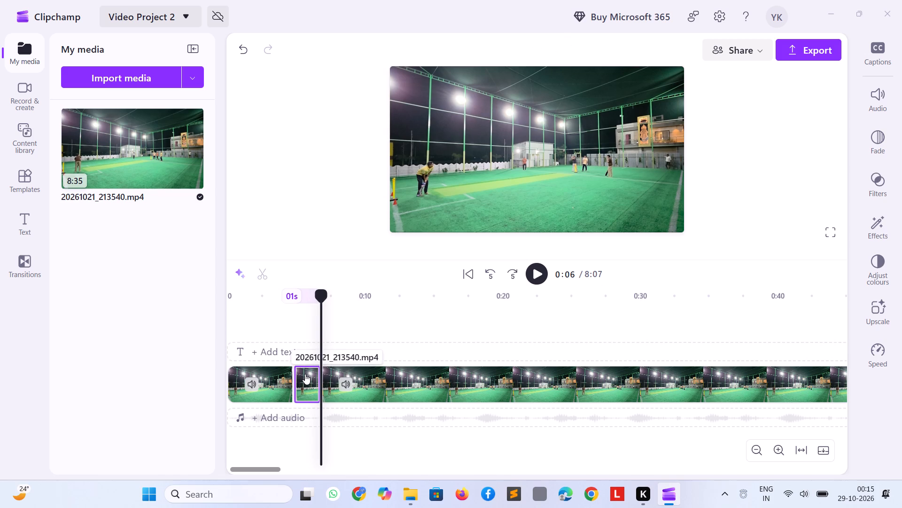
pyautogui.press('Delete')
pyautogui.click(306, 377)
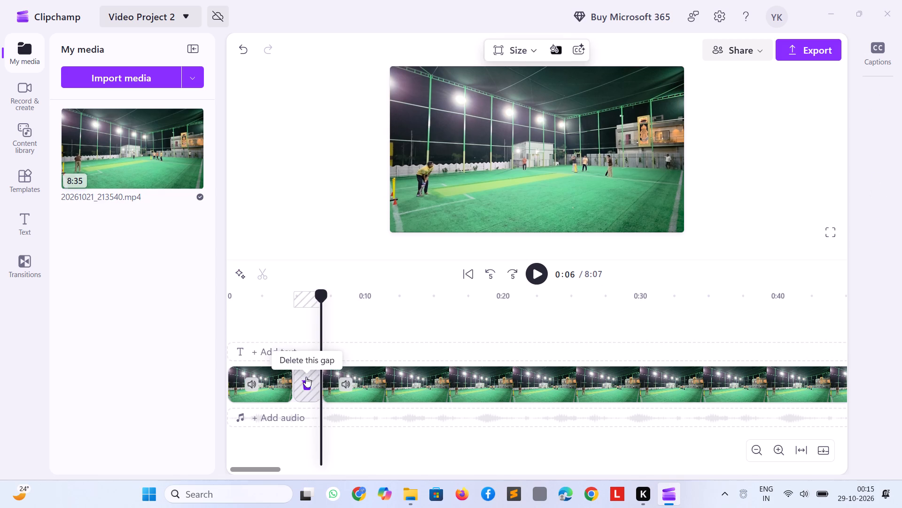
# Play through the second delivery and split the clip at 0:11, once the batter is back at the crease.
pyautogui.press('space')
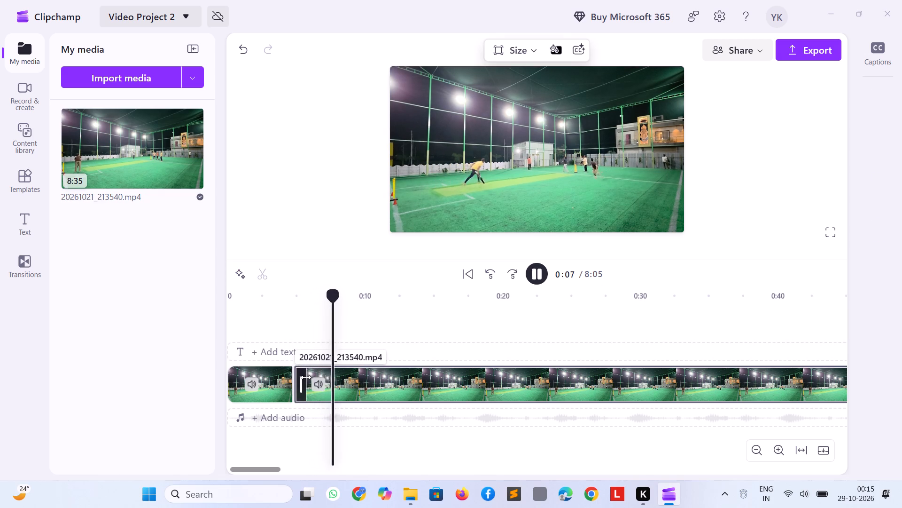
pyautogui.press('space')
pyautogui.press('space')
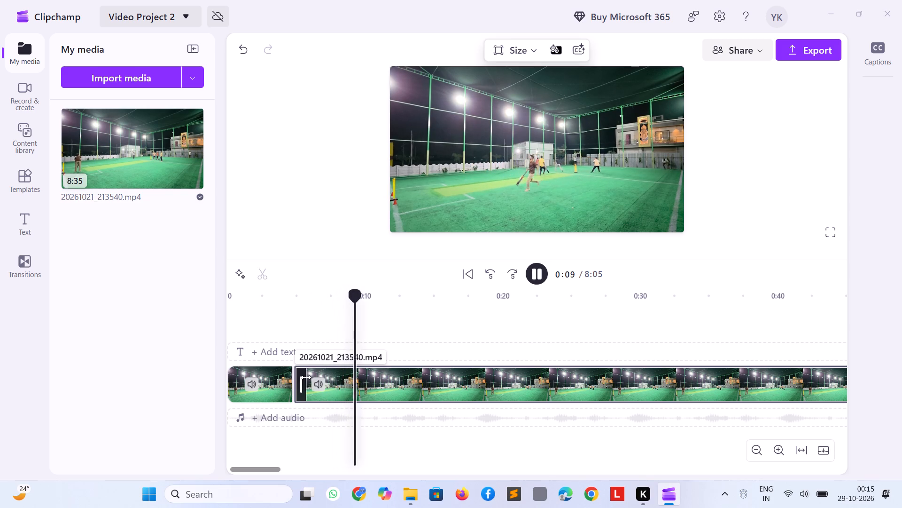
pyautogui.press('space')
pyautogui.press('space')
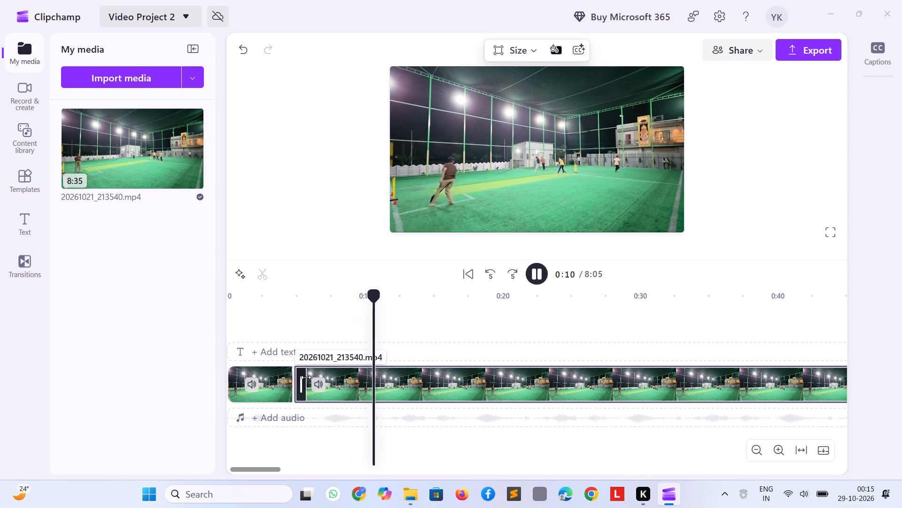
pyautogui.press('space')
pyautogui.press('space')
pyautogui.press('space')
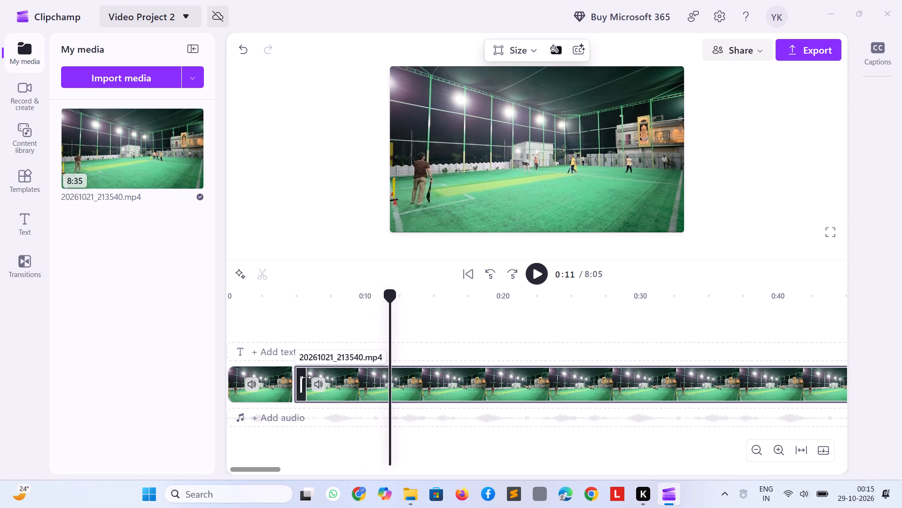
pyautogui.write('s')
# Look ahead through the idle footage for the next delivery and split the clip at 0:48, as the bowler comes in.
pyautogui.press('space')
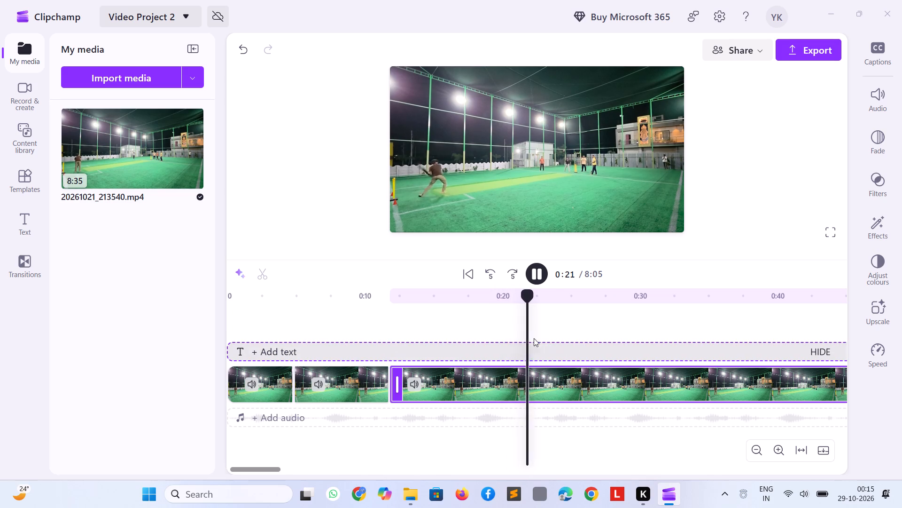
pyautogui.press('space')
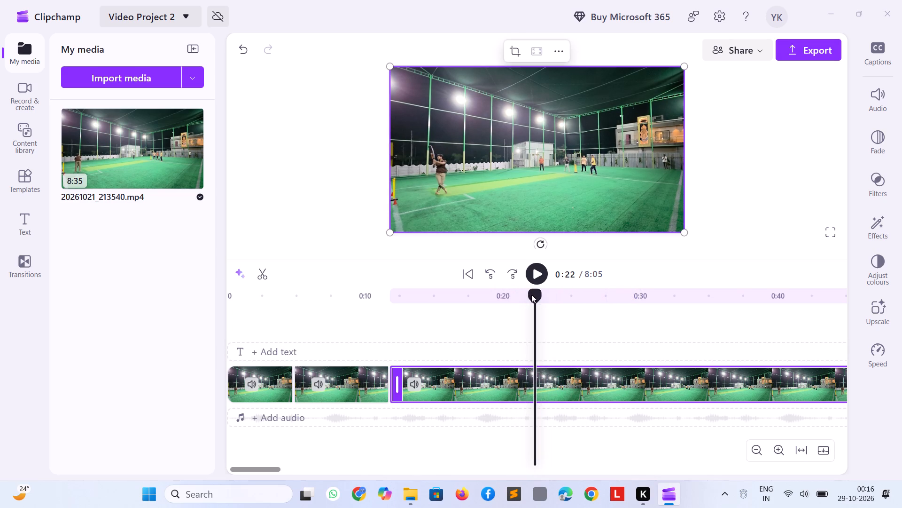
pyautogui.moveTo(531, 294); pyautogui.dragTo(662, 299)
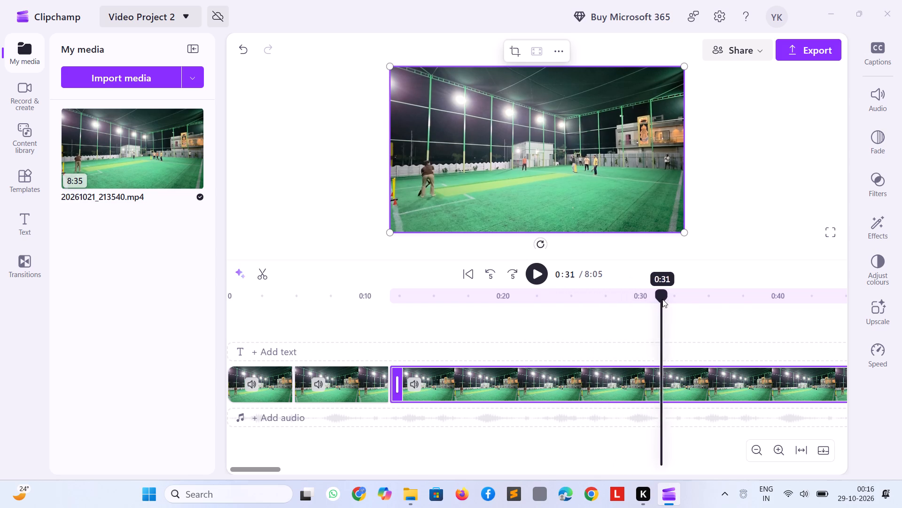
pyautogui.moveTo(662, 299); pyautogui.dragTo(734, 300)
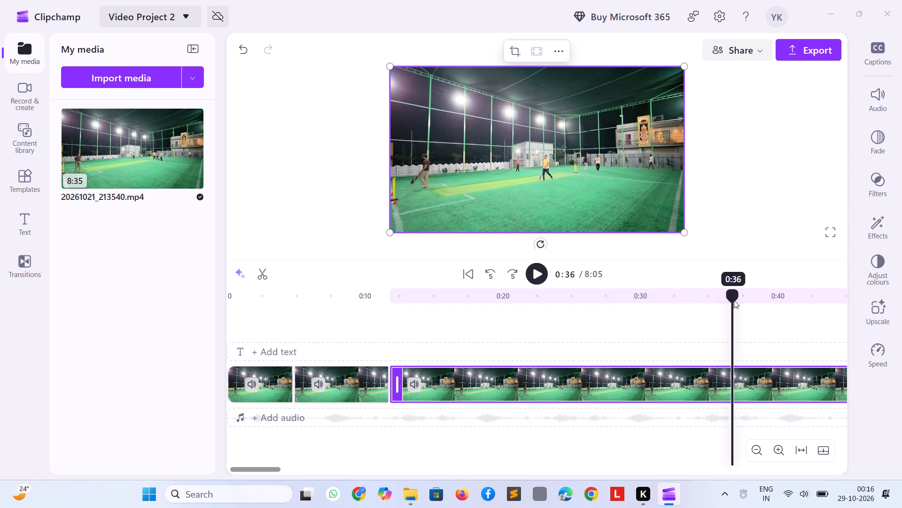
pyautogui.moveTo(734, 300); pyautogui.dragTo(780, 313)
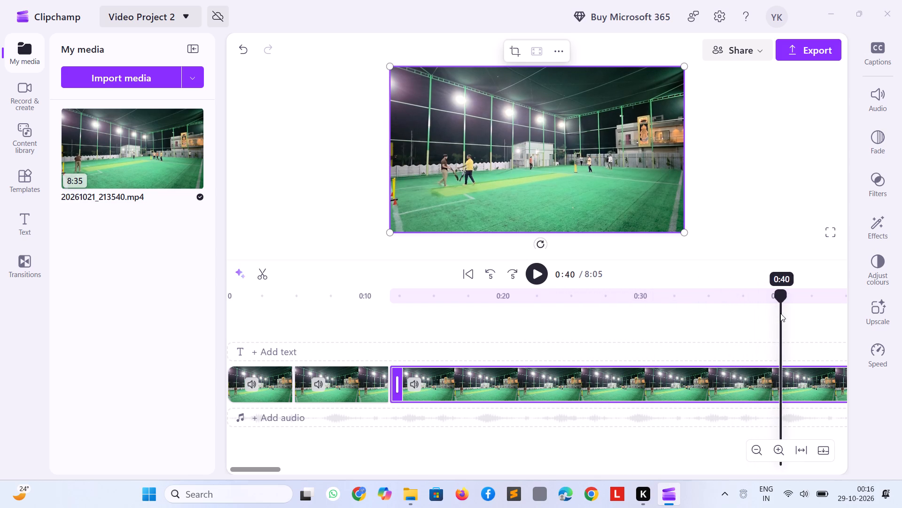
pyautogui.moveTo(780, 313); pyautogui.dragTo(780, 313)
pyautogui.press('space')
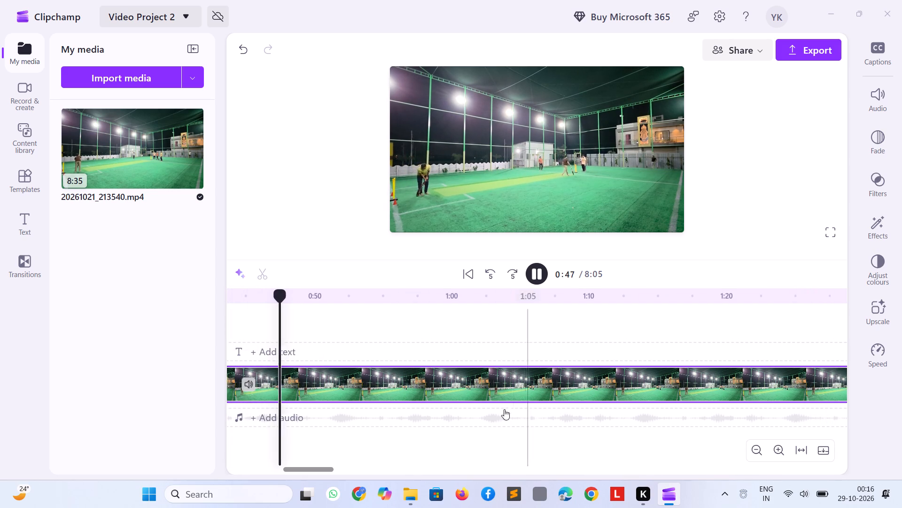
pyautogui.press('space')
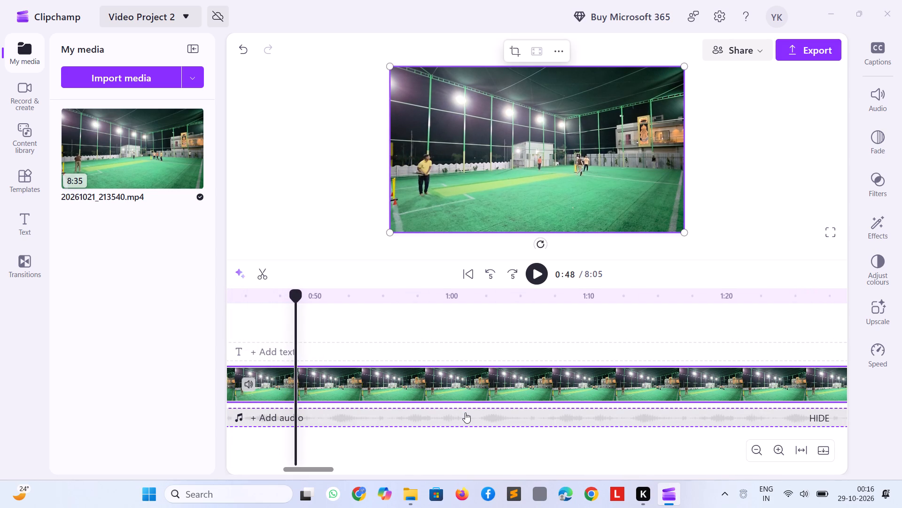
pyautogui.press('s')
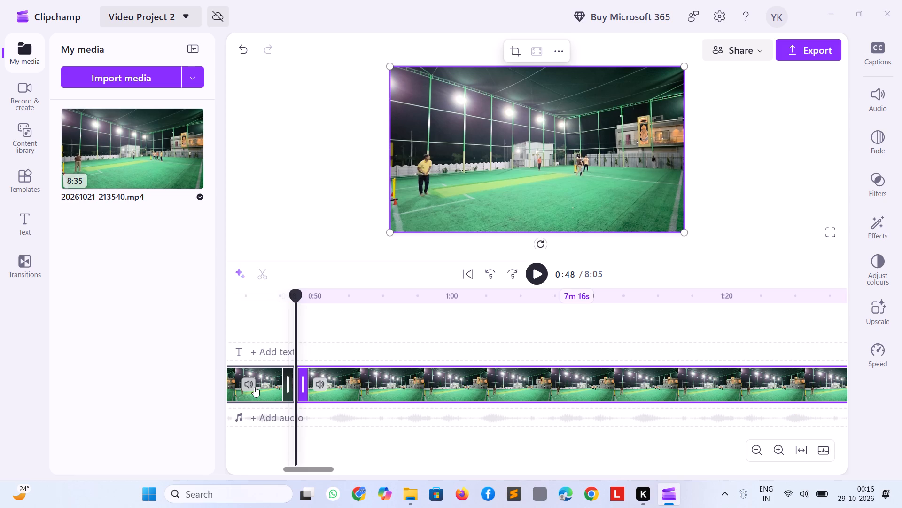
# Delete the 36-second segment between the 0:11 and 0:48 splits and close the gap it leaves.
pyautogui.click(260, 388)
pyautogui.press('Delete')
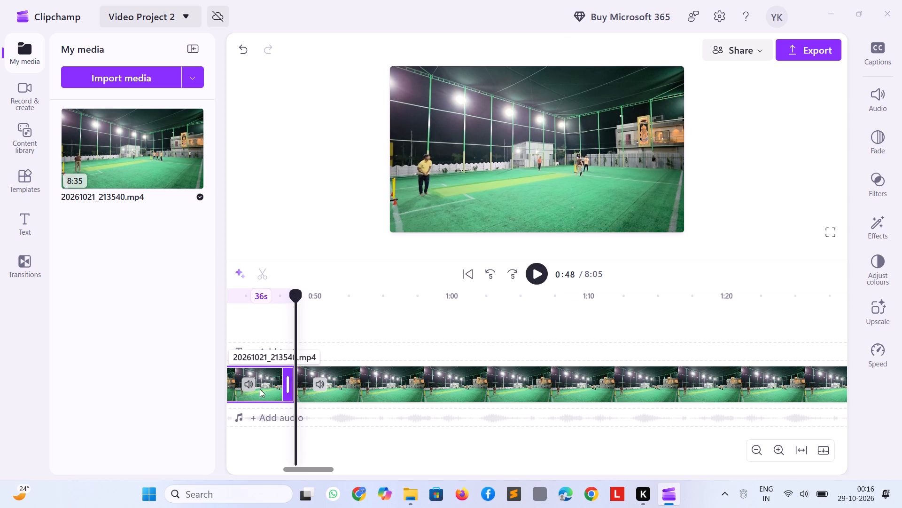
pyautogui.click(264, 387)
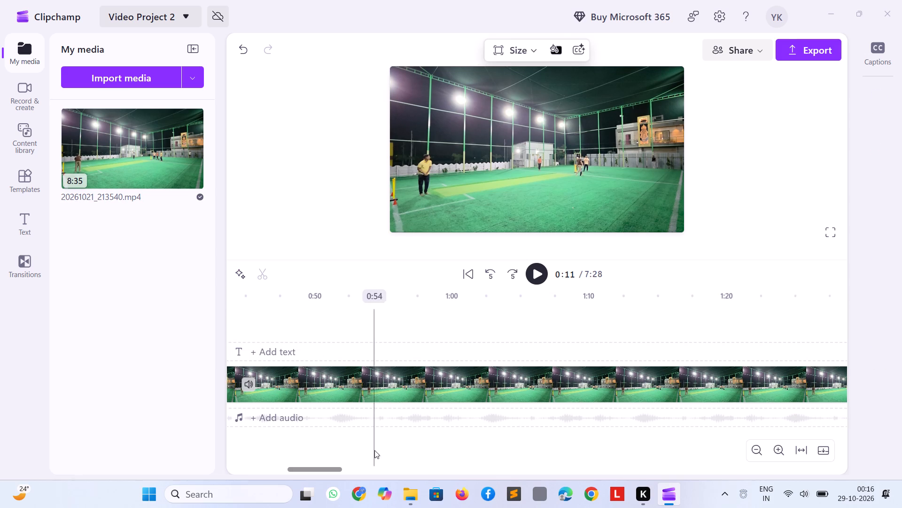
# Play on from 0:11 through the next delivery and split the clip at 0:18, after the shot.
pyautogui.moveTo(335, 469); pyautogui.dragTo(321, 469)
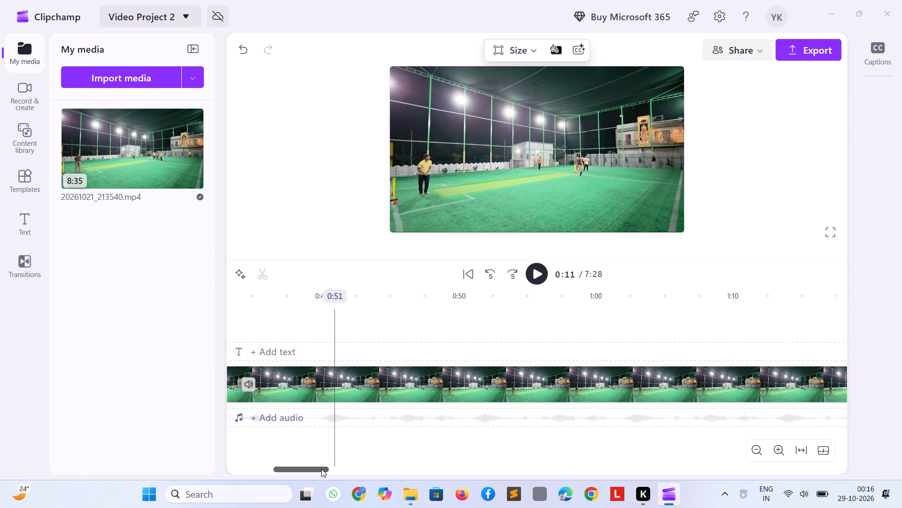
pyautogui.moveTo(321, 469); pyautogui.dragTo(278, 469)
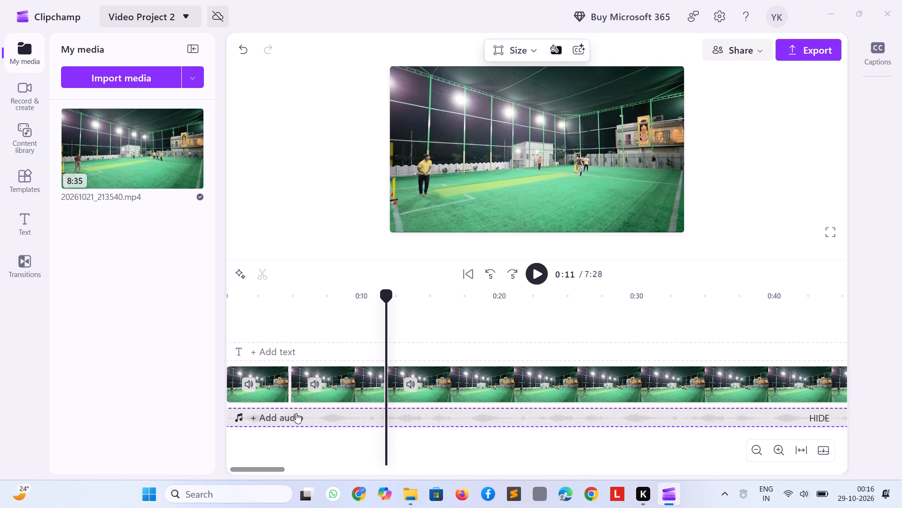
pyautogui.press('space')
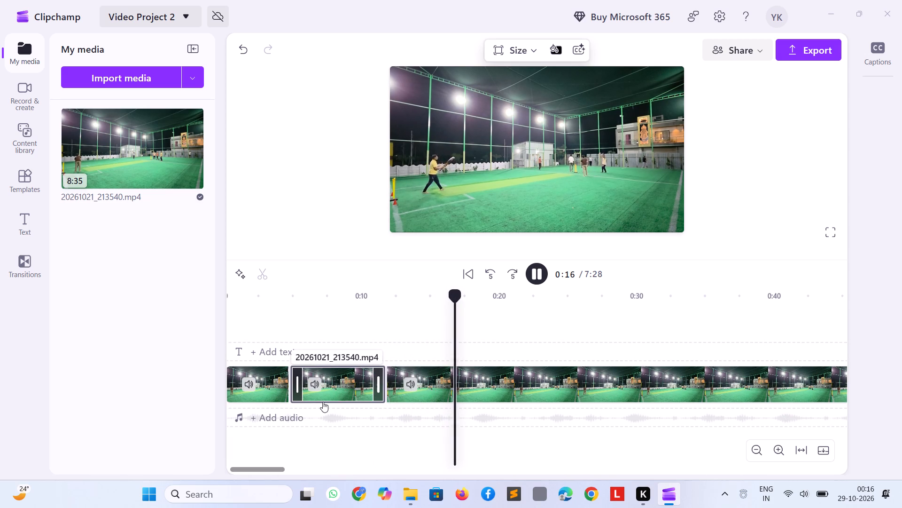
pyautogui.press('space')
pyautogui.press('space')
pyautogui.press('space')
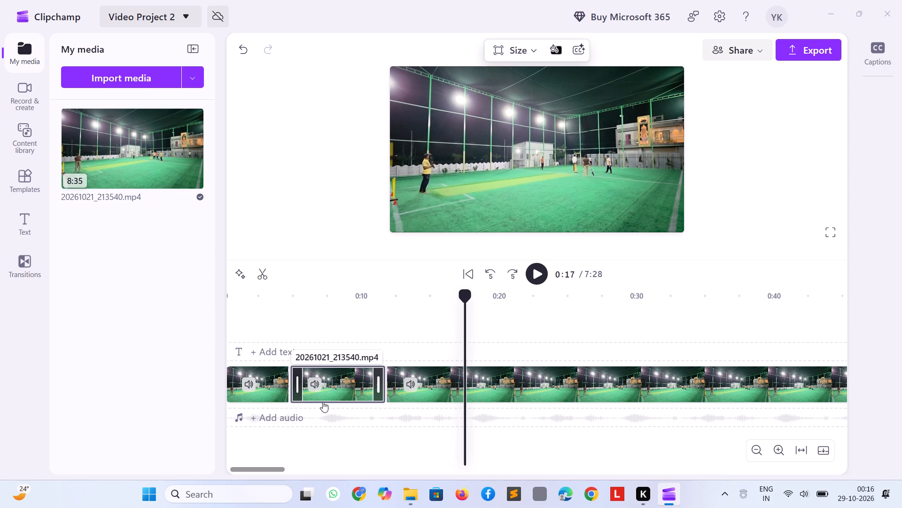
pyautogui.press('space')
pyautogui.press('space')
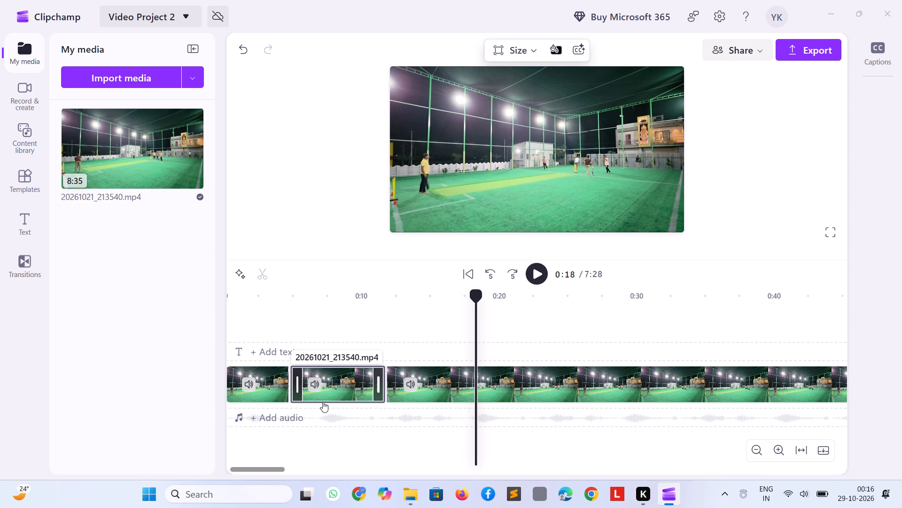
pyautogui.write('s')
# Split the clip again at 0:20, delete the short piece between the 0:18 and 0:20 splits and close its gap.
pyautogui.press('space')
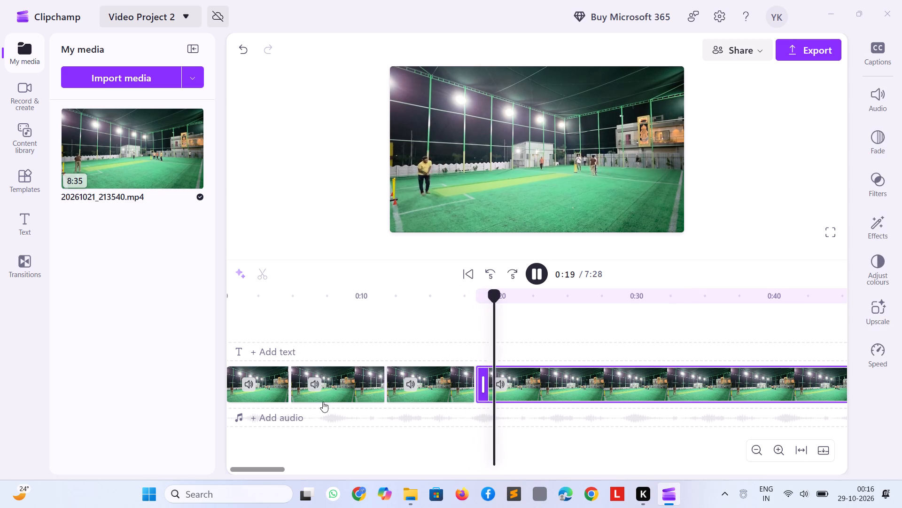
pyautogui.press('space')
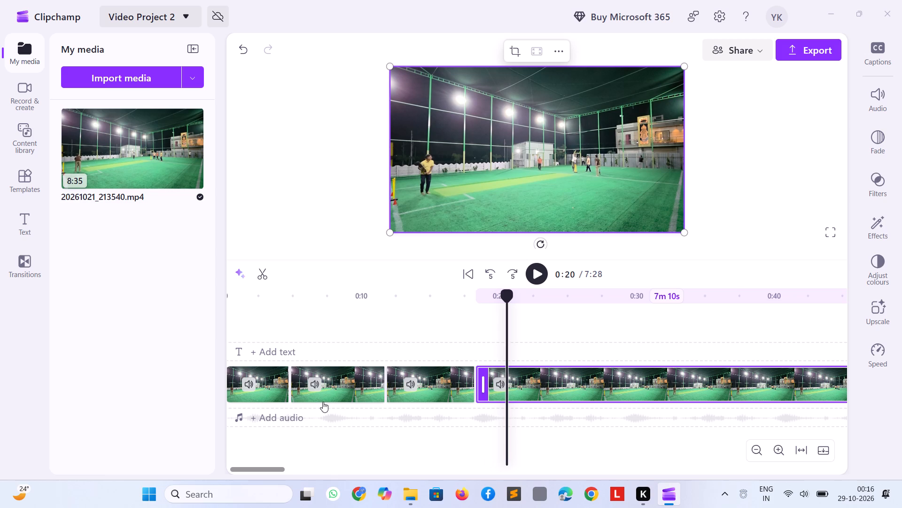
pyautogui.press('s')
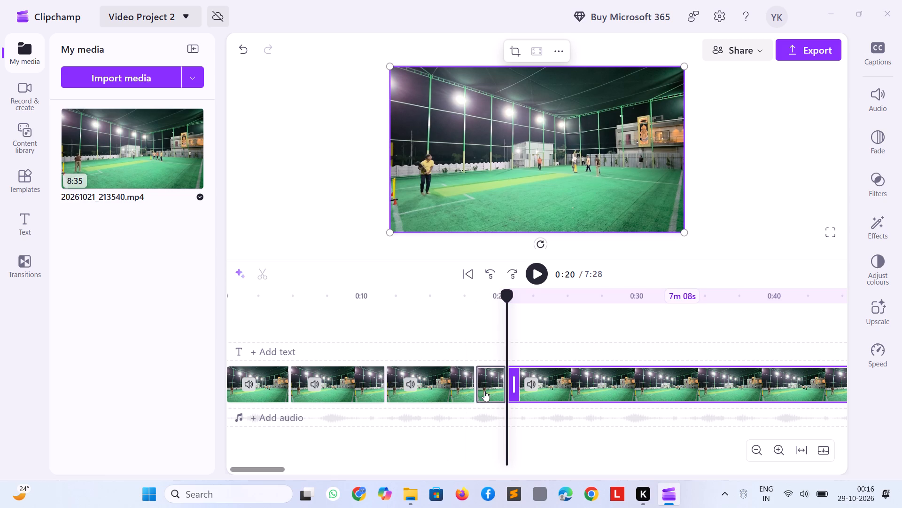
pyautogui.click(484, 389)
pyautogui.press('Delete')
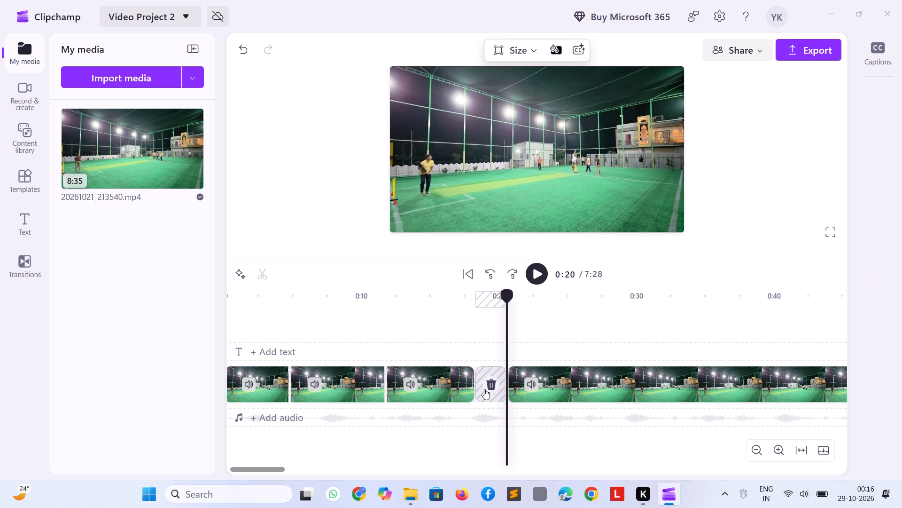
pyautogui.click(484, 389)
# Play on to 0:30 and split there, then delete the 12-second idle segment before the split and close its gap.
pyautogui.press('space')
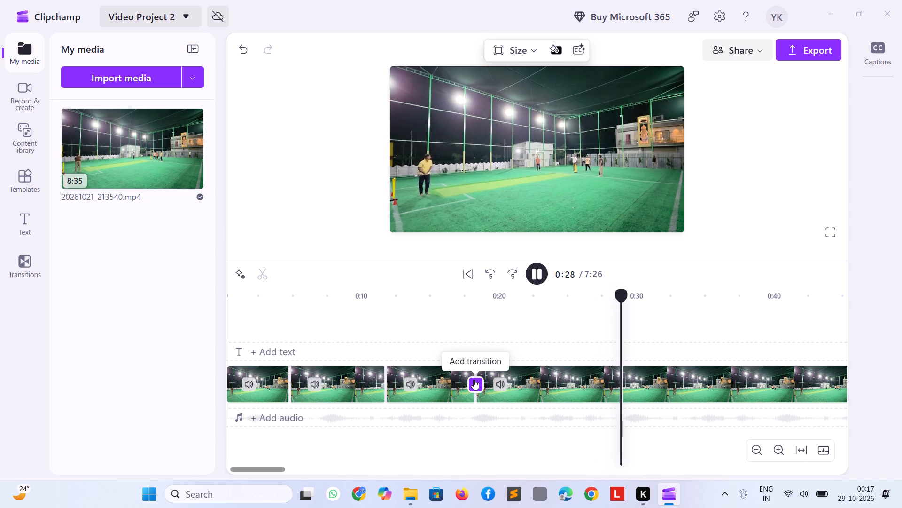
pyautogui.press('space')
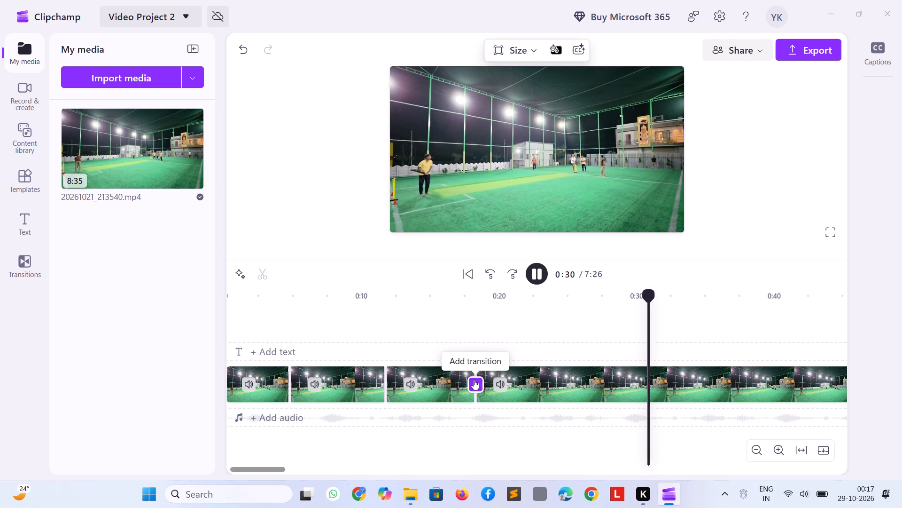
pyautogui.press('s')
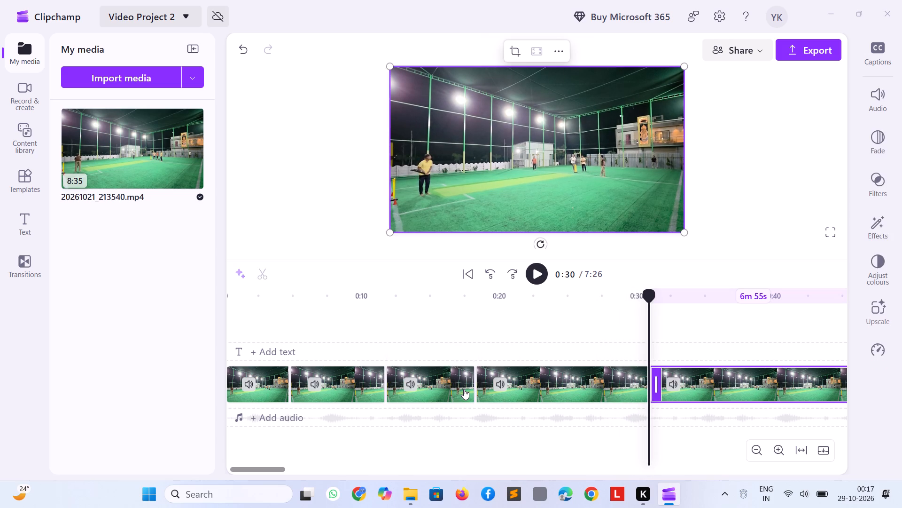
pyautogui.click(516, 384)
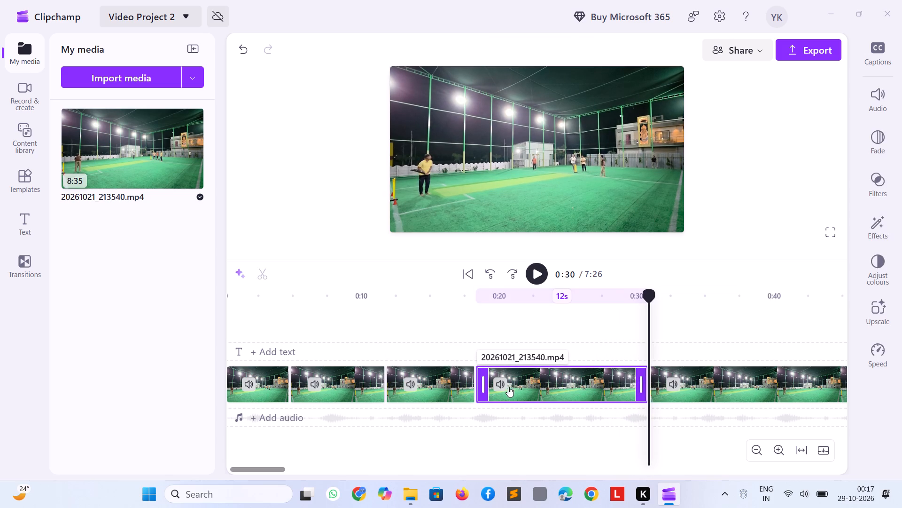
pyautogui.press('Delete')
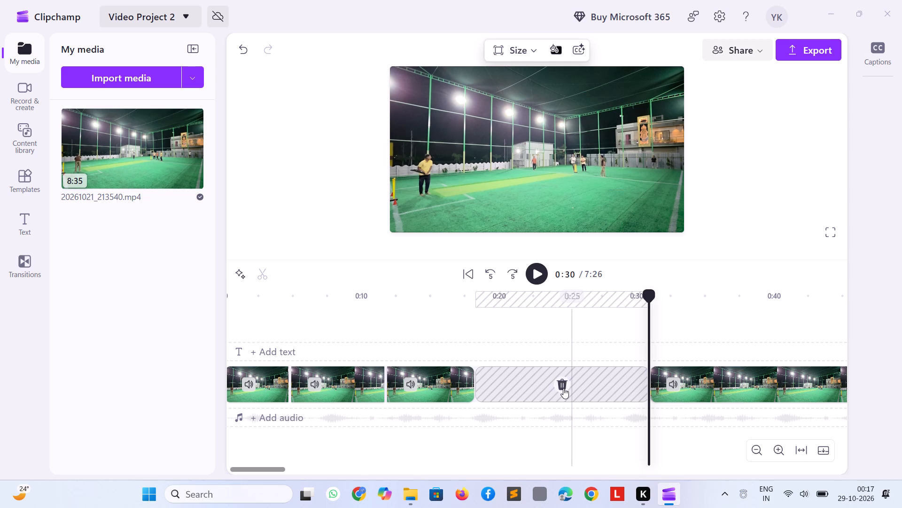
pyautogui.click(562, 388)
# Play through the next delivery and split the clip at 0:23, after the batter's run.
pyautogui.press('space')
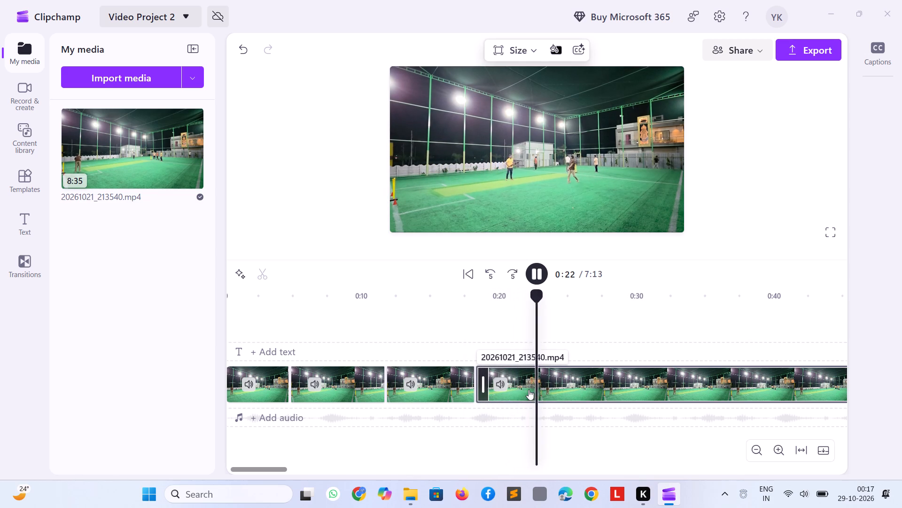
pyautogui.press('space')
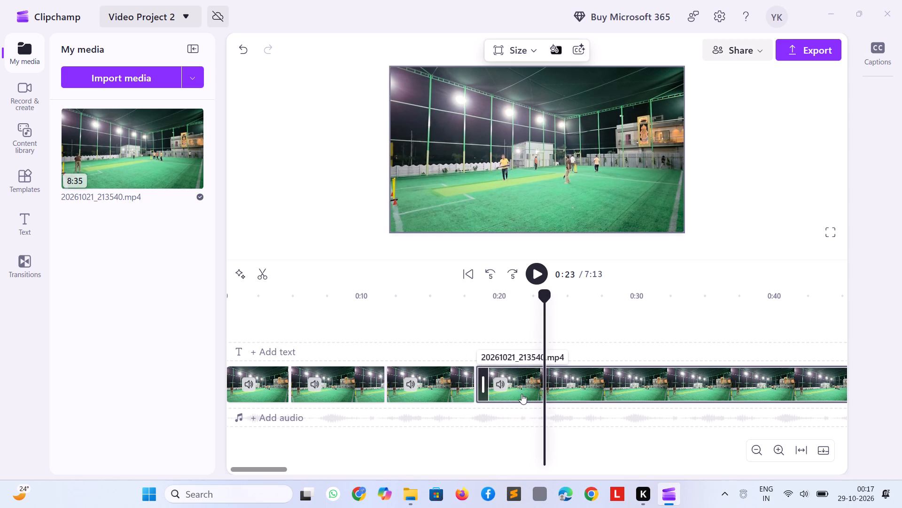
pyautogui.write('s')
# Play on until the batter is back in position and split the clip at 0:29.
pyautogui.press('space')
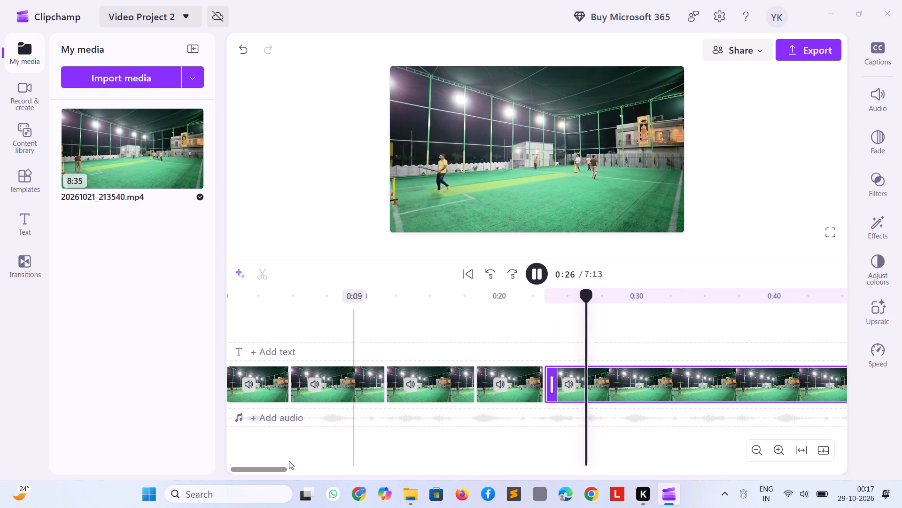
pyautogui.moveTo(266, 472); pyautogui.dragTo(297, 476)
pyautogui.press('space')
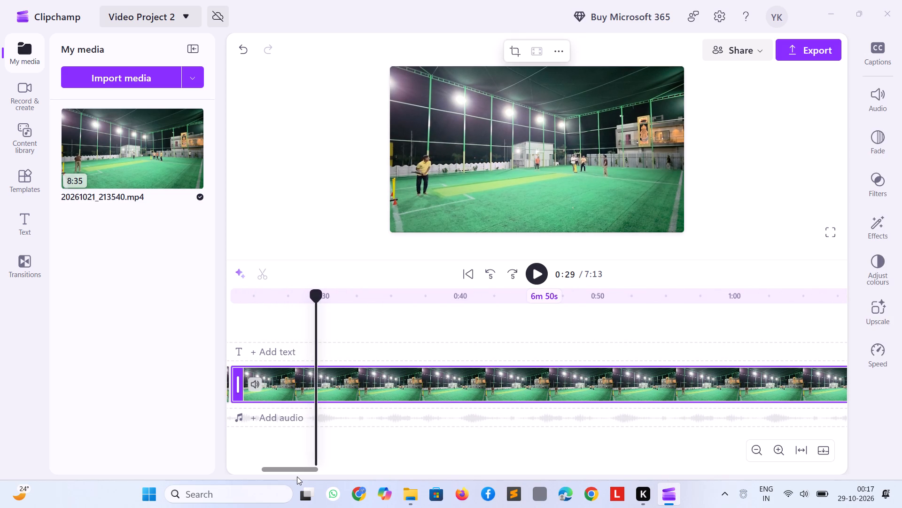
pyautogui.press('s')
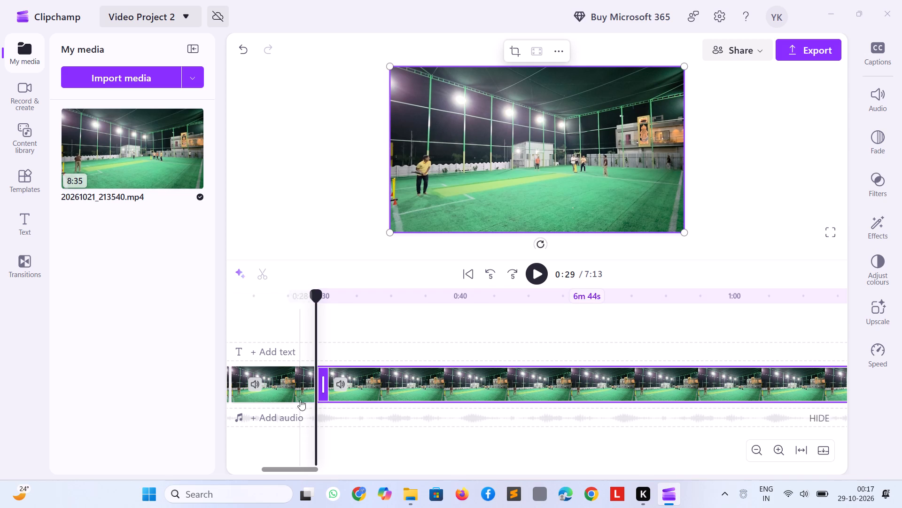
# Review the 6-second idle segment between the 0:23 and 0:29 splits, delete it and close its gap.
pyautogui.click(280, 386)
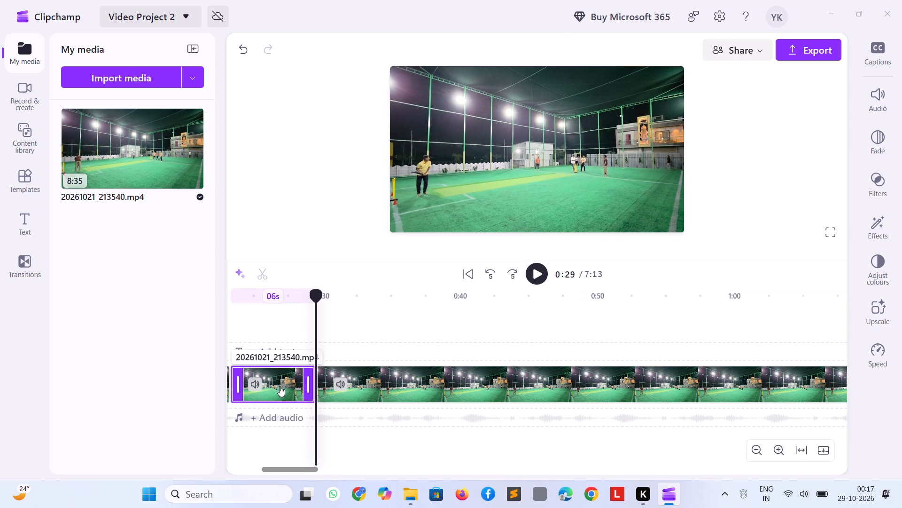
pyautogui.press('space')
pyautogui.press('space')
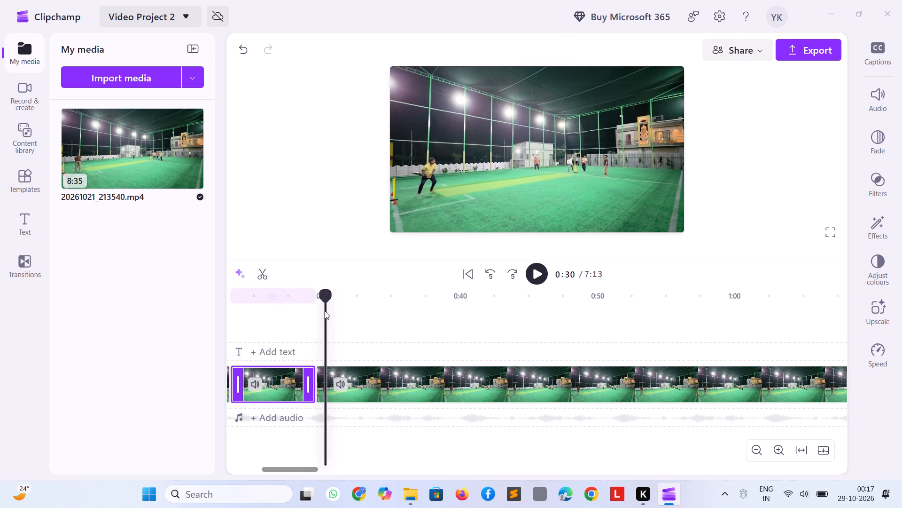
pyautogui.moveTo(323, 306); pyautogui.dragTo(293, 306)
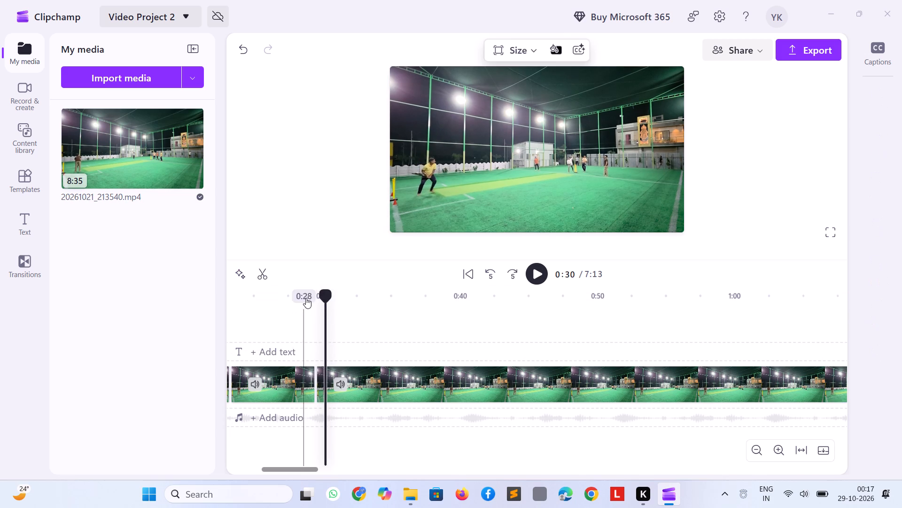
pyautogui.moveTo(326, 297); pyautogui.dragTo(222, 299)
pyautogui.press('space')
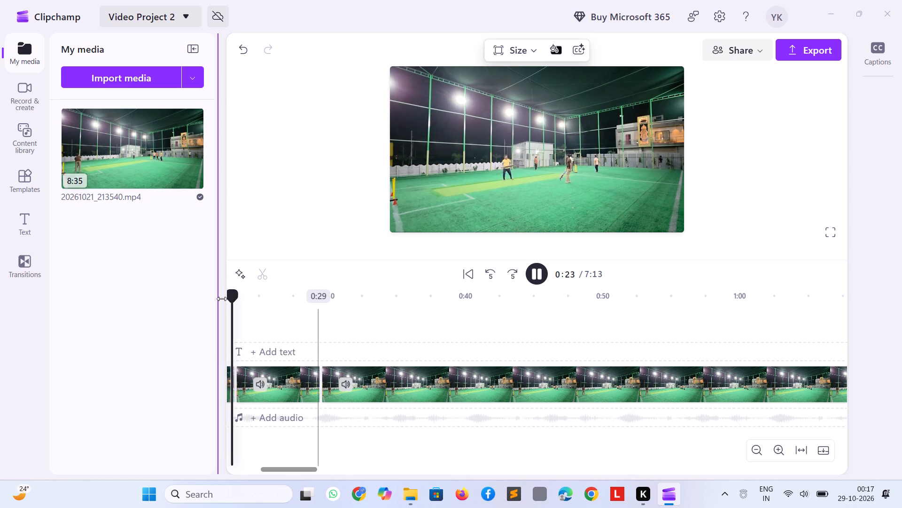
pyautogui.click(275, 387)
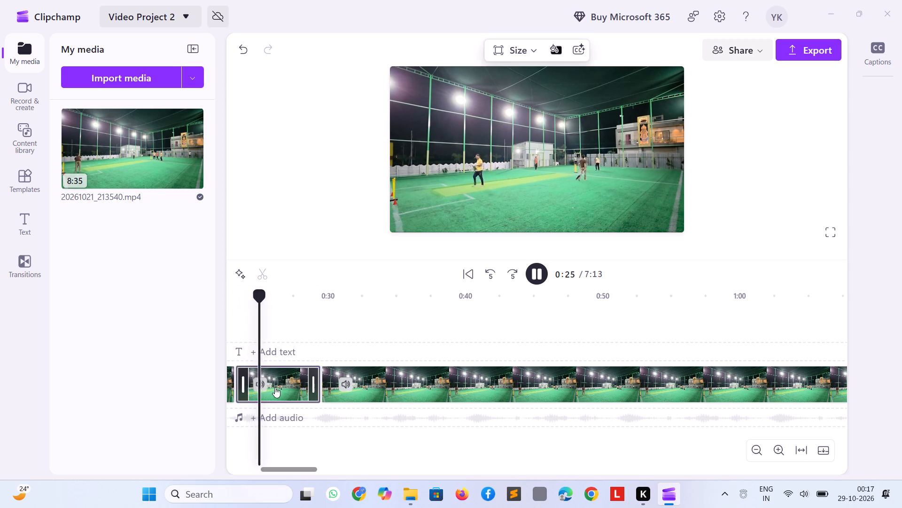
pyautogui.press('Delete')
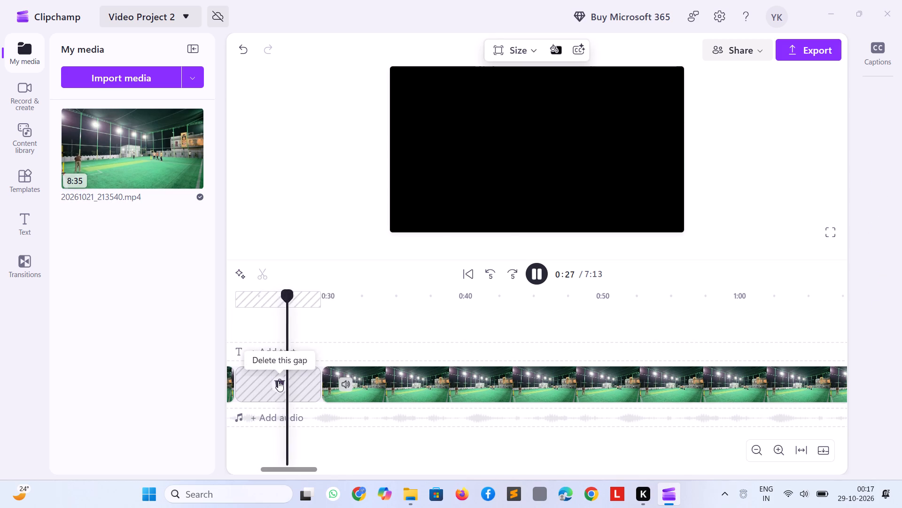
pyautogui.click(278, 381)
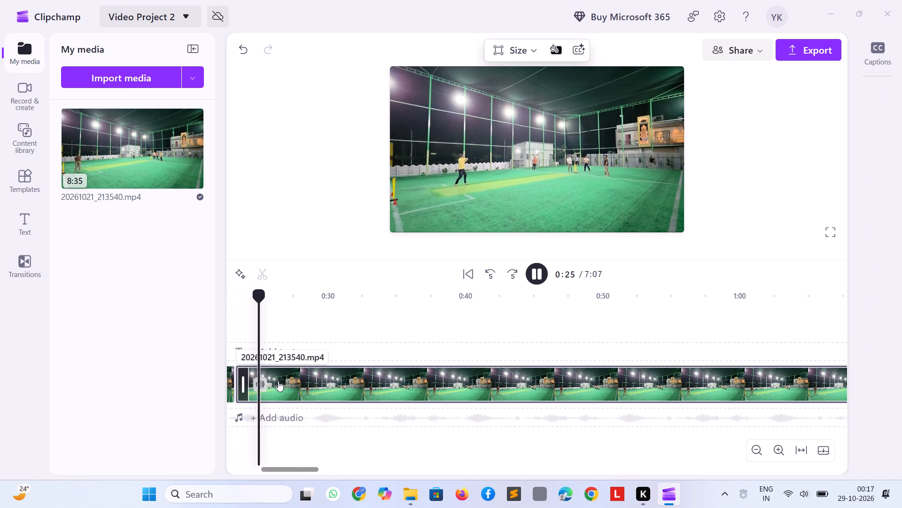
# Let the delivery play out and split the clip at 0:26.
pyautogui.press('space')
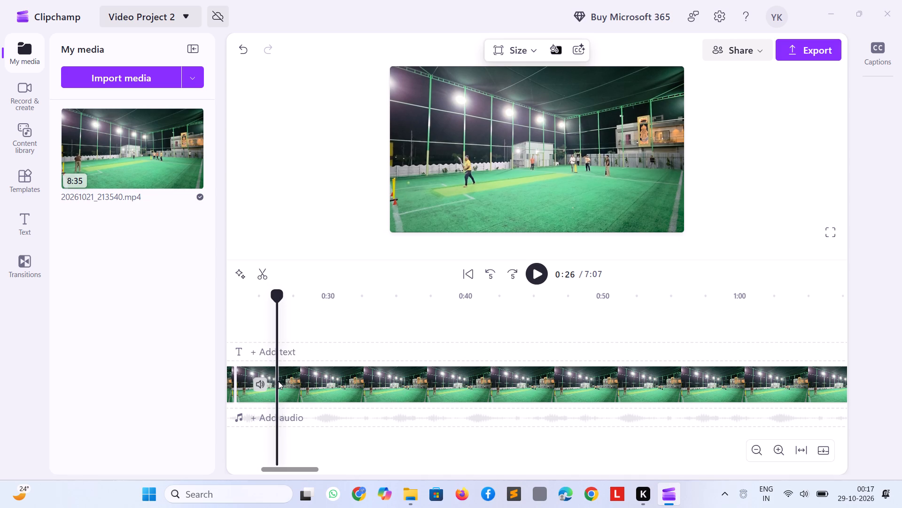
pyautogui.write('s')
# Play on to 0:43 and split there, then delete the 17-second idle segment before the split and close its gap.
pyautogui.press('space')
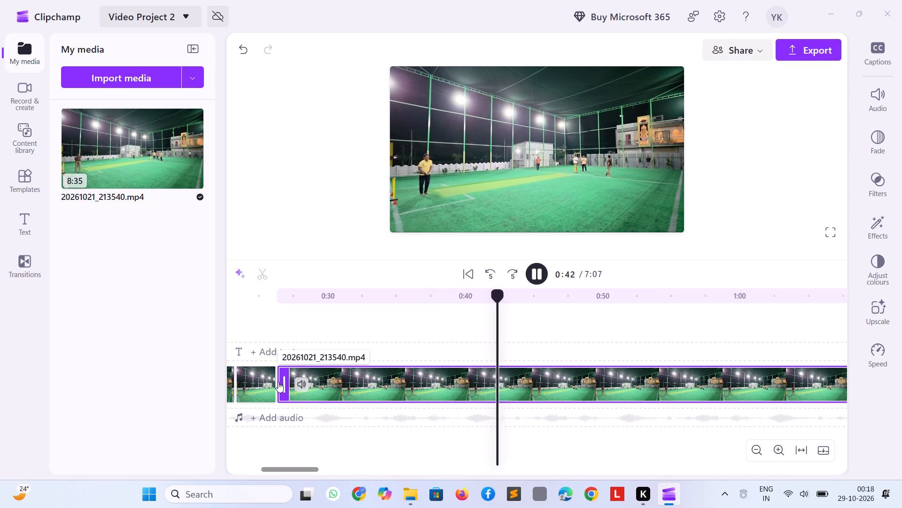
pyautogui.press('space')
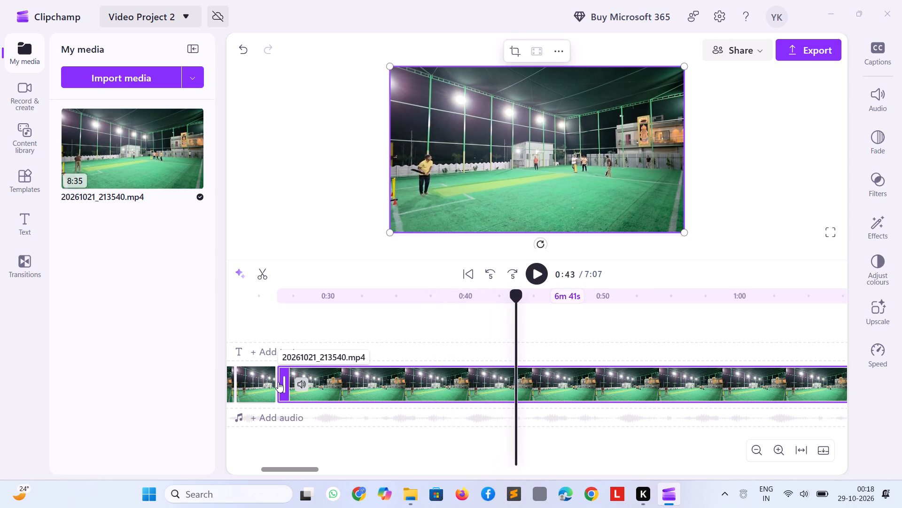
pyautogui.press('s')
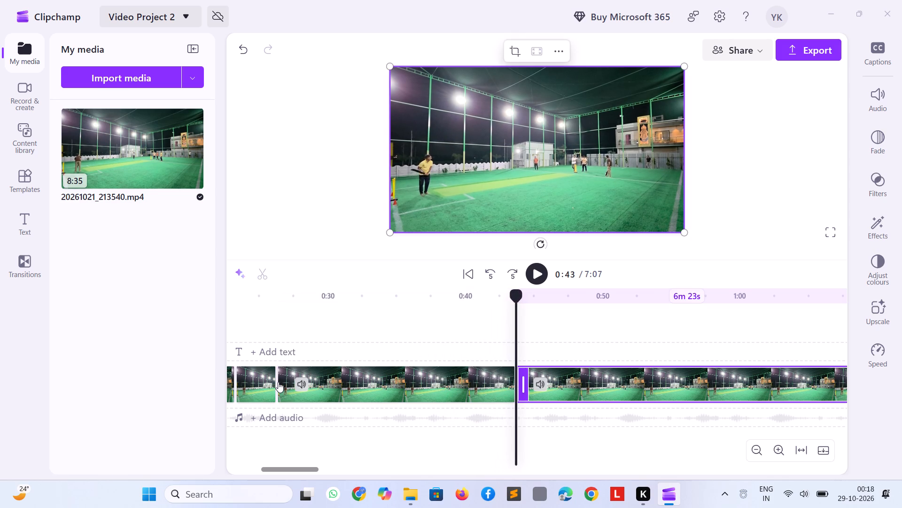
pyautogui.click(360, 379)
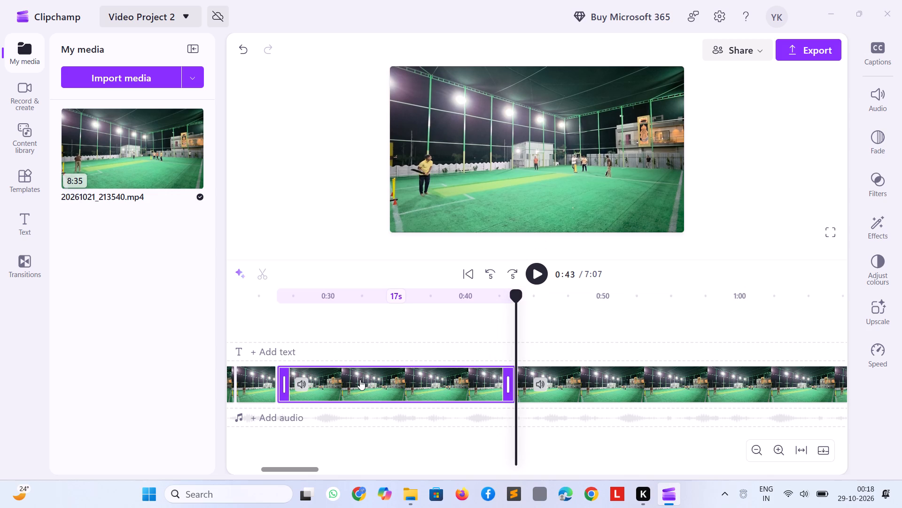
pyautogui.press('Delete')
pyautogui.rightClick(360, 379)
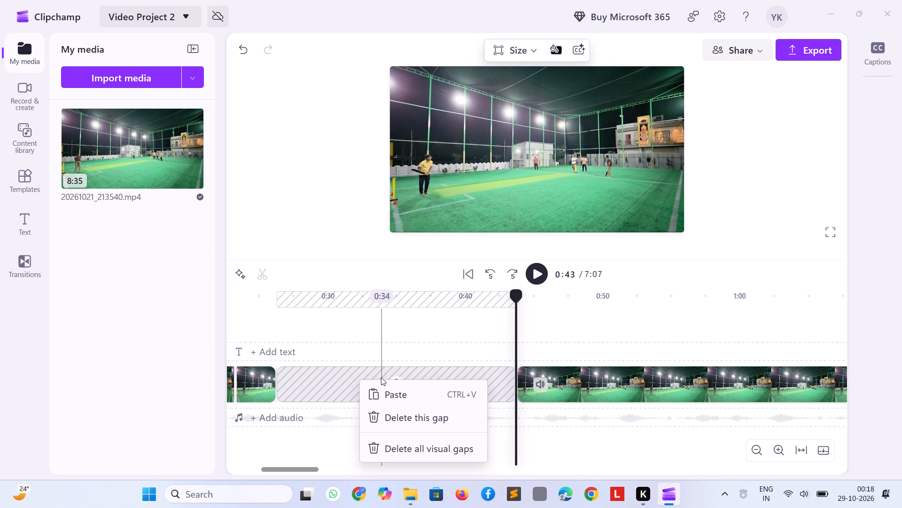
pyautogui.click(346, 372)
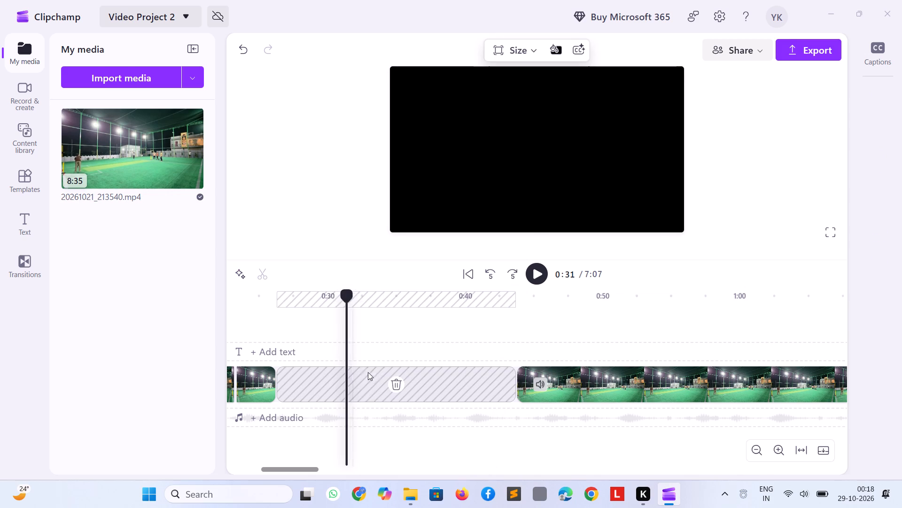
pyautogui.click(401, 379)
# Play through the next delivery and split the clip at 0:30, once the shot is over.
pyautogui.press('space')
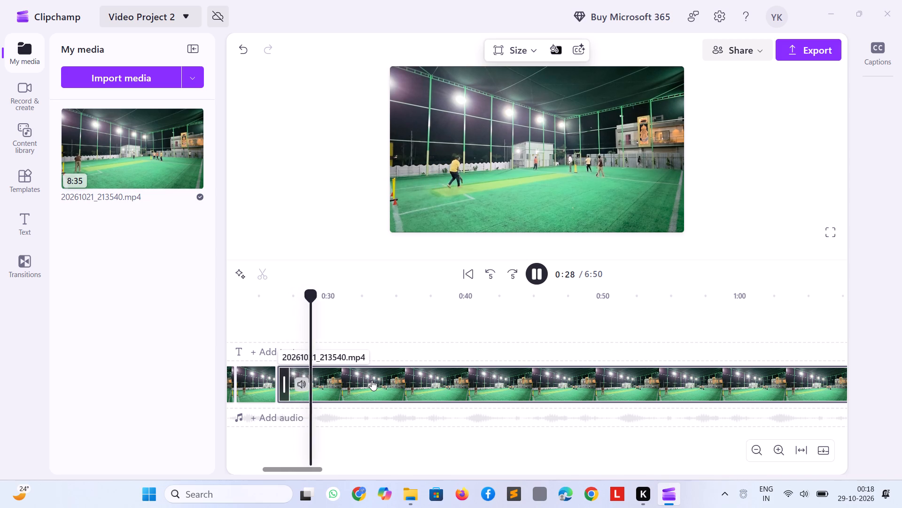
pyautogui.press('space')
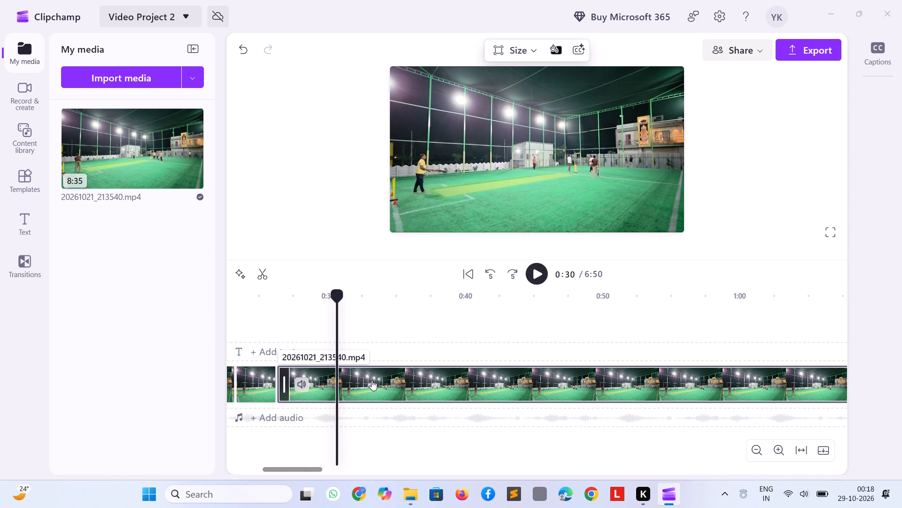
pyautogui.write('s')
# Play on to 0:35 and split there, then delete the 4-second idle segment before the split and close its gap.
pyautogui.press('space')
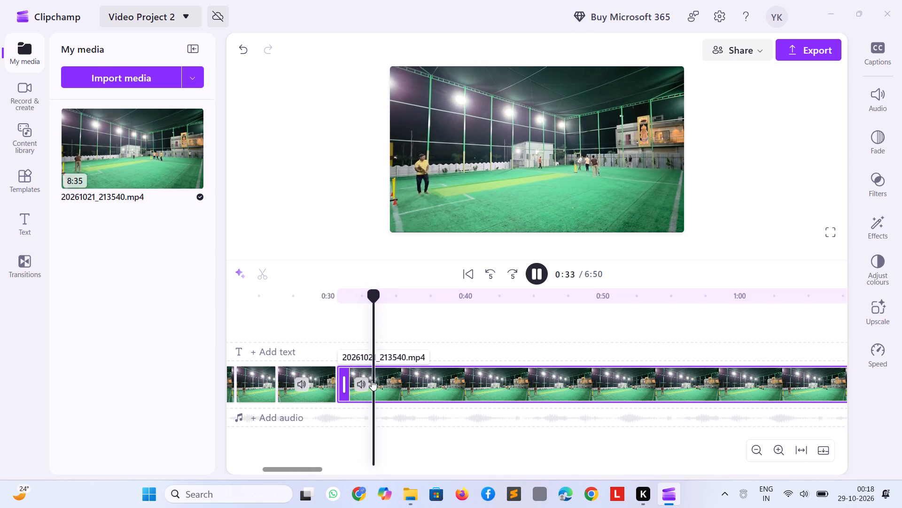
pyautogui.press('space')
pyautogui.press('space')
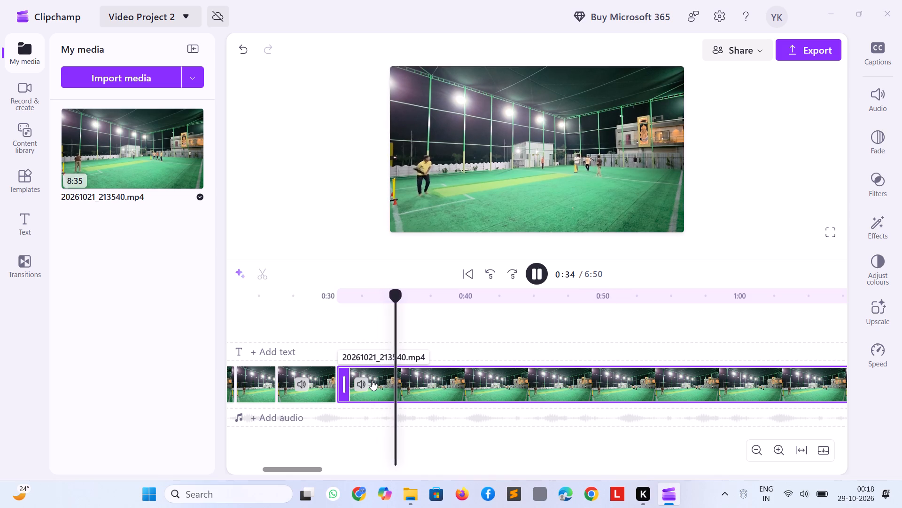
pyautogui.press('space')
pyautogui.press('s')
pyautogui.click(372, 380)
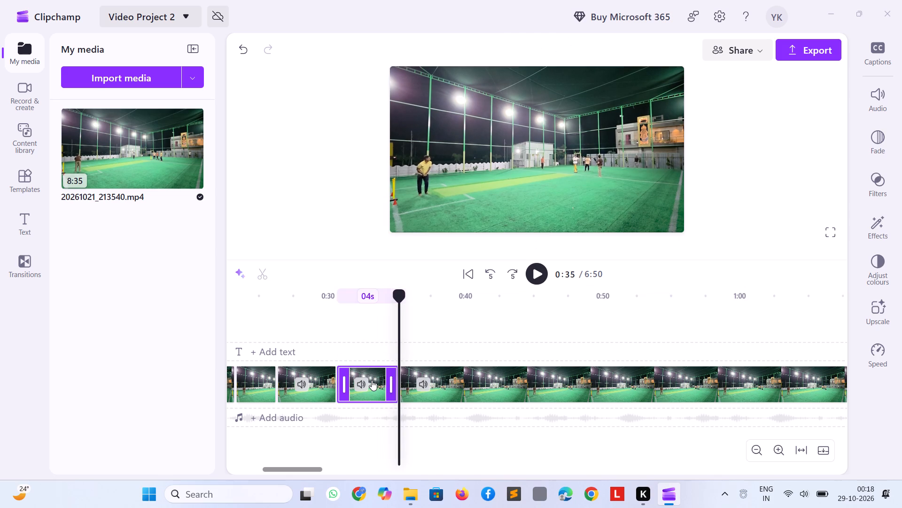
pyautogui.press('Delete')
pyautogui.click(372, 381)
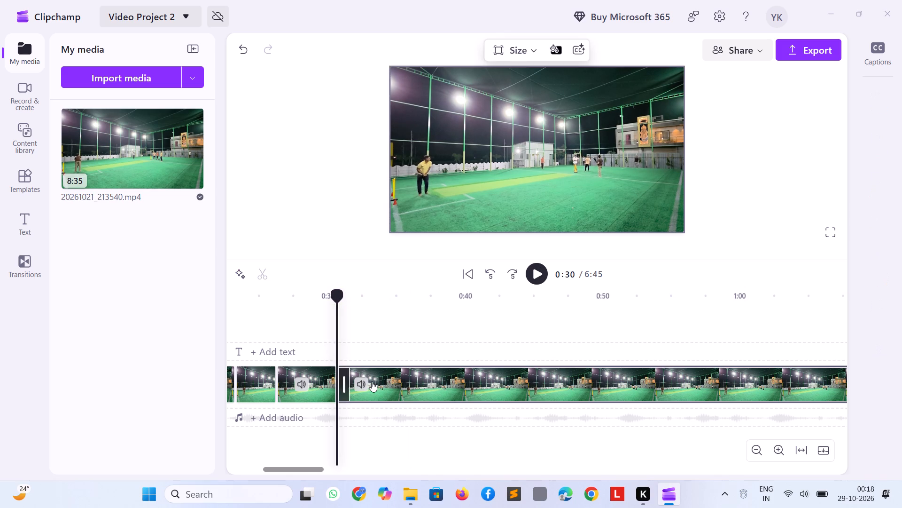
# Play through the following delivery and split the clip at 0:34.
pyautogui.press('space')
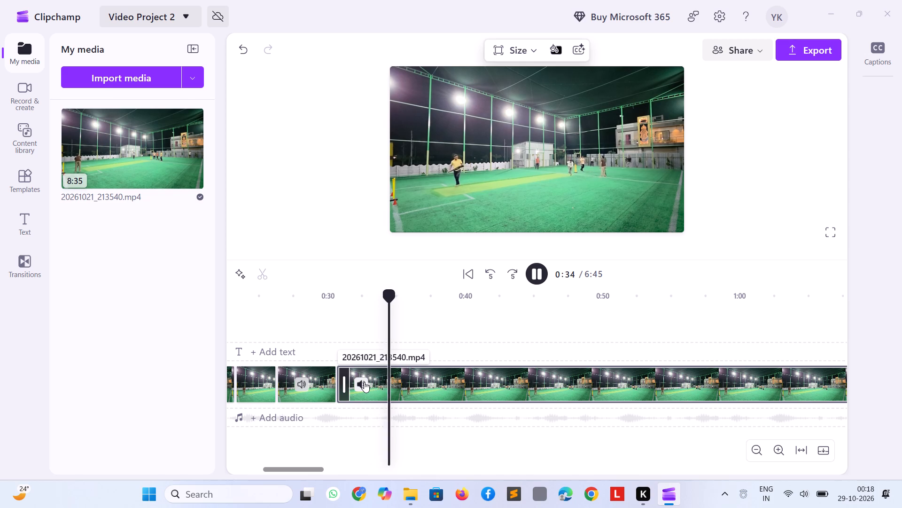
pyautogui.press('space')
pyautogui.write('s')
# Skim forward through the idle footage after 0:34 and split the clip at 1:32, just before the next delivery.
pyautogui.press('space')
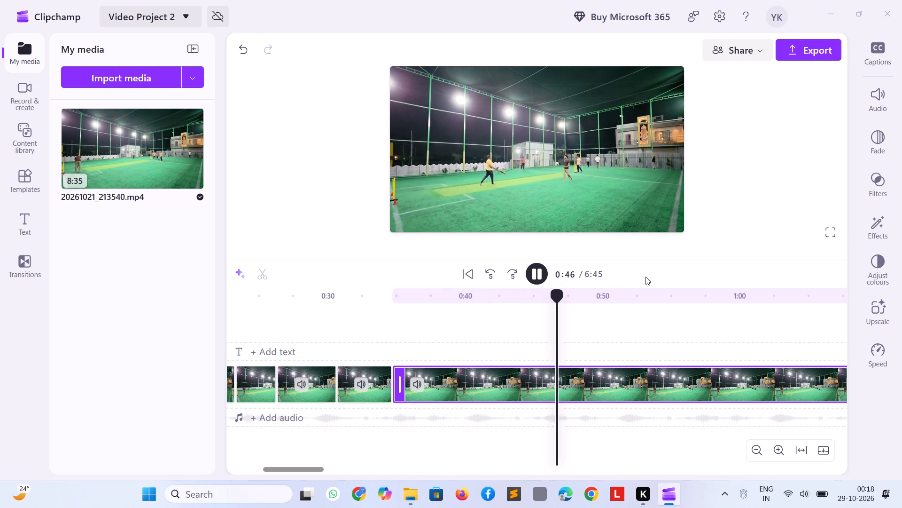
pyautogui.press('space')
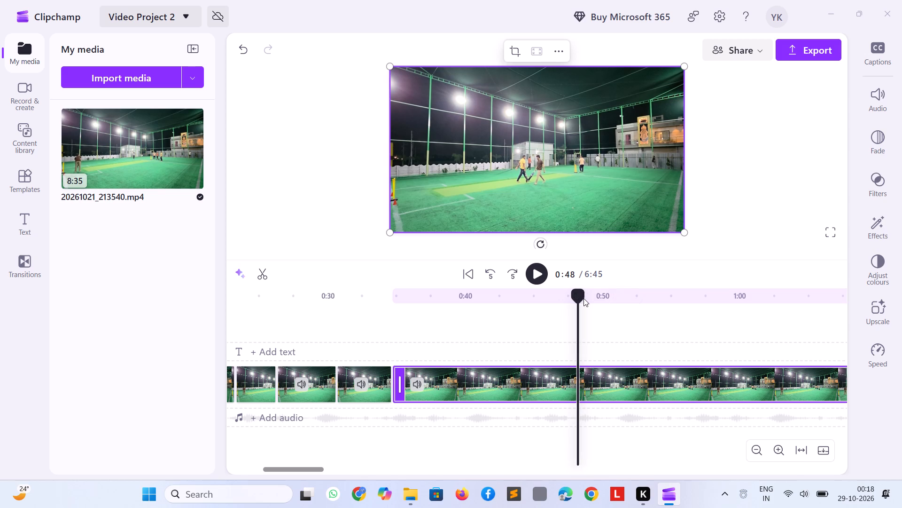
pyautogui.moveTo(582, 296); pyautogui.dragTo(676, 322)
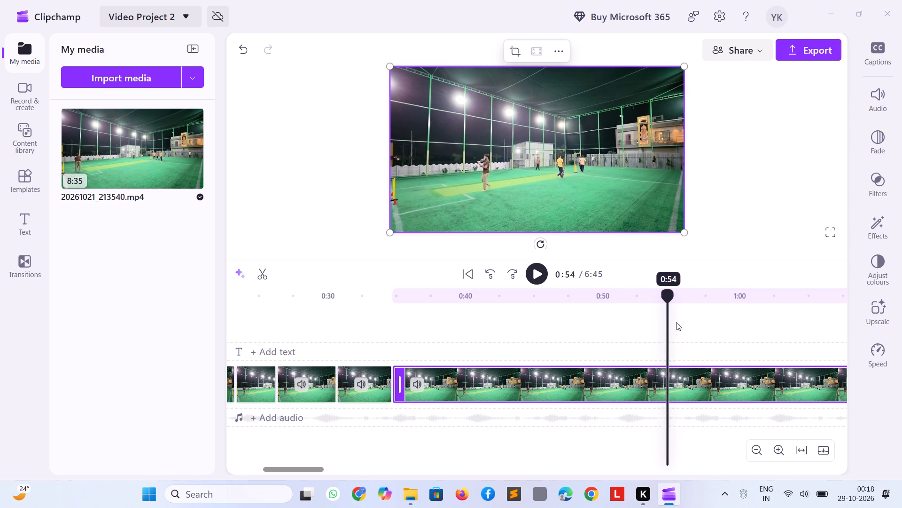
pyautogui.moveTo(676, 322); pyautogui.dragTo(767, 365)
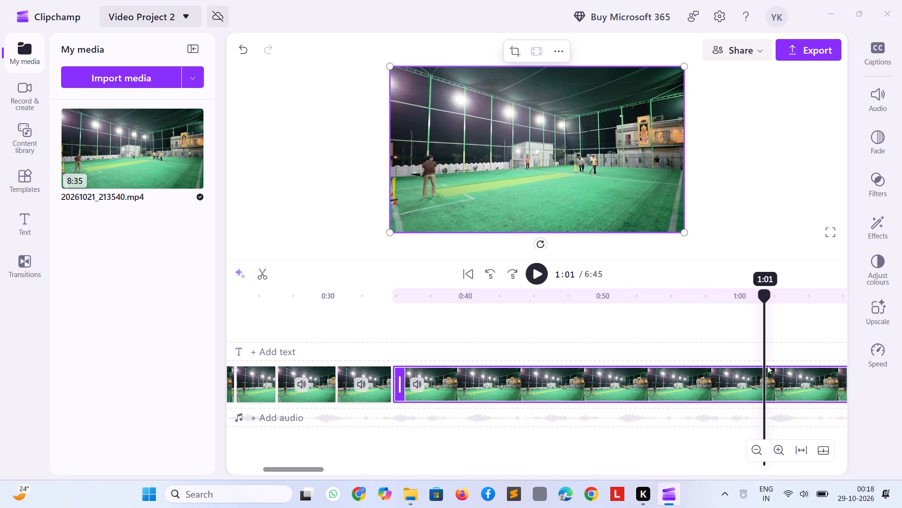
pyautogui.moveTo(767, 365); pyautogui.dragTo(778, 373)
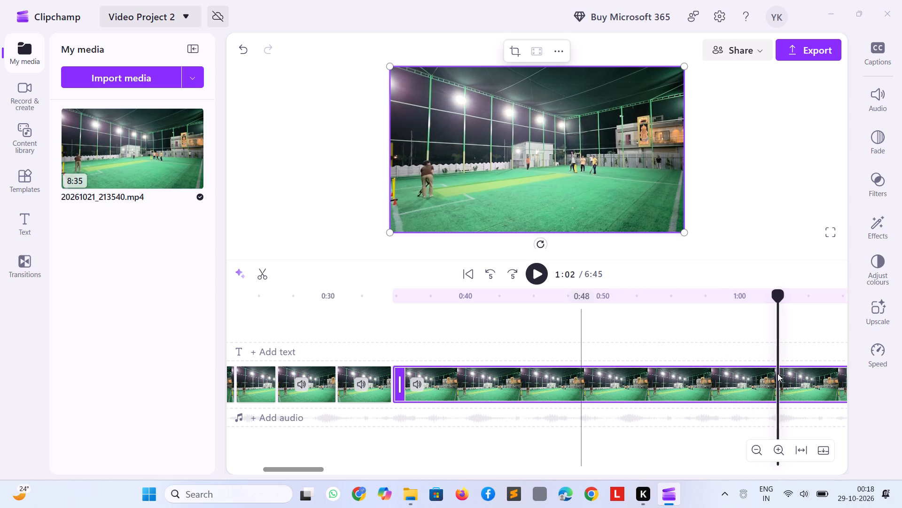
pyautogui.press('space')
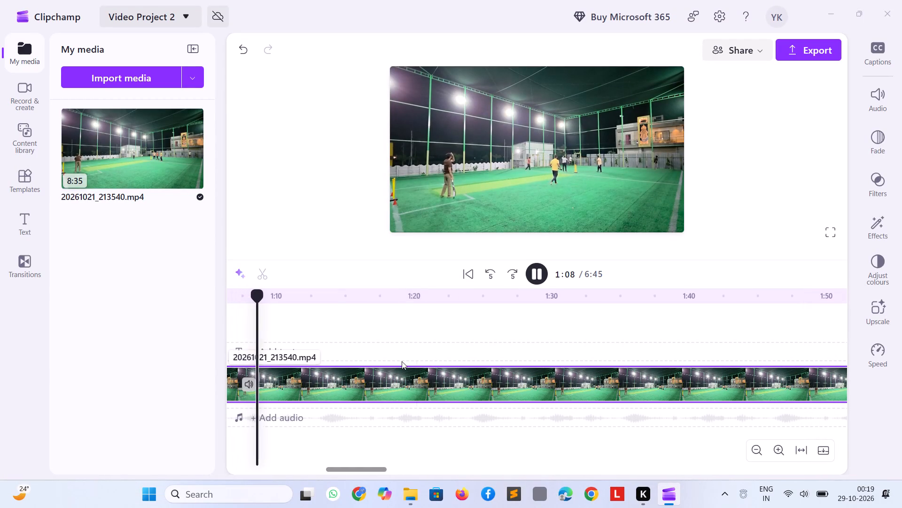
pyautogui.press('space')
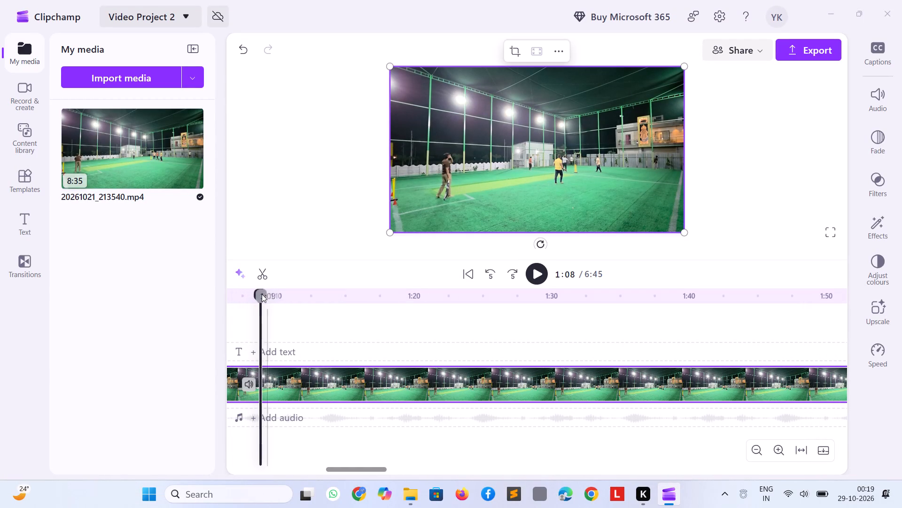
pyautogui.moveTo(260, 295); pyautogui.dragTo(358, 329)
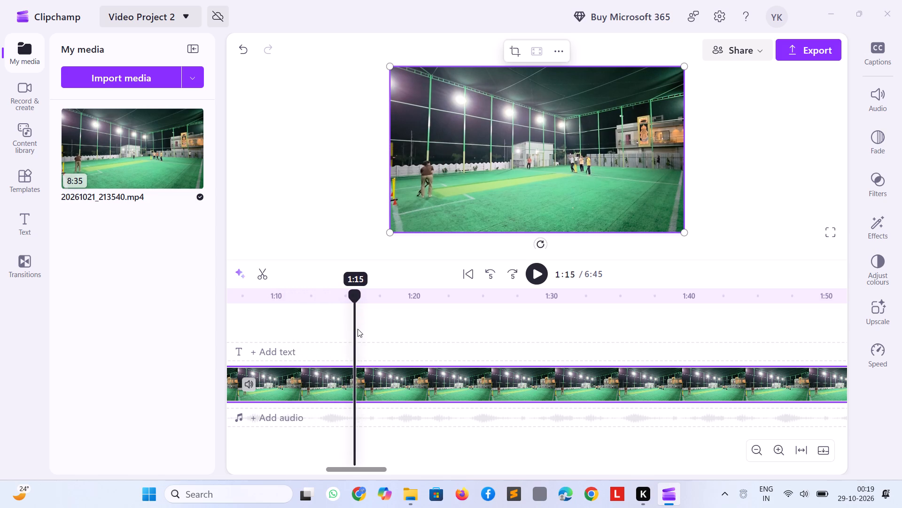
pyautogui.moveTo(358, 329); pyautogui.dragTo(407, 334)
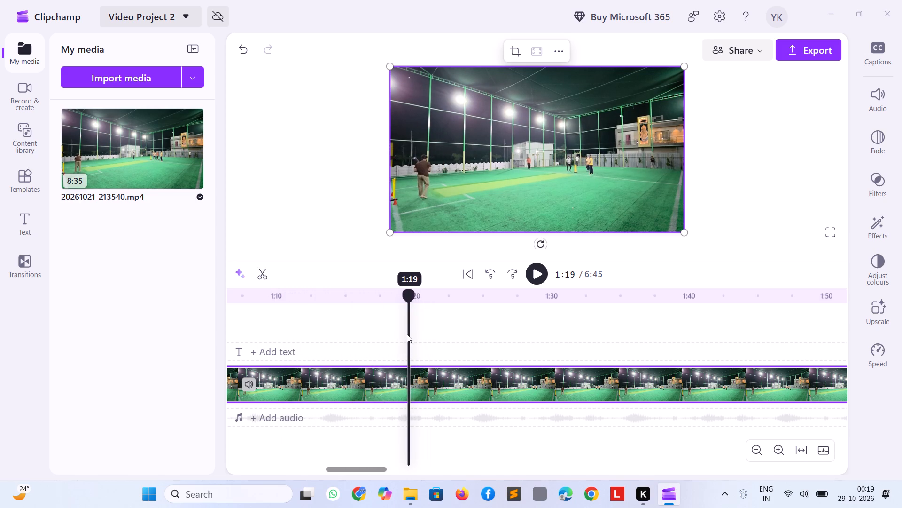
pyautogui.moveTo(407, 334); pyautogui.dragTo(400, 336)
pyautogui.press('space')
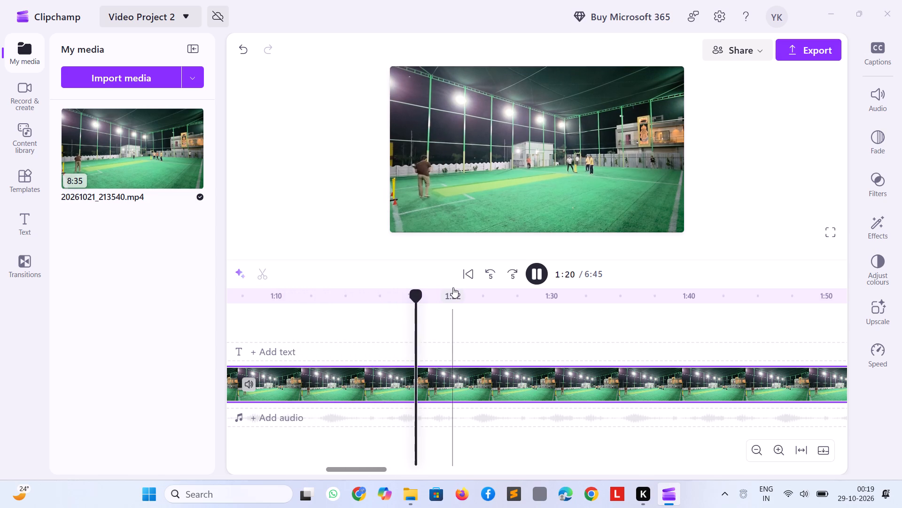
pyautogui.press('space')
pyautogui.click(522, 389)
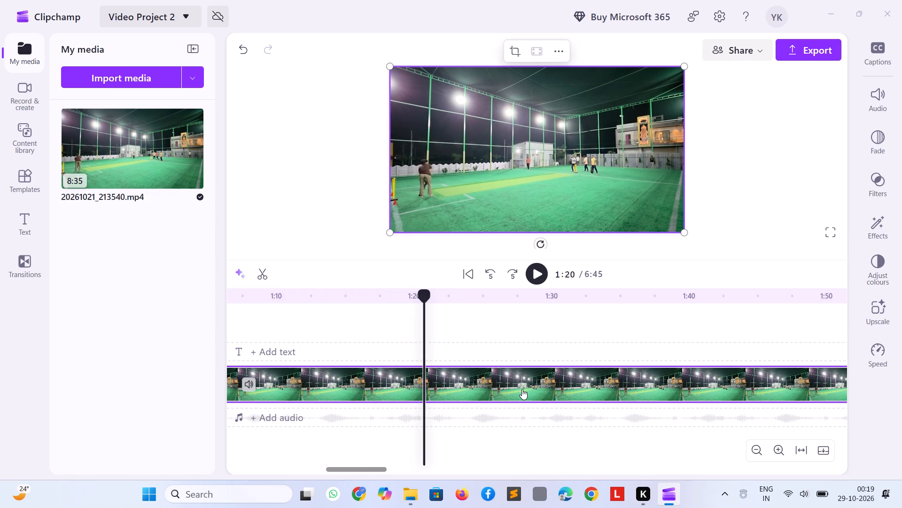
pyautogui.click(520, 388)
pyautogui.tripleClick(505, 371)
pyautogui.doubleClick(490, 373)
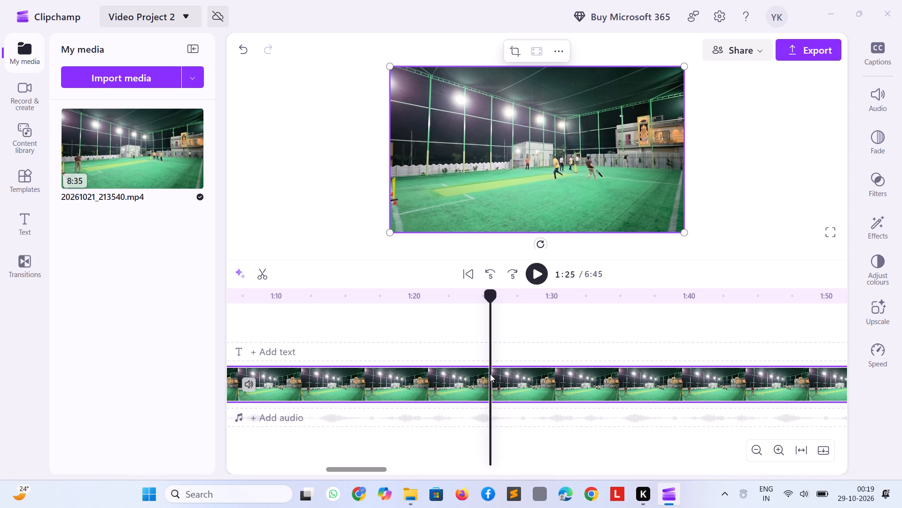
pyautogui.press('space')
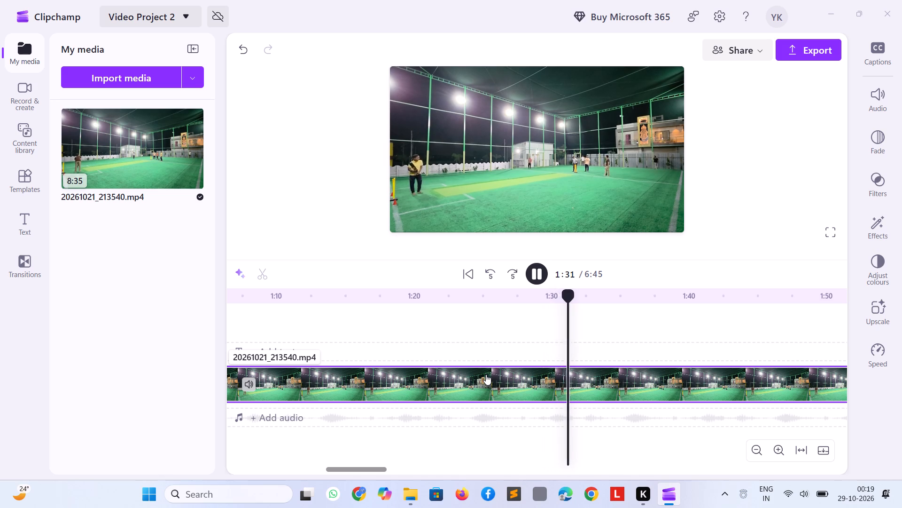
pyautogui.press('space')
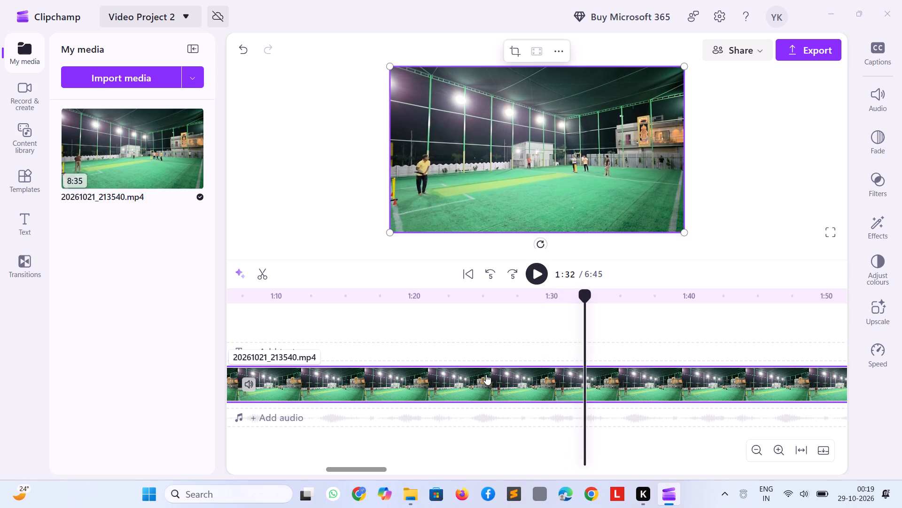
pyautogui.press('s')
# Delete the idle segment between 0:34 and 1:32 and close the gap it leaves.
pyautogui.click(474, 388)
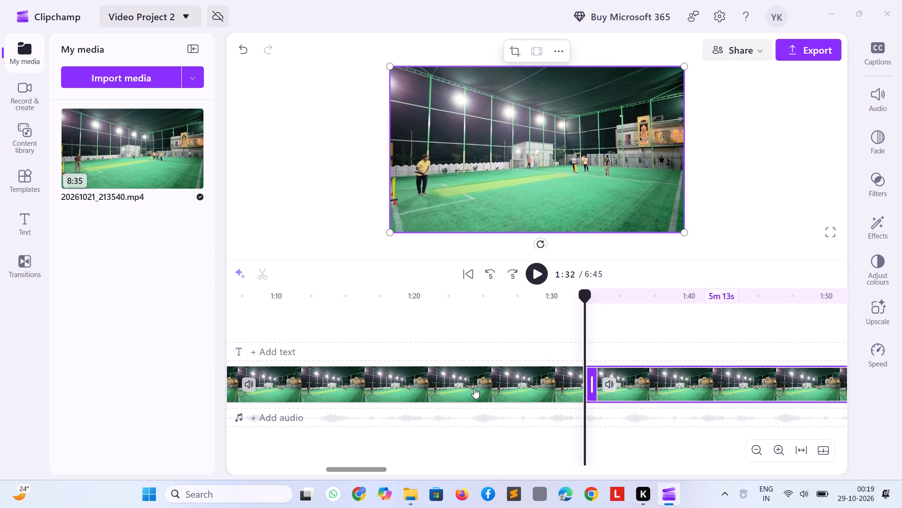
pyautogui.press('Delete')
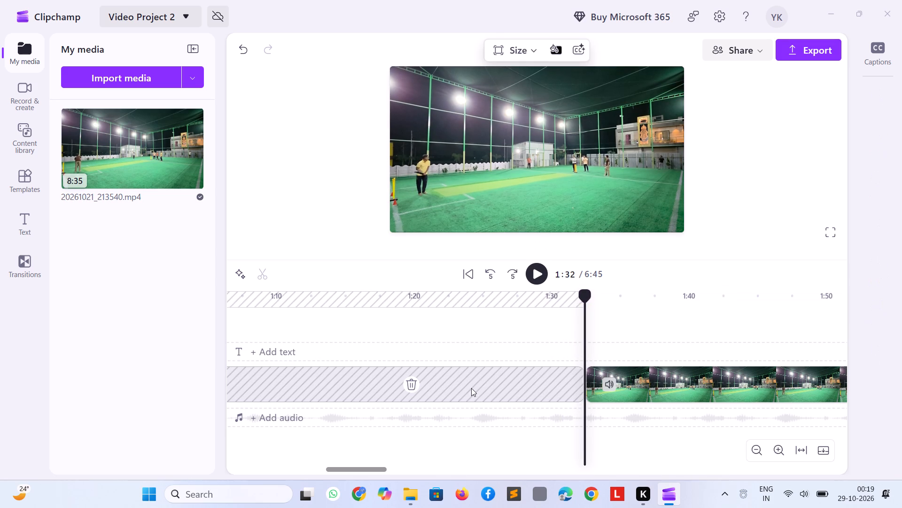
pyautogui.click(413, 386)
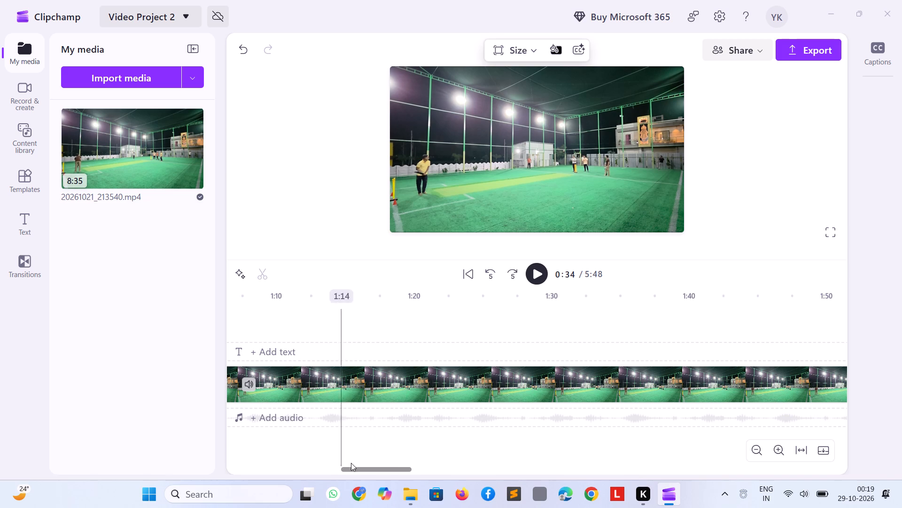
# Preview the footage from 0:34 through the next delivery, then go back to 0:42 and split the clip there.
pyautogui.moveTo(359, 472); pyautogui.dragTo(281, 471)
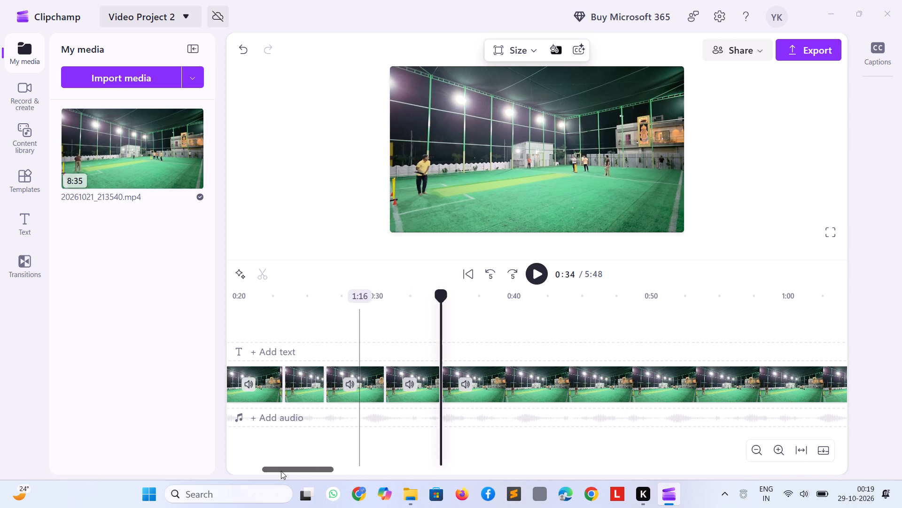
pyautogui.moveTo(281, 471); pyautogui.dragTo(287, 474)
pyautogui.press('space')
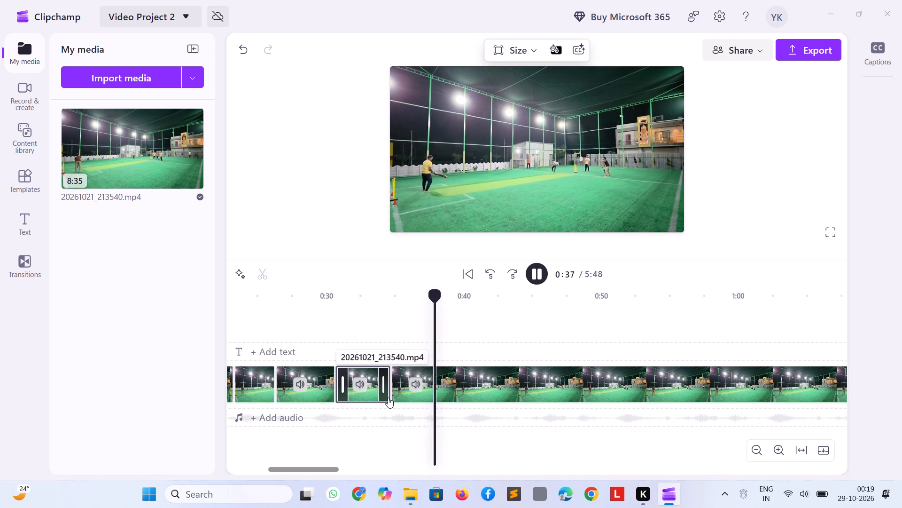
pyautogui.press('space')
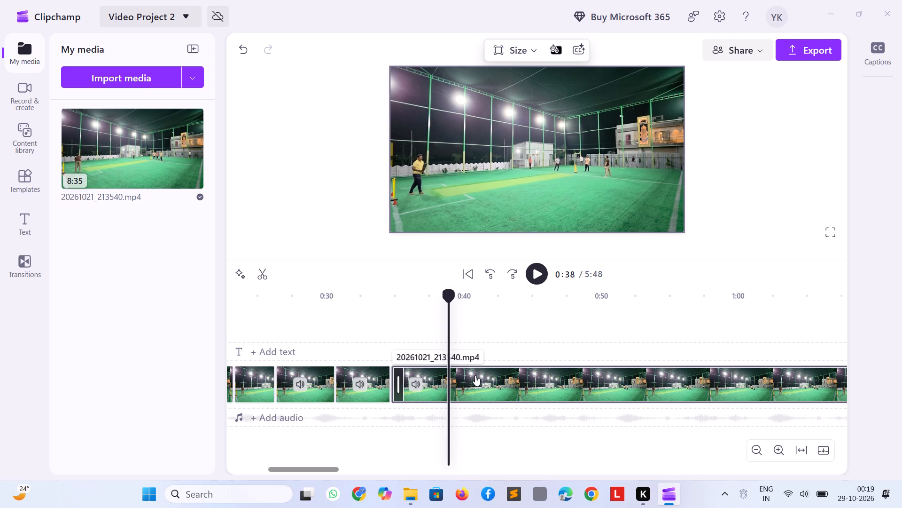
pyautogui.press('space')
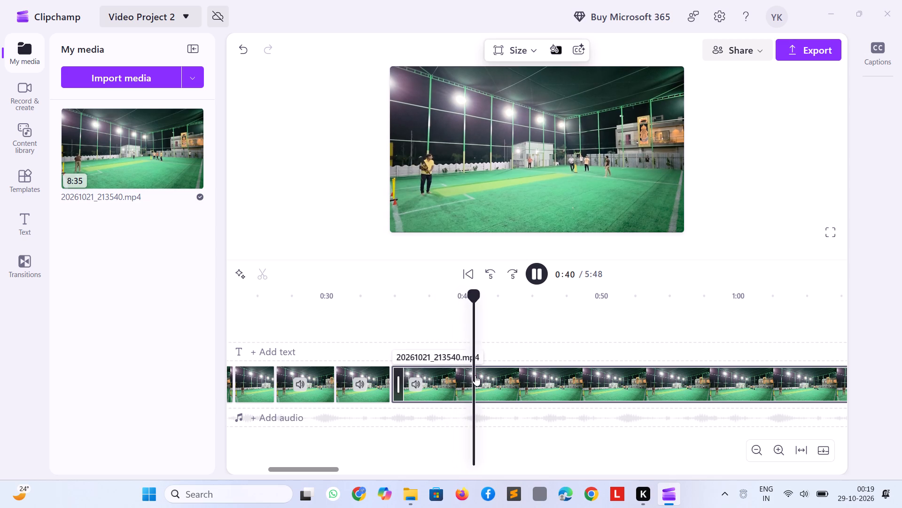
pyautogui.press('space')
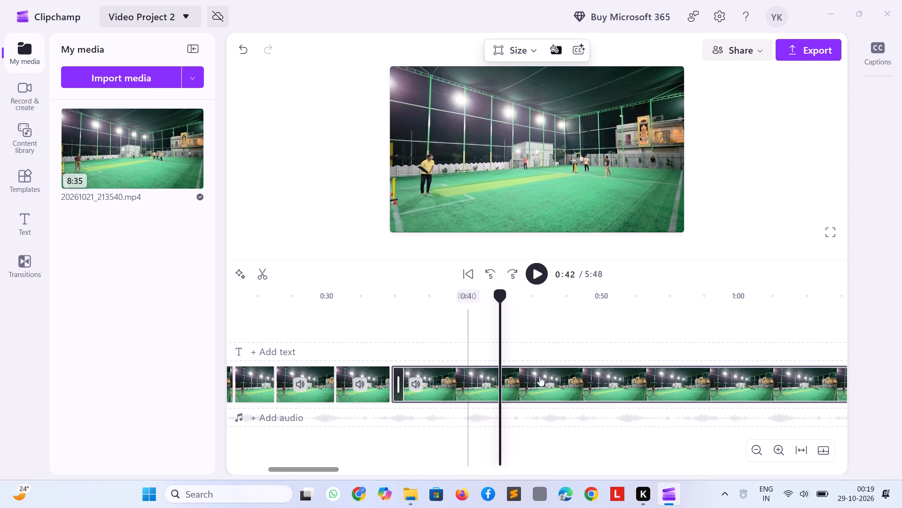
pyautogui.press('space')
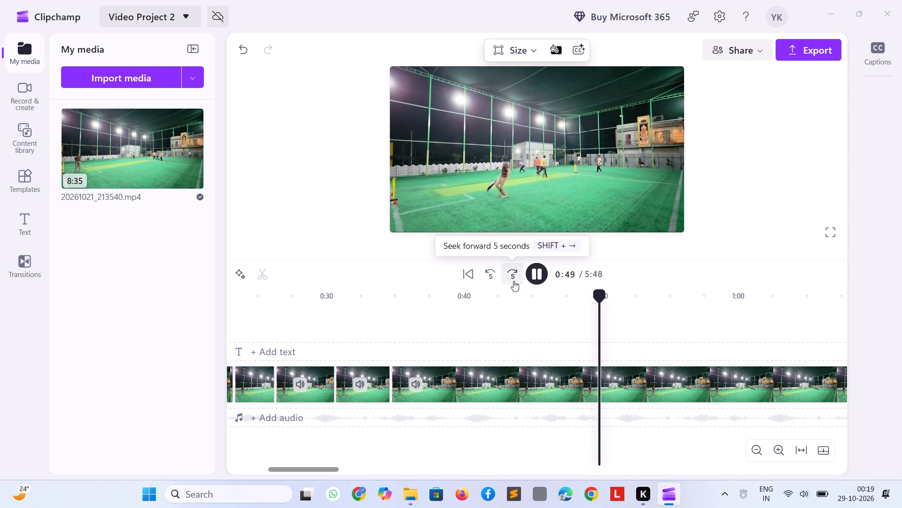
pyautogui.press('space')
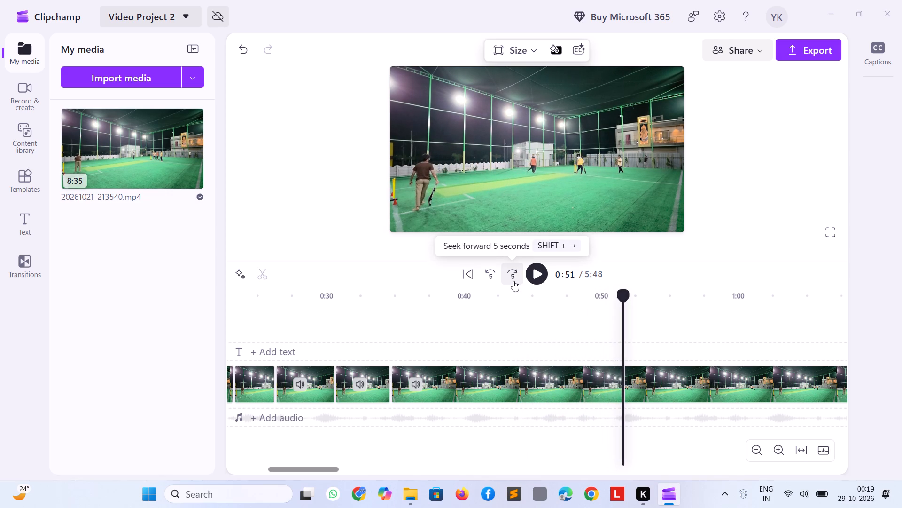
pyautogui.doubleClick(497, 370)
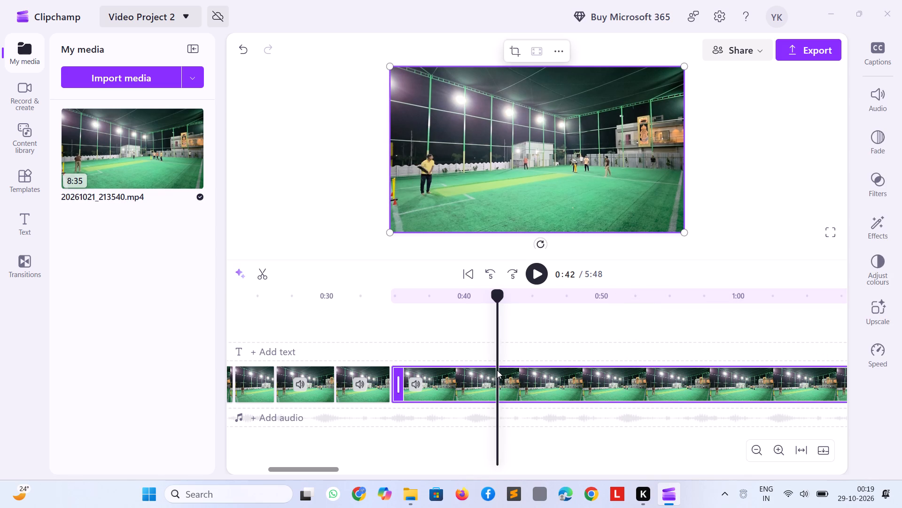
pyautogui.press('s')
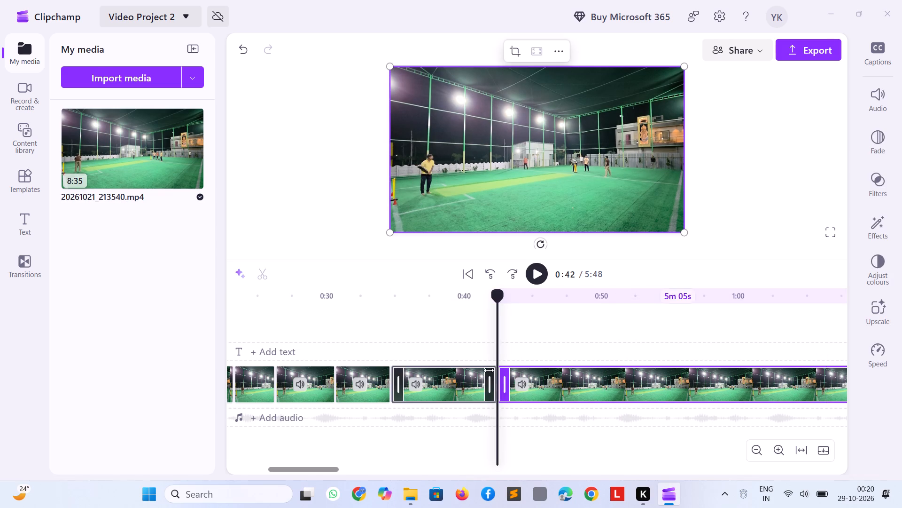
# Delete the 7-second idle segment before the 0:42 split and close its gap.
pyautogui.click(489, 370)
pyautogui.click(482, 378)
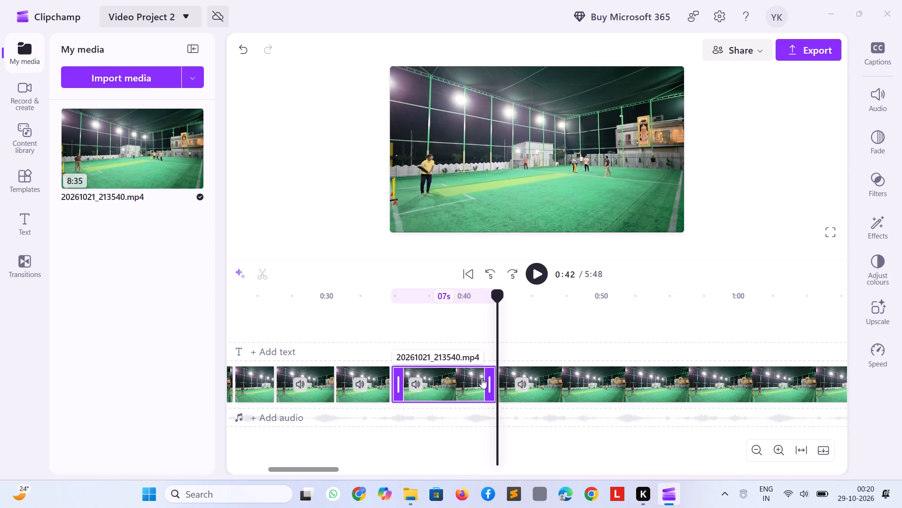
pyautogui.press('Delete')
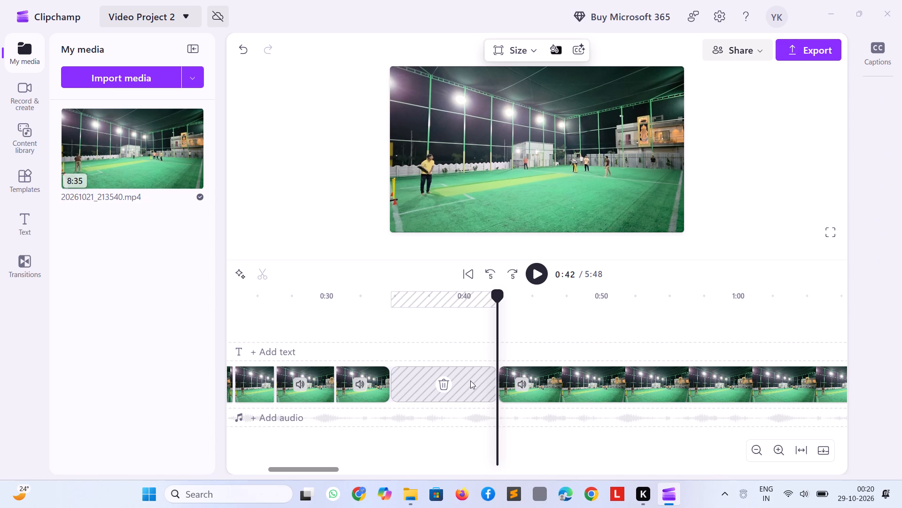
pyautogui.click(446, 388)
# Play through the delivery and split the clip at 0:44, once the shot is over.
pyautogui.press('space')
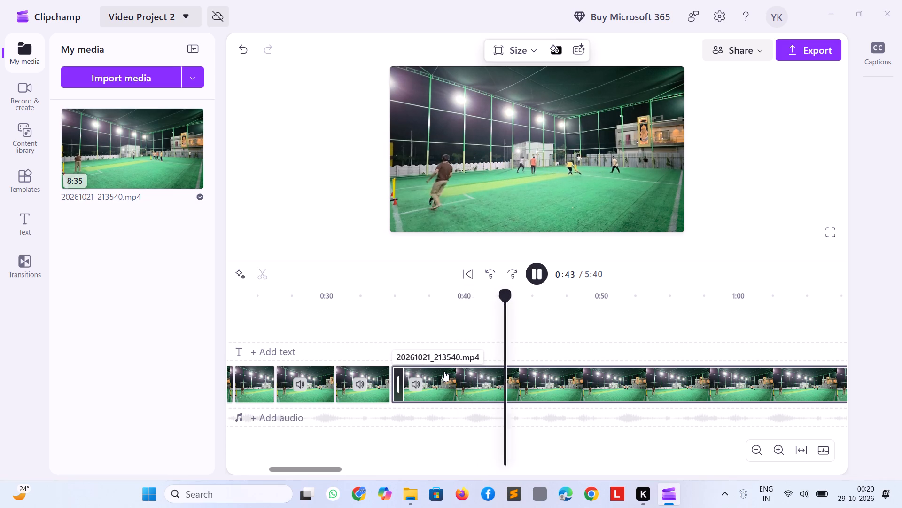
pyautogui.press('space')
pyautogui.press('space')
pyautogui.press('space')
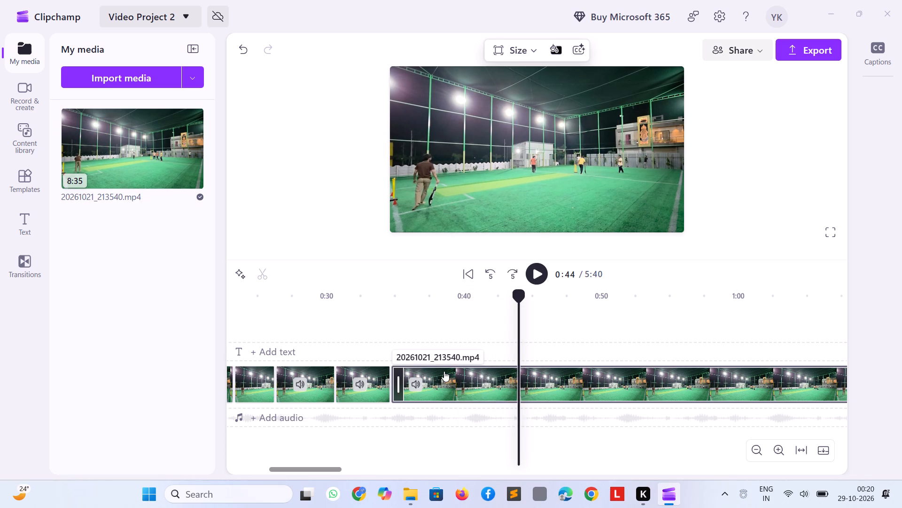
pyautogui.write('s')
# Preview the footage from 0:44 until the next batter is ready, and split the clip at 1:10.
pyautogui.press('space')
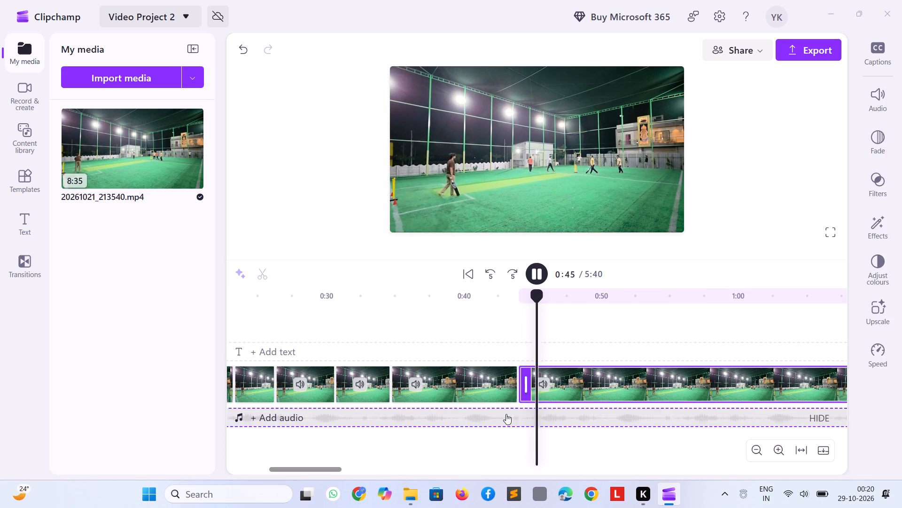
pyautogui.press('space')
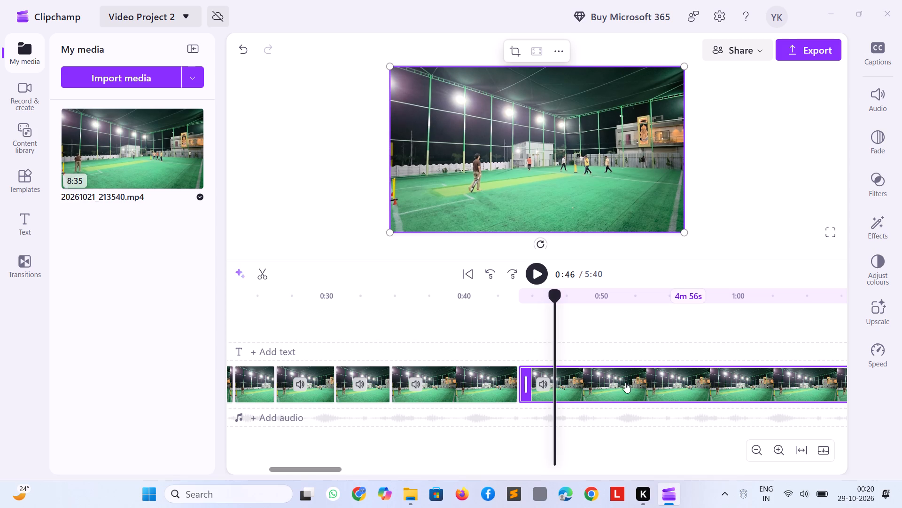
pyautogui.doubleClick(621, 380)
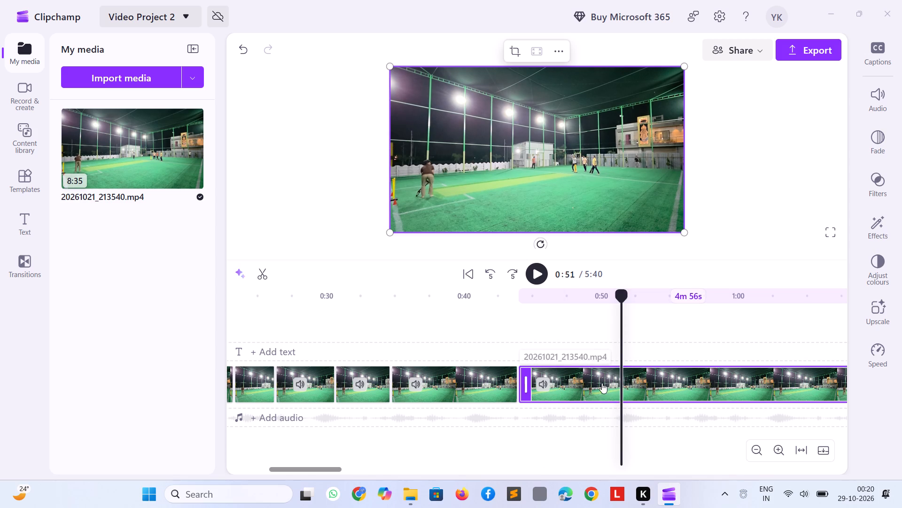
pyautogui.doubleClick(602, 381)
pyautogui.press('space')
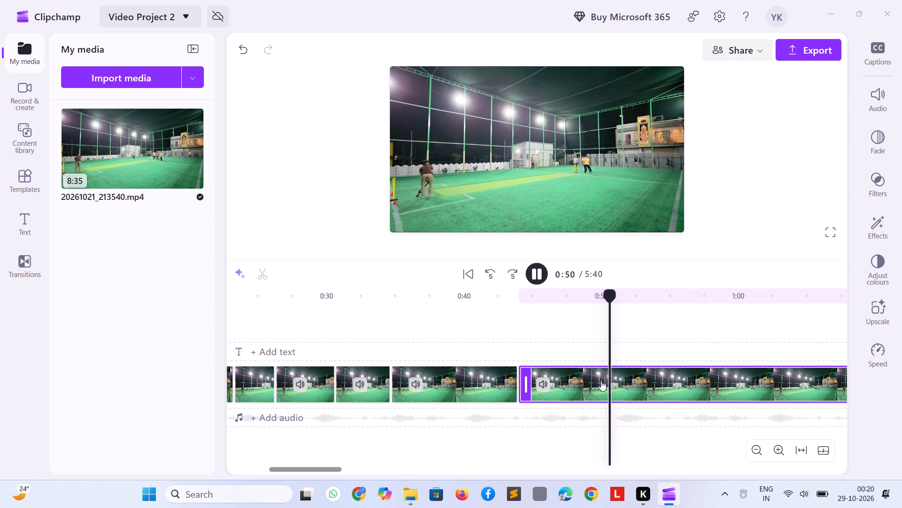
pyautogui.doubleClick(591, 378)
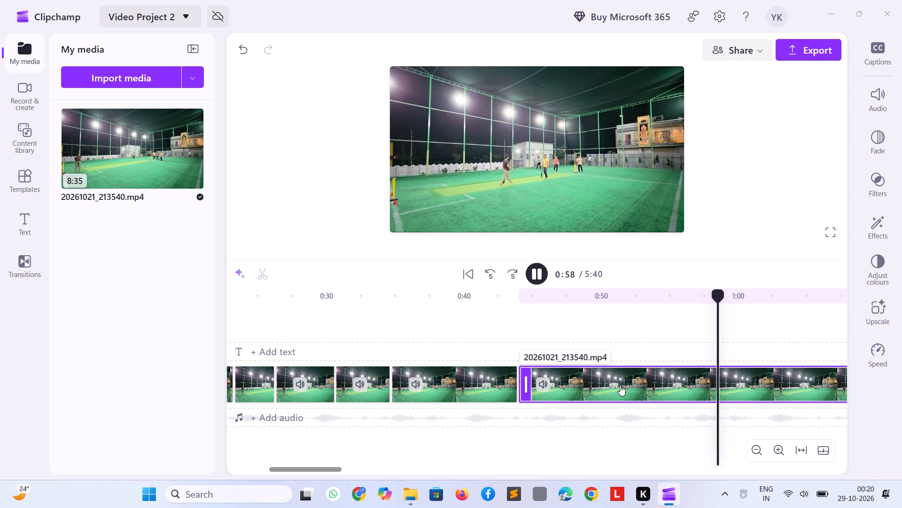
pyautogui.keyDown('ctrl'); pyautogui.scroll(-3, 581, 381); pyautogui.keyUp('ctrl')
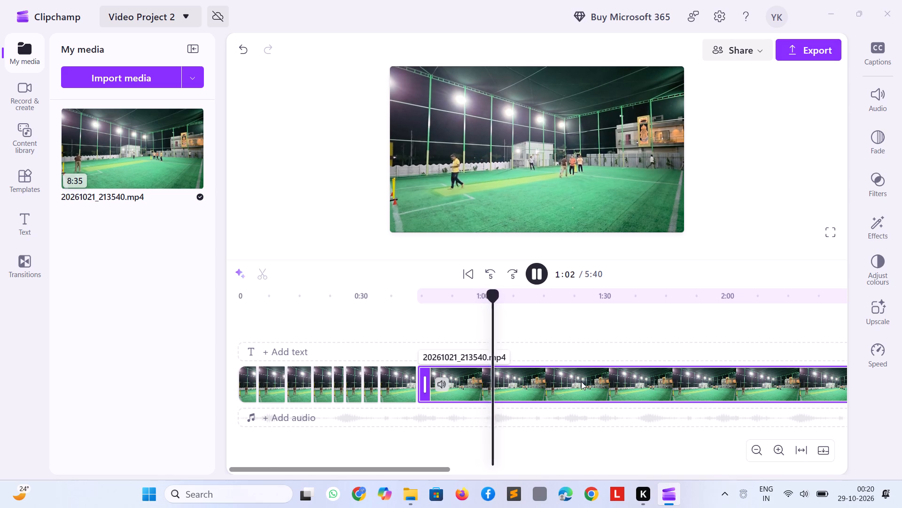
pyautogui.keyDown('ctrl'); pyautogui.scroll(2, 581, 381); pyautogui.keyUp('ctrl')
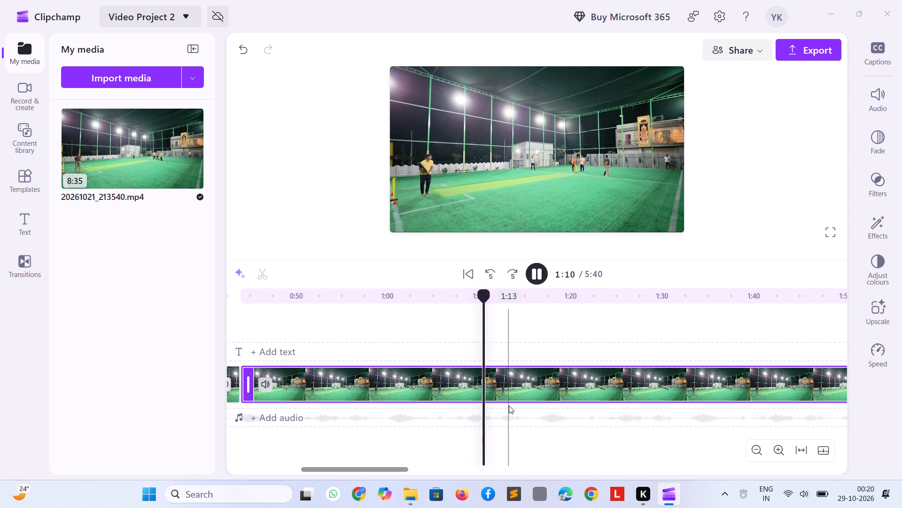
pyautogui.press('space')
pyautogui.press('a')
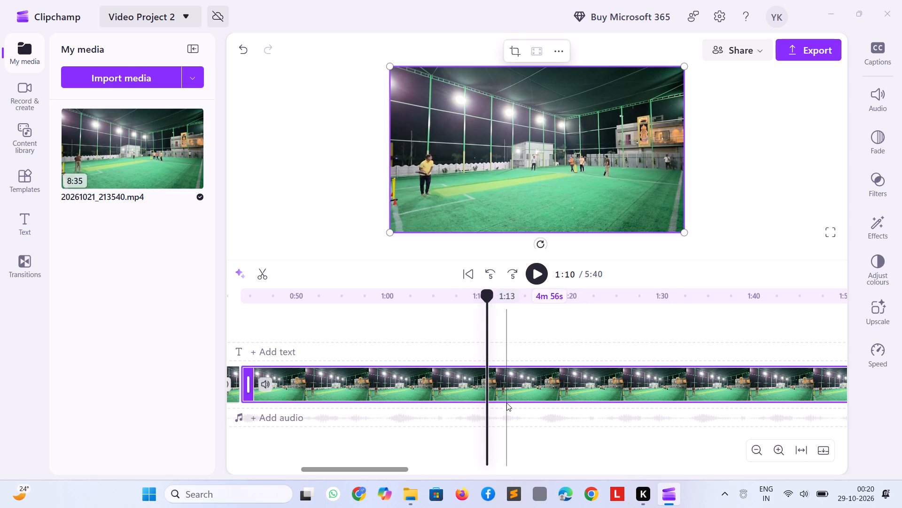
pyautogui.press('a')
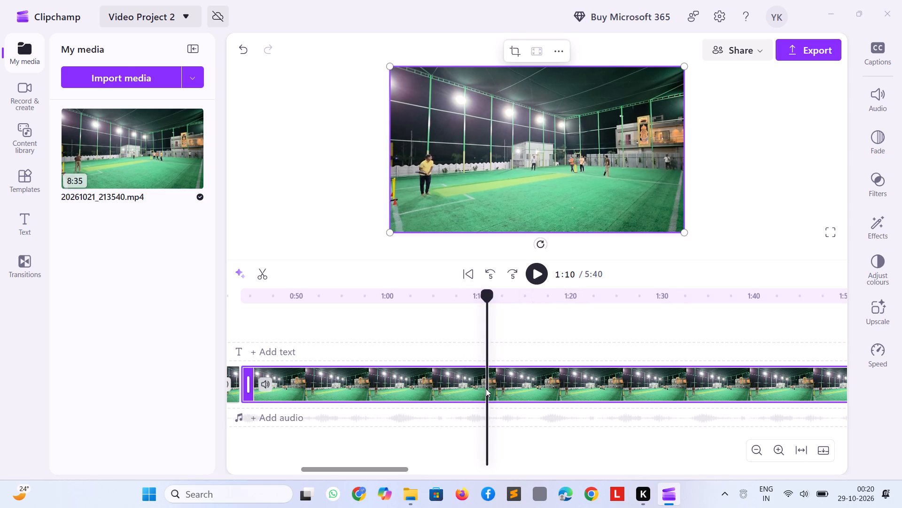
pyautogui.press('s')
# Delete the 26-second idle segment before the 1:10 split and close the gap it leaves.
pyautogui.click(474, 387)
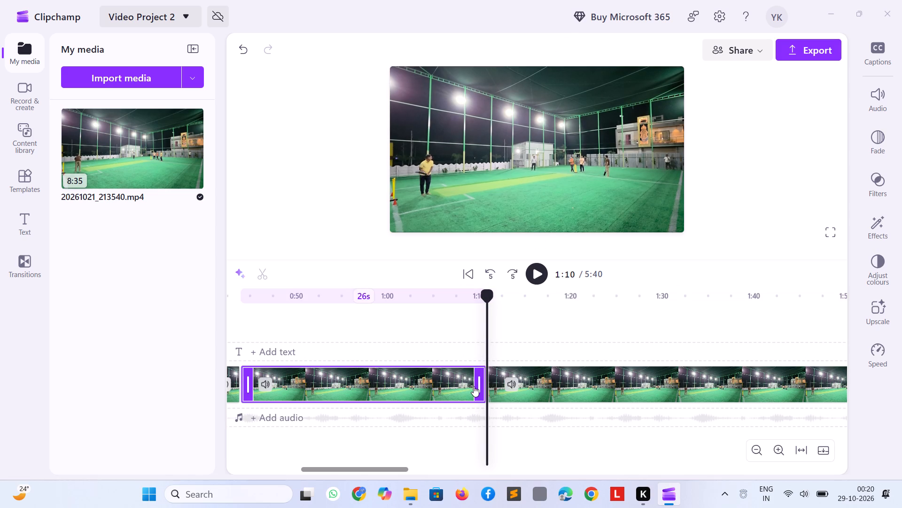
pyautogui.press('Delete')
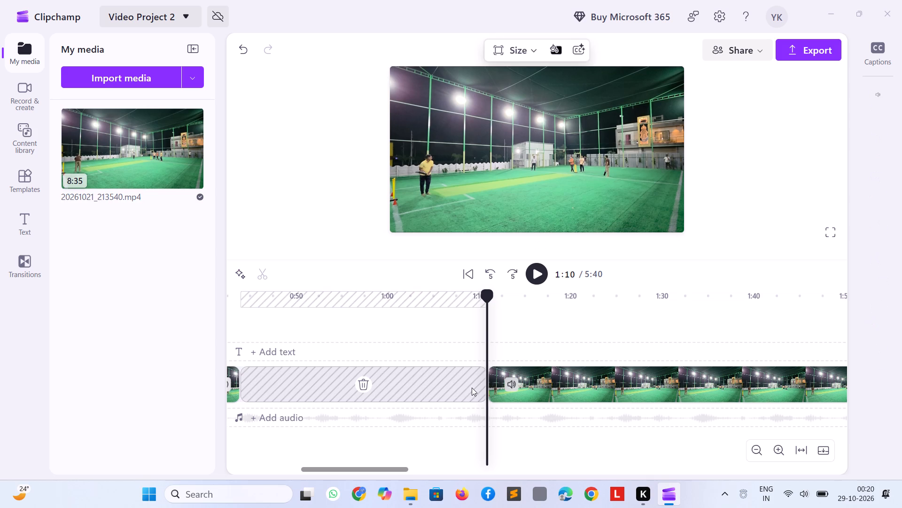
pyautogui.click(358, 381)
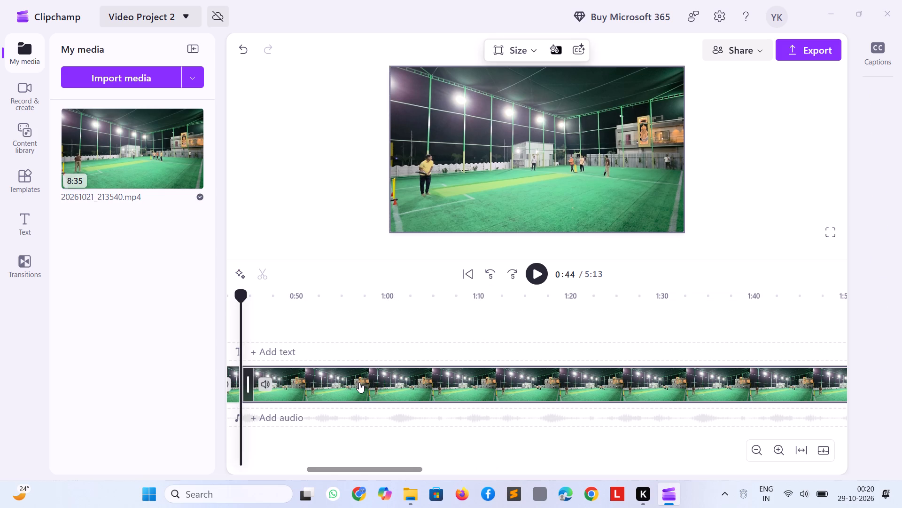
# Preview the delivery from 0:44, then go back and split the clip at 0:47, once the shot is over.
pyautogui.press('space')
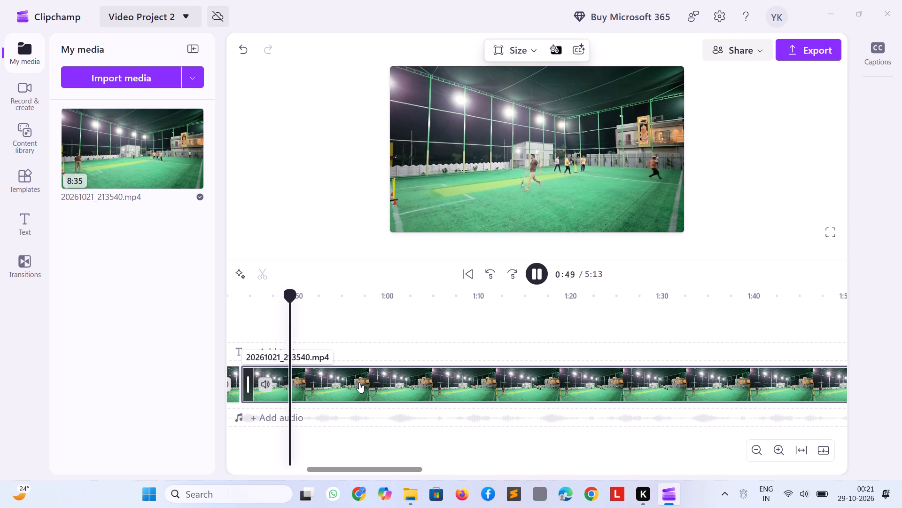
pyautogui.press('space')
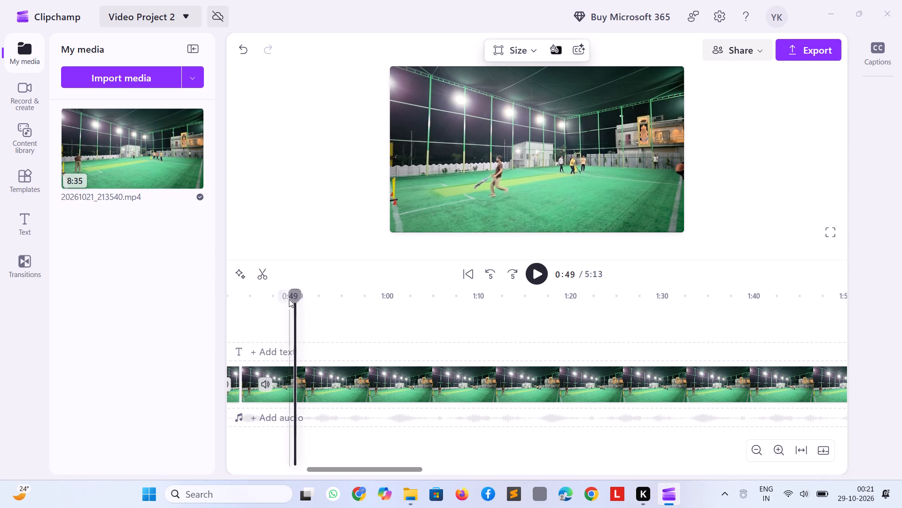
pyautogui.moveTo(297, 301); pyautogui.dragTo(288, 299)
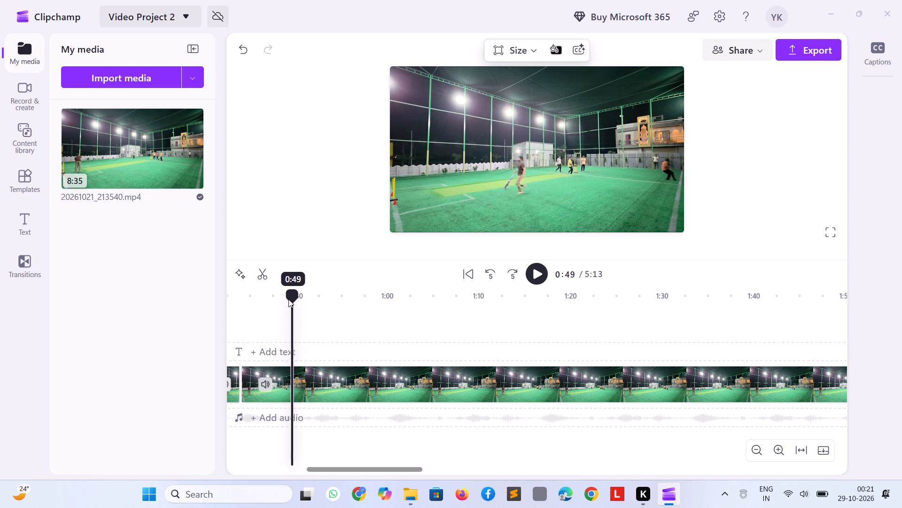
pyautogui.moveTo(288, 299); pyautogui.dragTo(263, 297)
pyautogui.press('space')
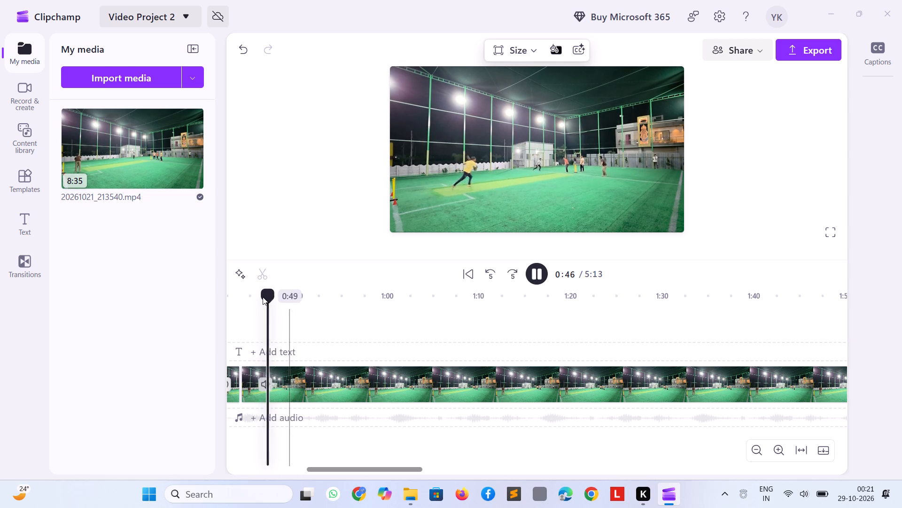
pyautogui.press('space')
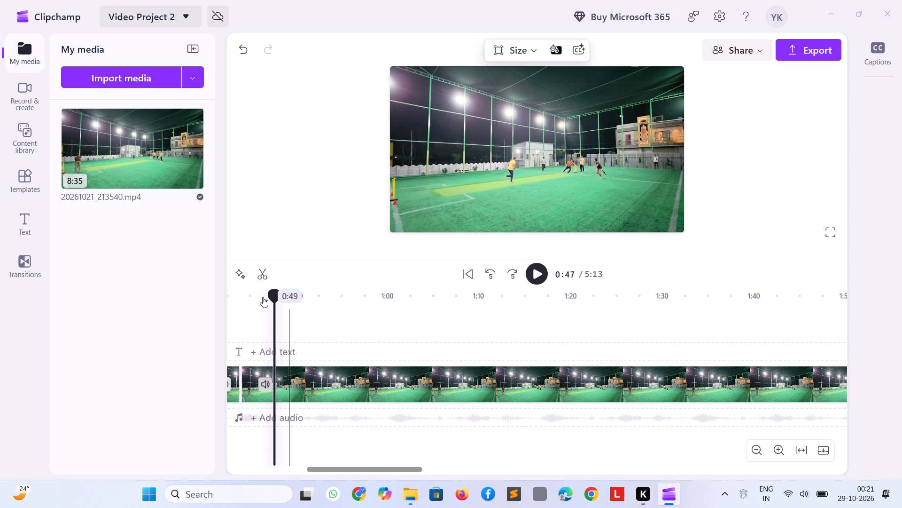
pyautogui.press('s')
# Skim the idle footage after 0:47 to find the next delivery and split the clip at 2:05, just before it.
pyautogui.press('space')
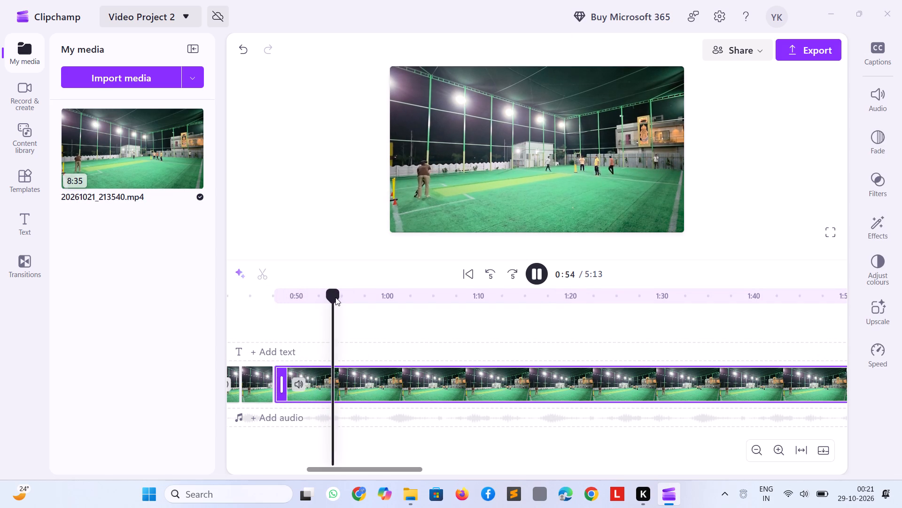
pyautogui.moveTo(332, 292); pyautogui.dragTo(360, 303)
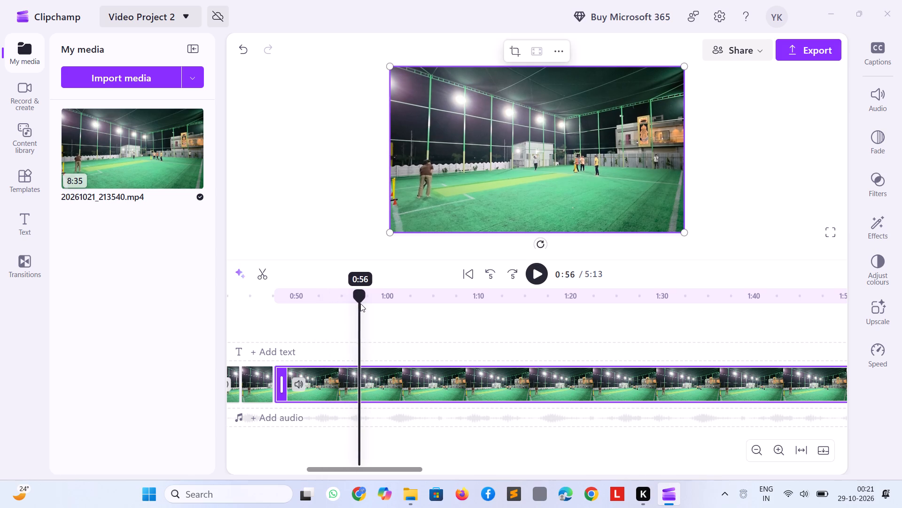
pyautogui.moveTo(360, 303); pyautogui.dragTo(446, 345)
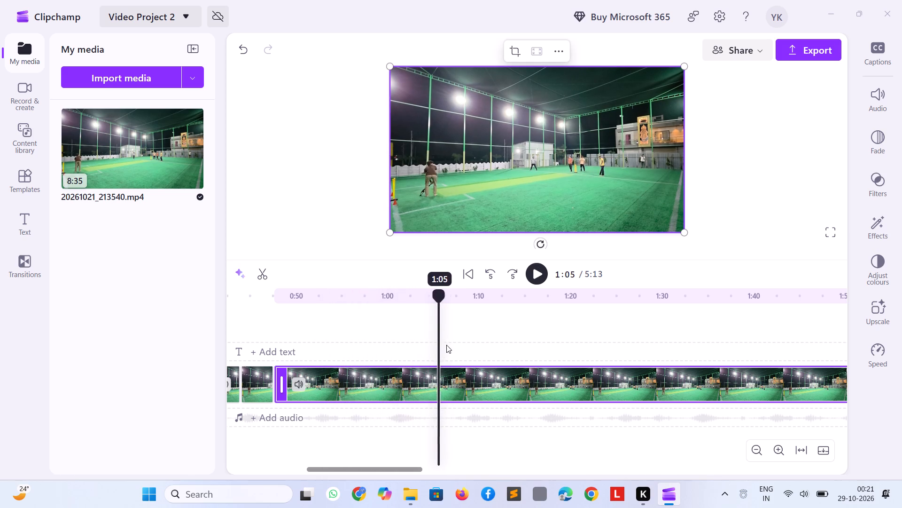
pyautogui.moveTo(446, 345); pyautogui.dragTo(476, 357)
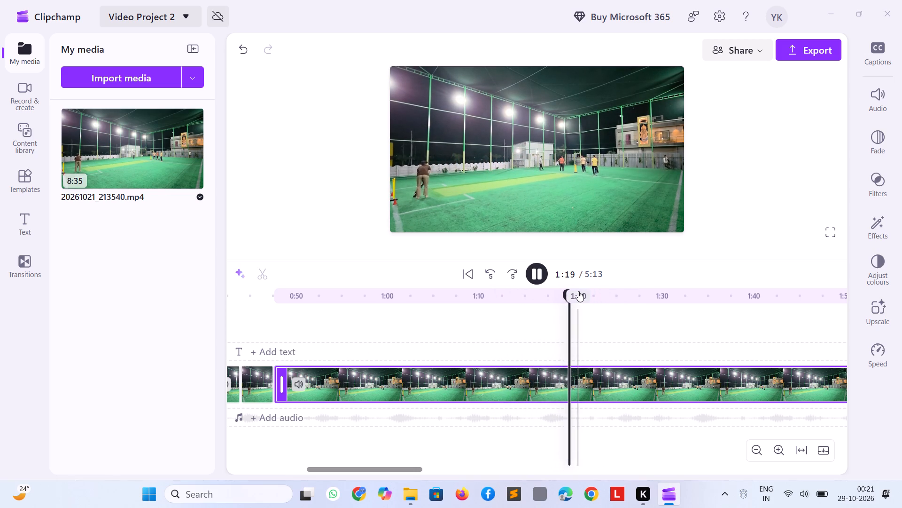
pyautogui.press('space')
pyautogui.moveTo(577, 300); pyautogui.dragTo(582, 301)
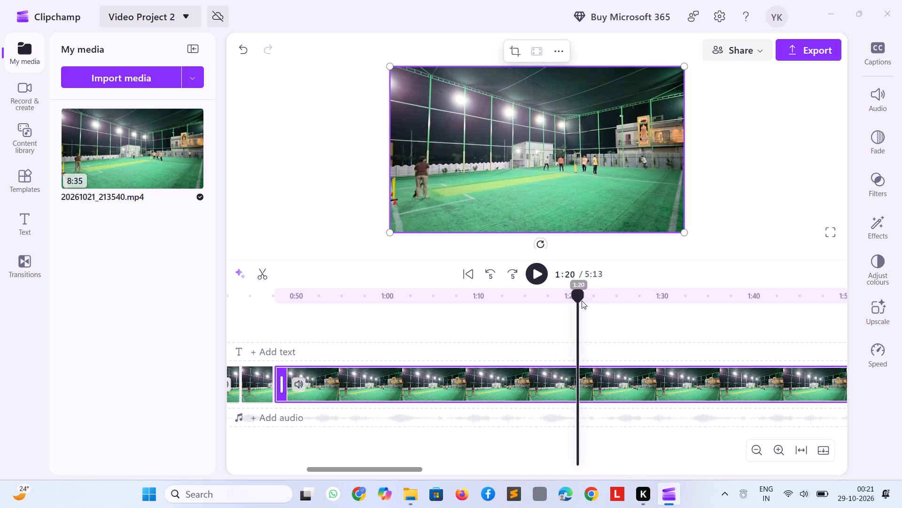
pyautogui.moveTo(582, 301); pyautogui.dragTo(628, 325)
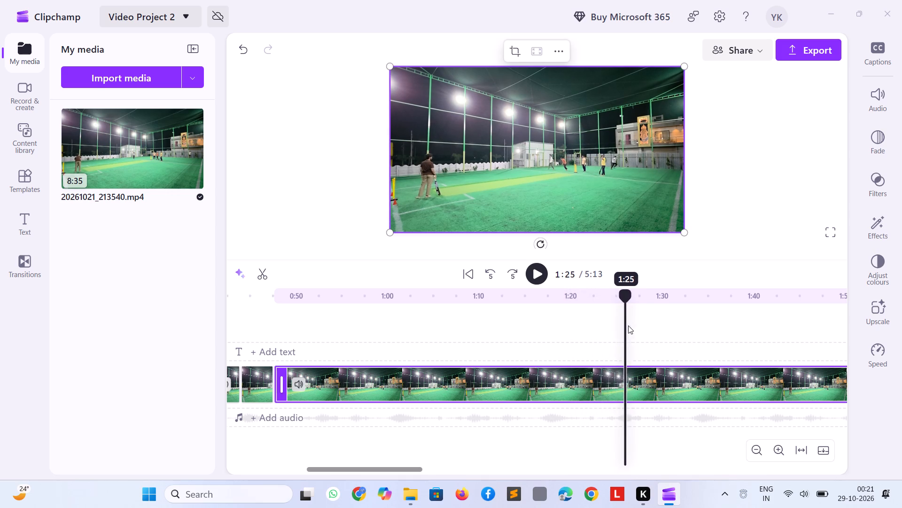
pyautogui.moveTo(628, 325); pyautogui.dragTo(710, 343)
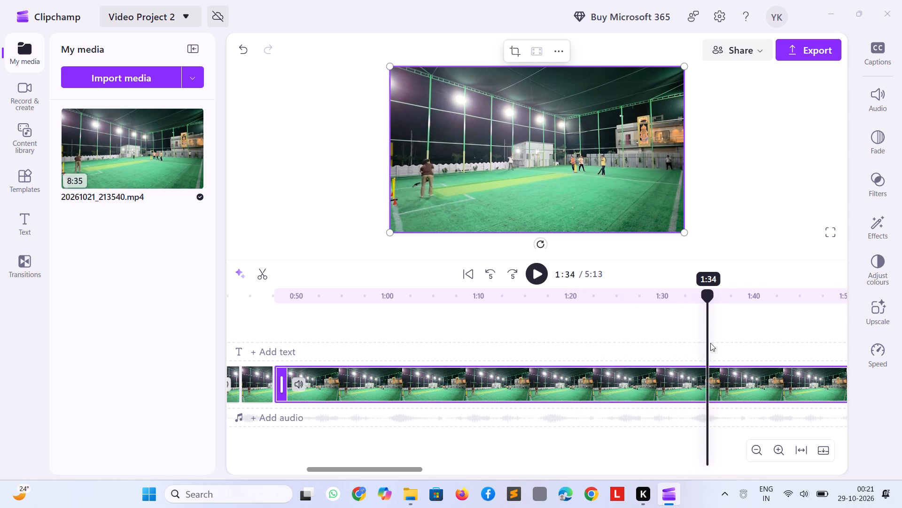
pyautogui.moveTo(710, 343); pyautogui.dragTo(745, 341)
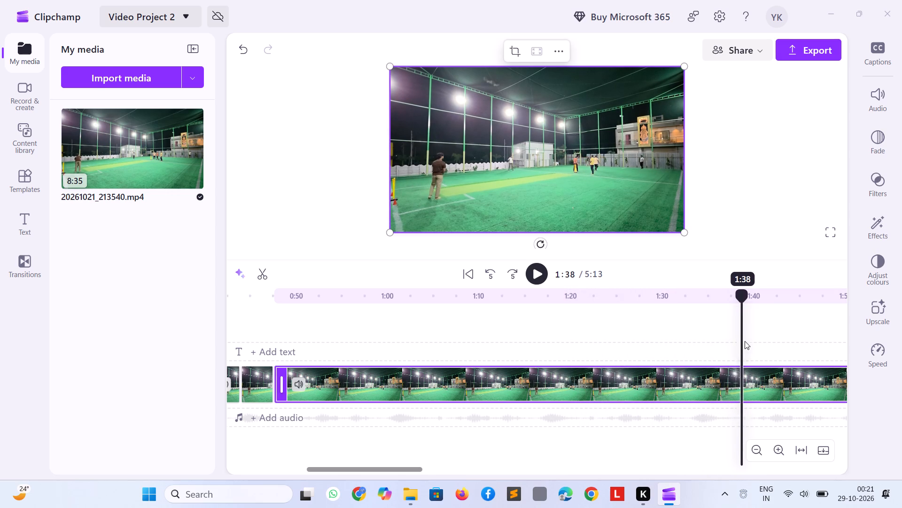
pyautogui.moveTo(745, 341); pyautogui.dragTo(770, 339)
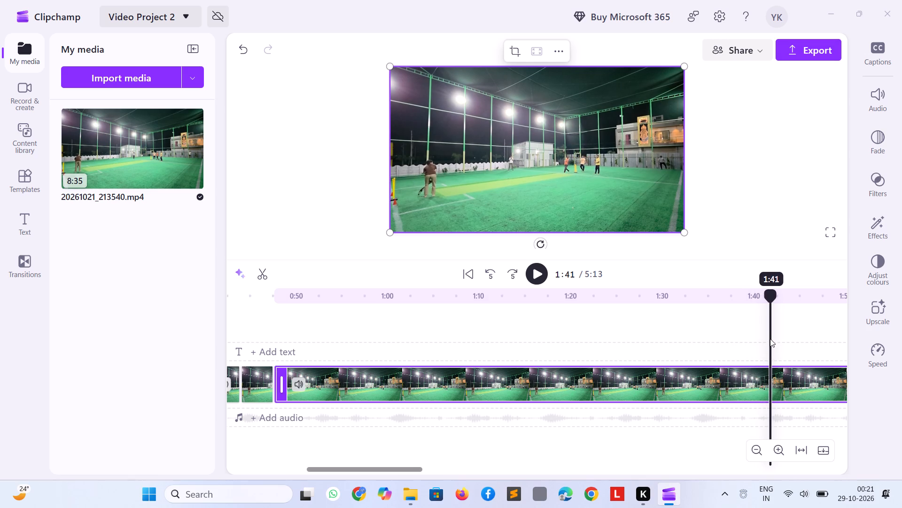
pyautogui.moveTo(770, 339); pyautogui.dragTo(812, 336)
pyautogui.press('space')
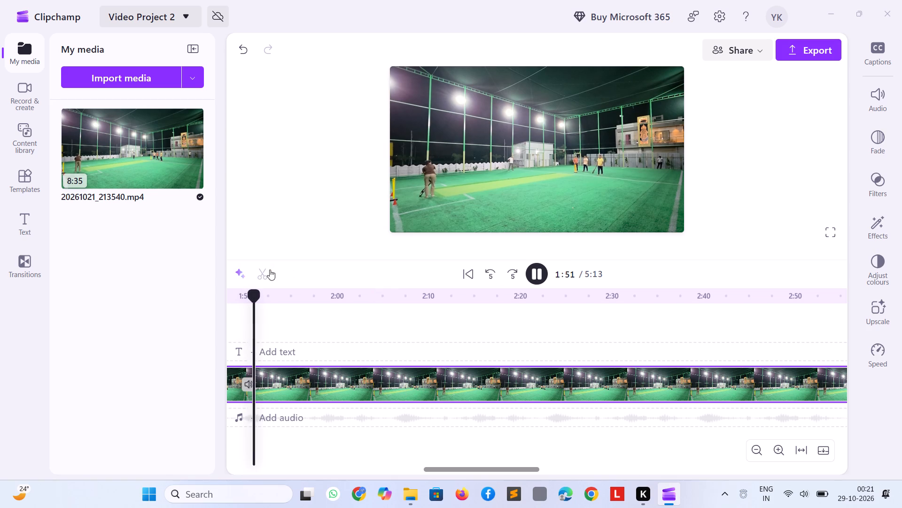
pyautogui.press('space')
pyautogui.moveTo(253, 299); pyautogui.dragTo(304, 317)
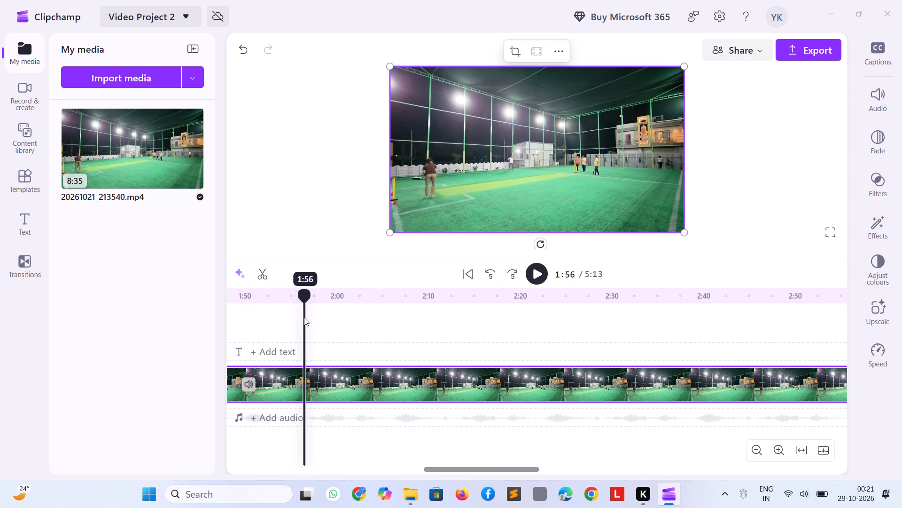
pyautogui.moveTo(304, 317); pyautogui.dragTo(331, 323)
pyautogui.press('space')
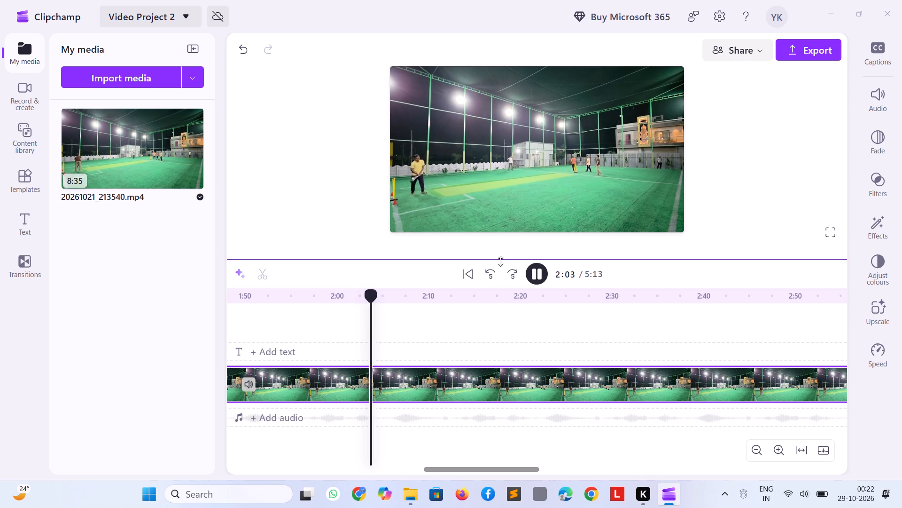
pyautogui.press('space')
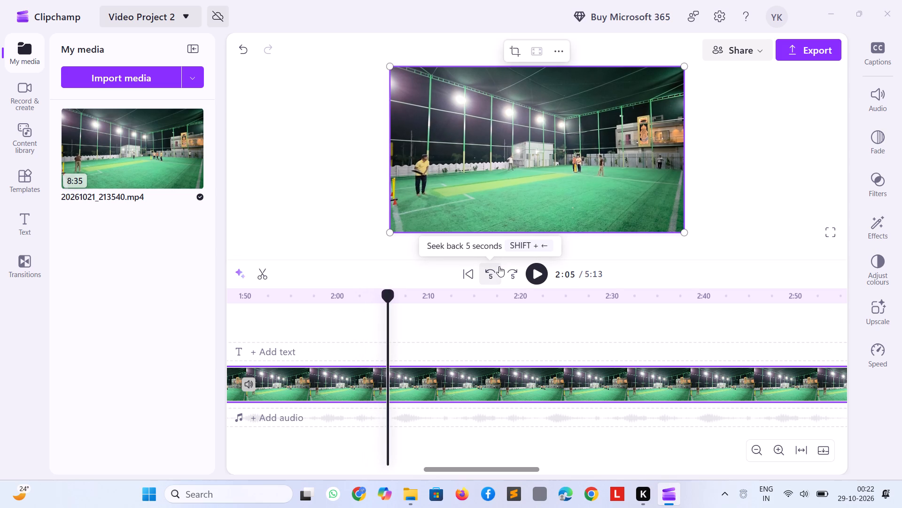
pyautogui.press('s')
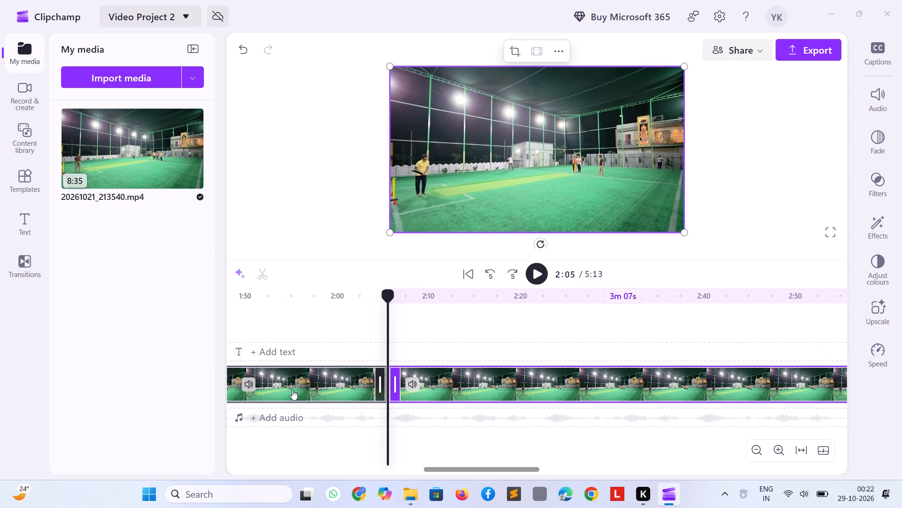
# Delete the idle segment between 0:47 and 2:05 and close its gap.
pyautogui.click(292, 389)
pyautogui.press('Delete')
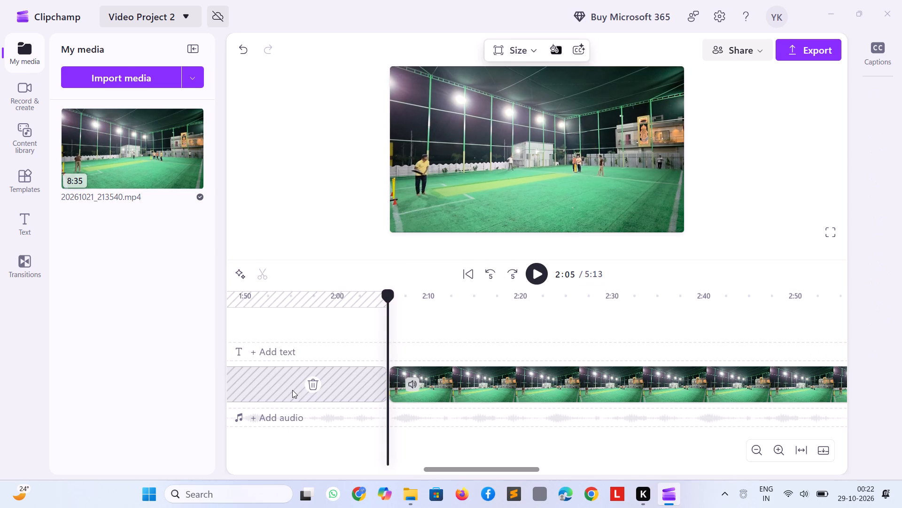
pyautogui.click(314, 379)
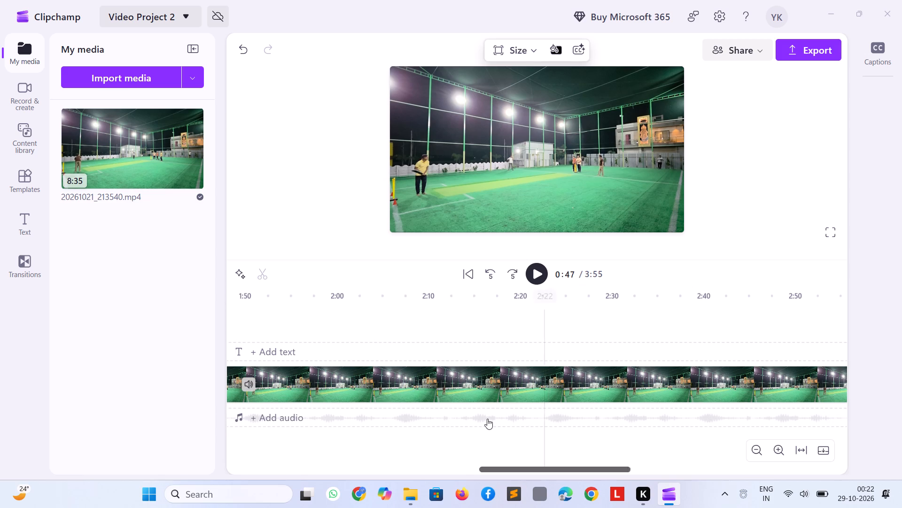
# Preview the delivery from 0:47 and split the clip at 0:52, once the shot is over.
pyautogui.press('space')
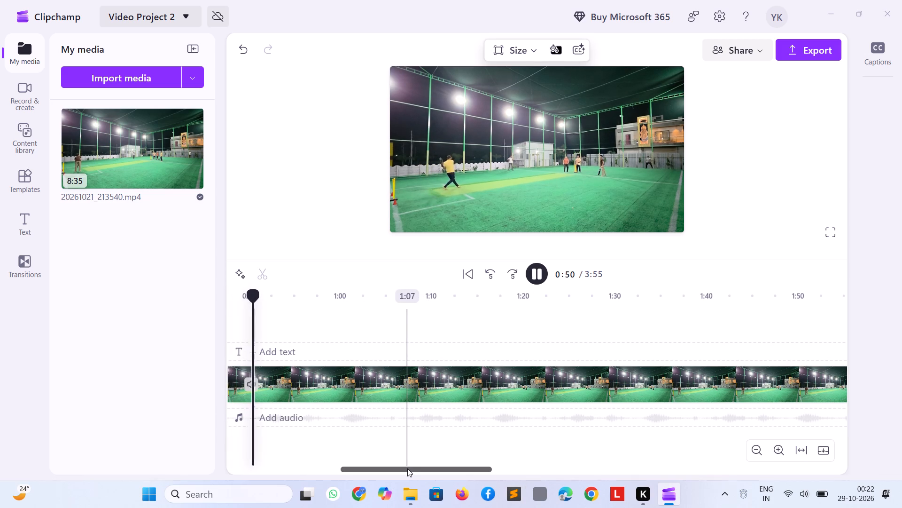
pyautogui.press('space')
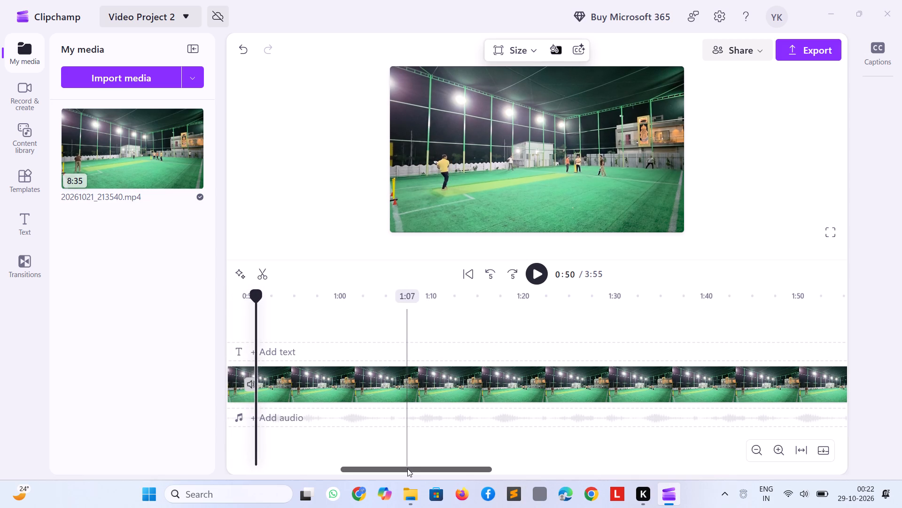
pyautogui.press('space')
pyautogui.press('space')
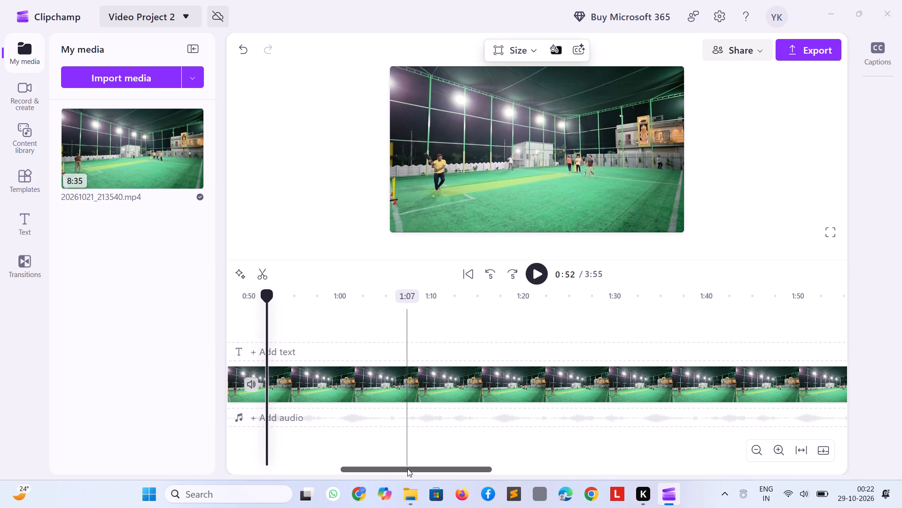
pyautogui.press('s')
# Skim the idle footage after 0:52 to find the next delivery and split the clip at 1:39, just before it.
pyautogui.press('space')
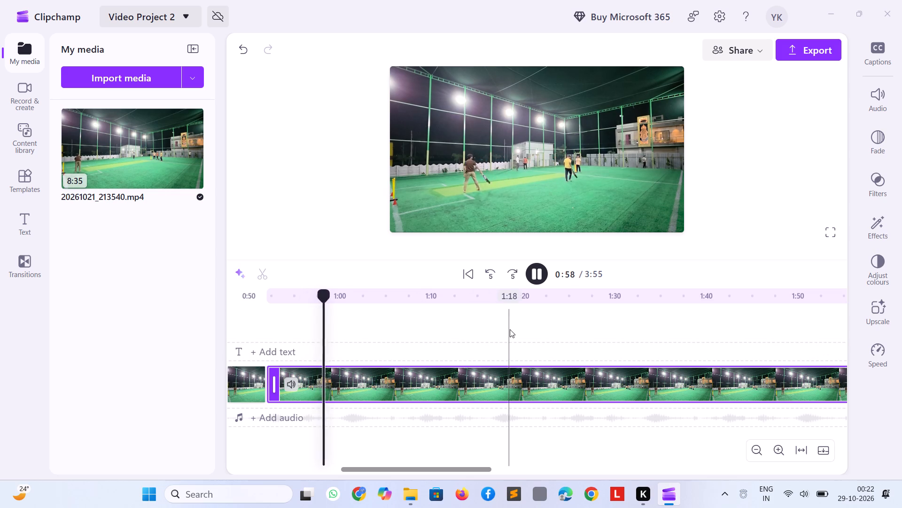
pyautogui.tripleClick(520, 282)
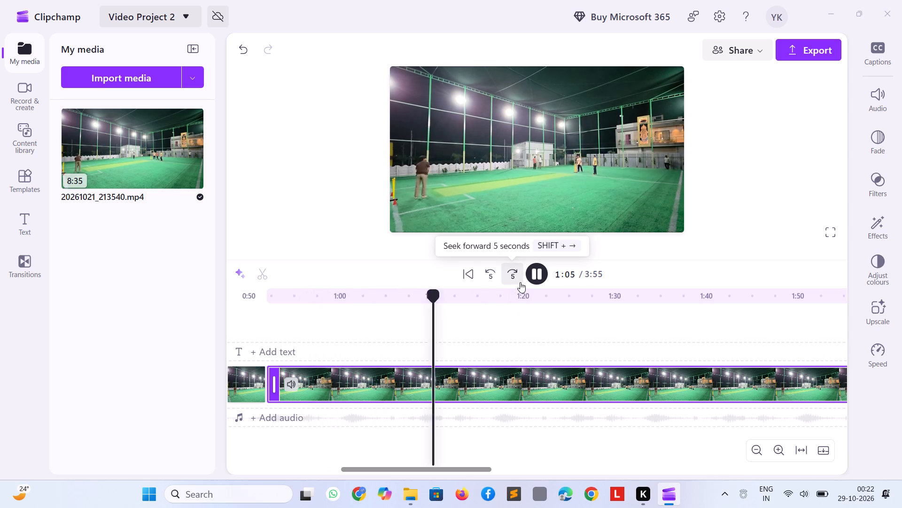
pyautogui.tripleClick(520, 282)
pyautogui.click(520, 282)
pyautogui.click(492, 277)
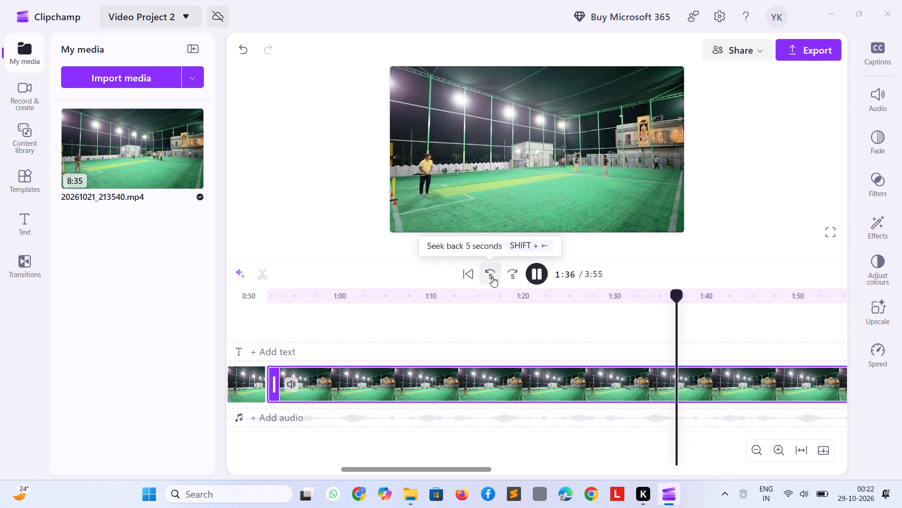
pyautogui.click(492, 277)
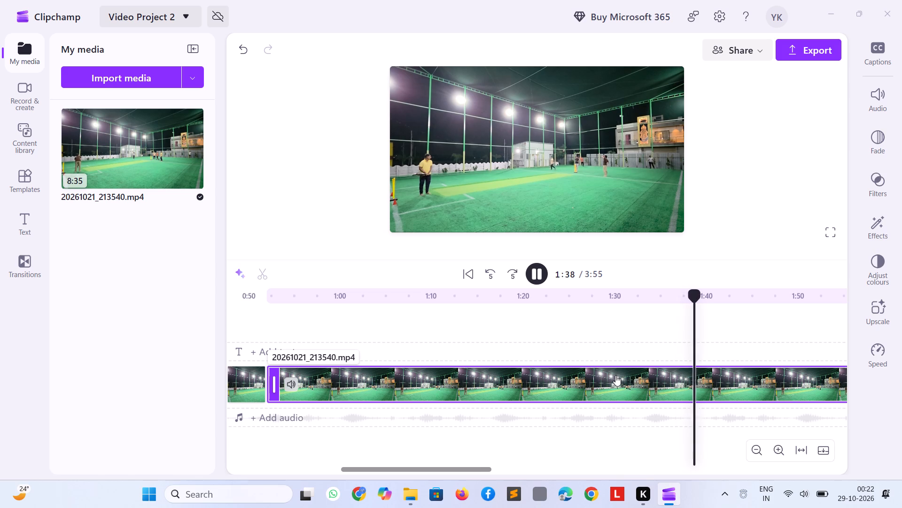
pyautogui.press('space')
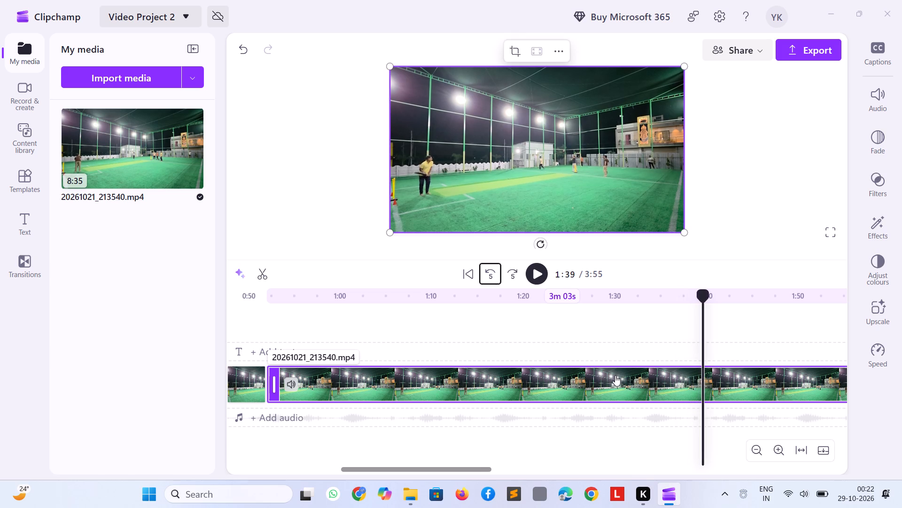
pyautogui.press('s')
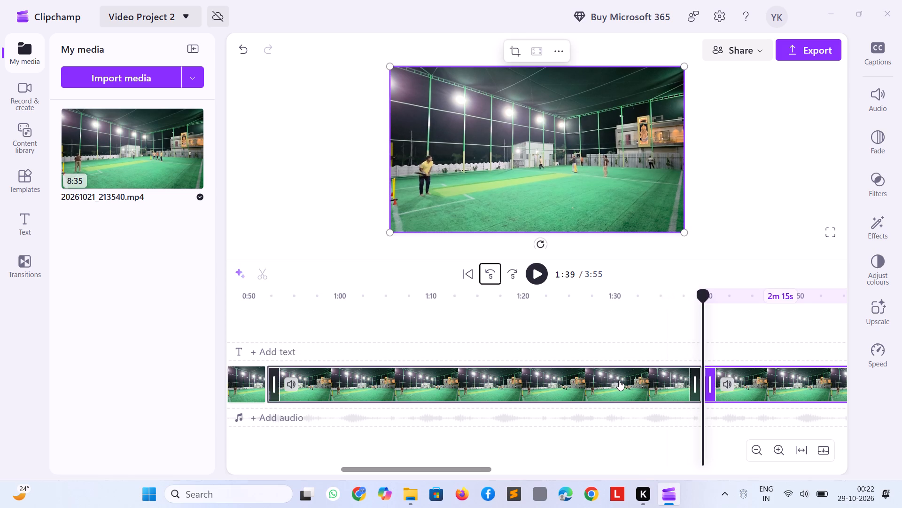
# Delete the idle segment between 0:52 and 1:39 and close its gap.
pyautogui.click(619, 380)
pyautogui.press('Delete')
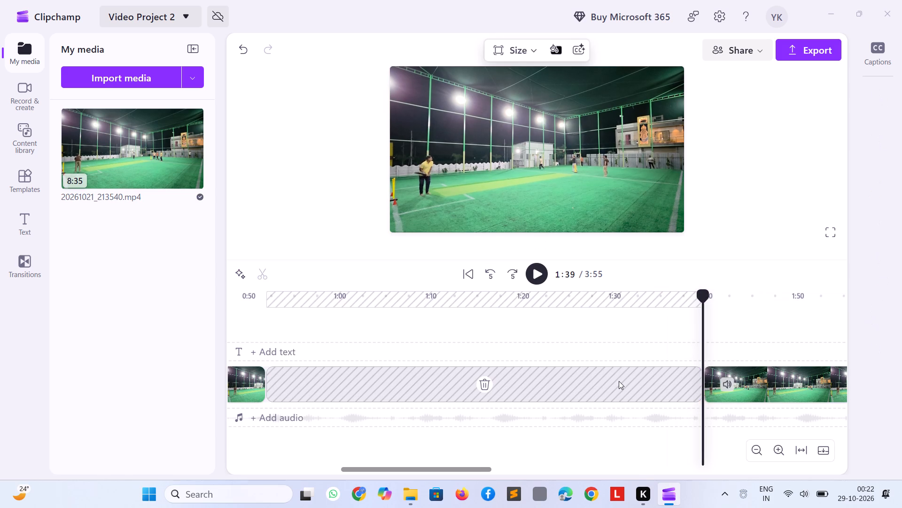
pyautogui.click(482, 382)
# Preview the delivery from 0:52 and split the clip at 0:57, once the play is over.
pyautogui.press('space')
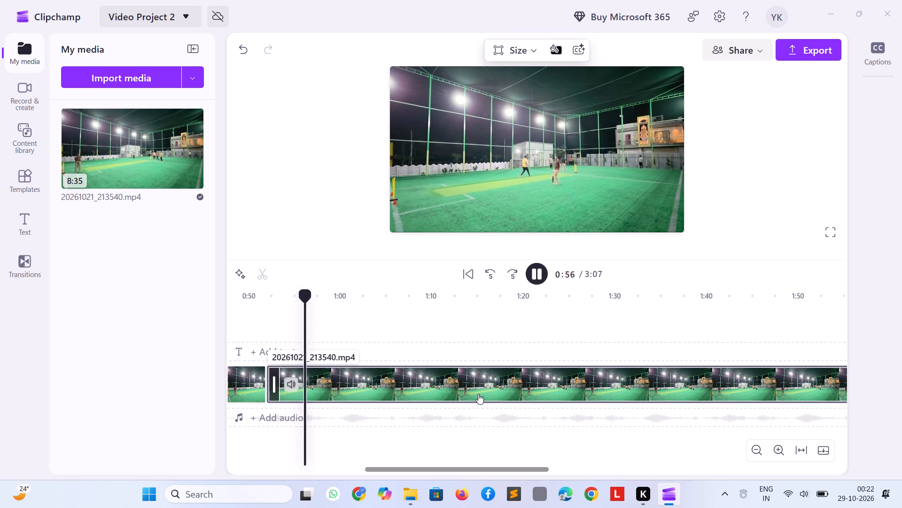
pyautogui.press('space')
pyautogui.press('s')
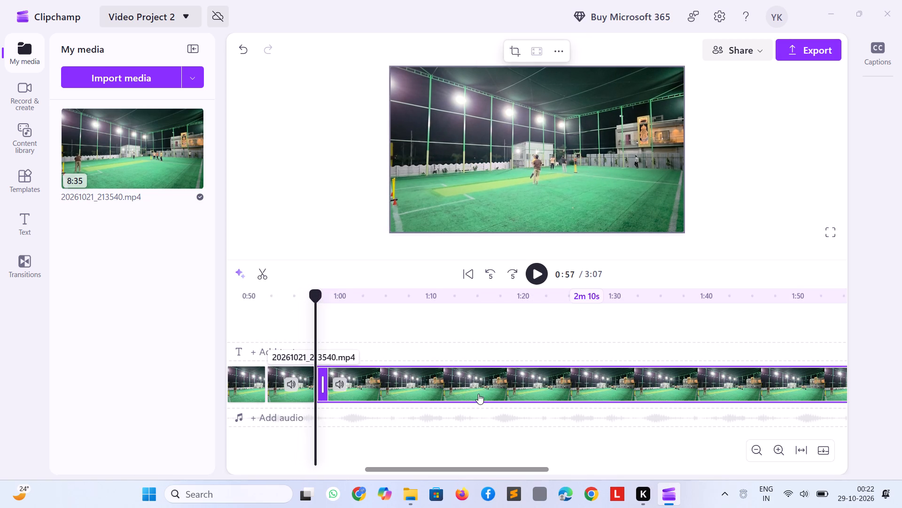
# Skip through the idle footage after 0:57 and split the clip at 1:05, with the batter back in position.
pyautogui.press('space')
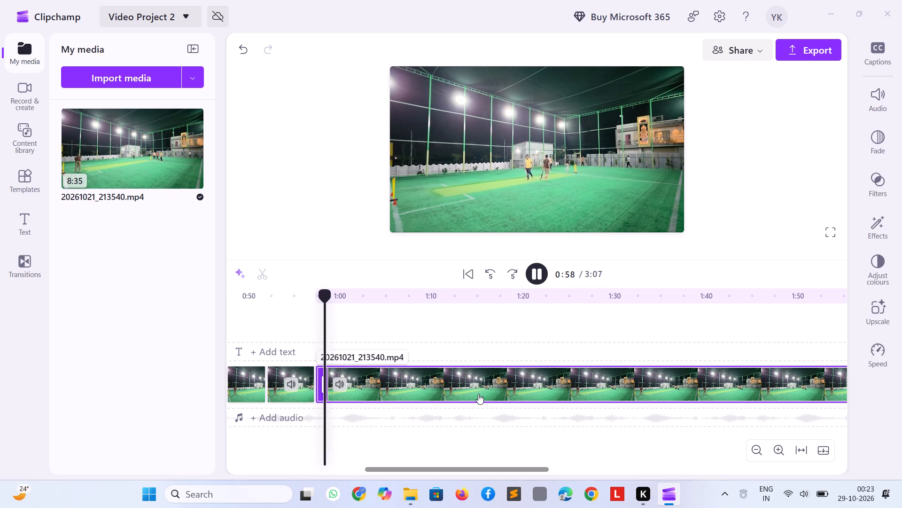
pyautogui.click(515, 268)
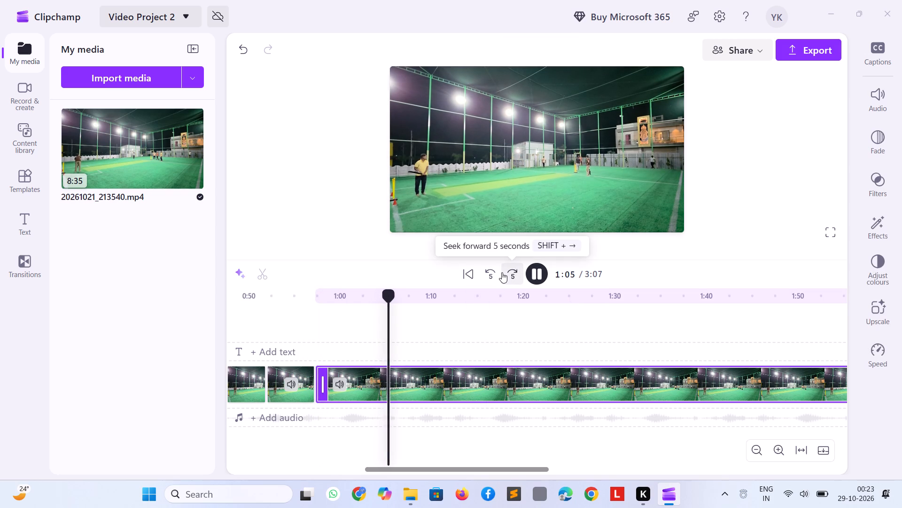
pyautogui.press('space')
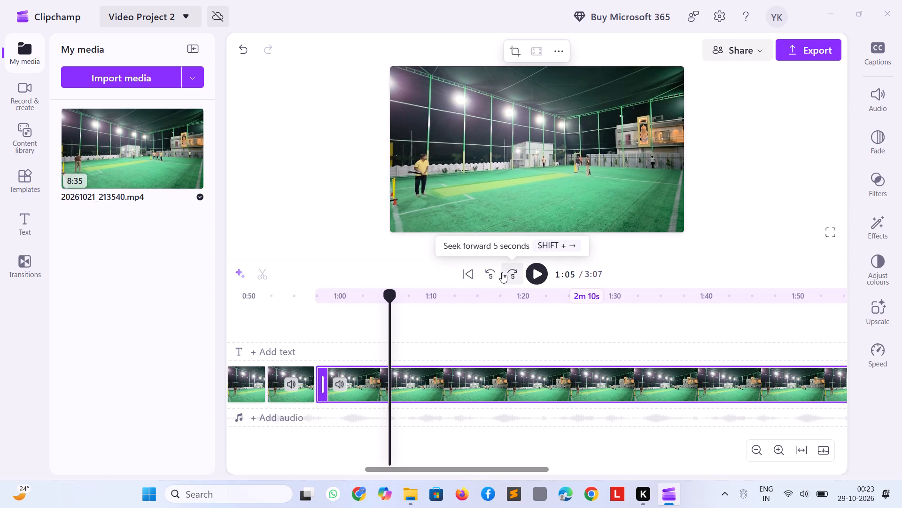
pyautogui.press('s')
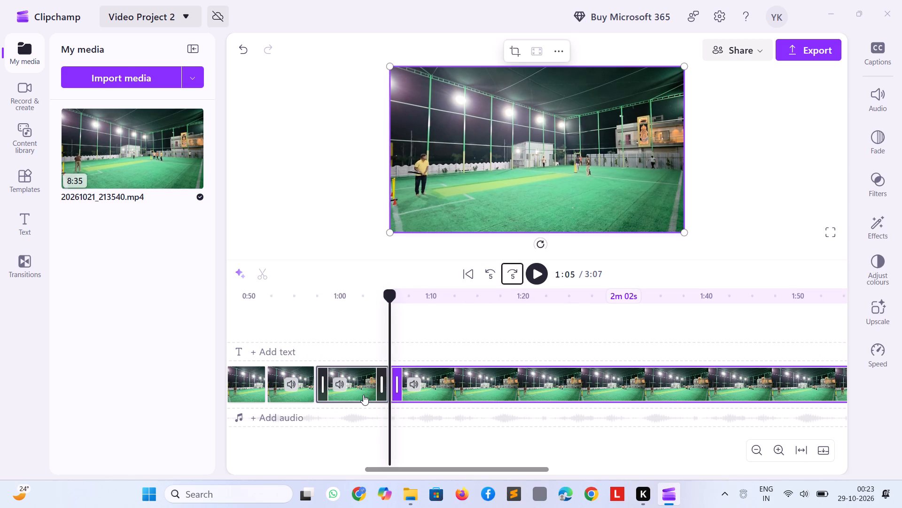
# Delete the short idle segment between 0:57 and 1:05 and close its gap.
pyautogui.click(363, 395)
pyautogui.press('Delete')
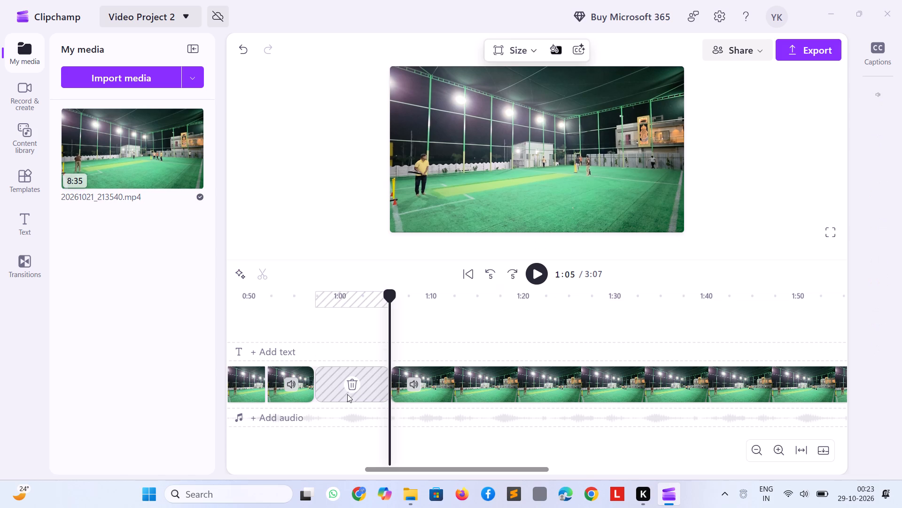
pyautogui.click(347, 386)
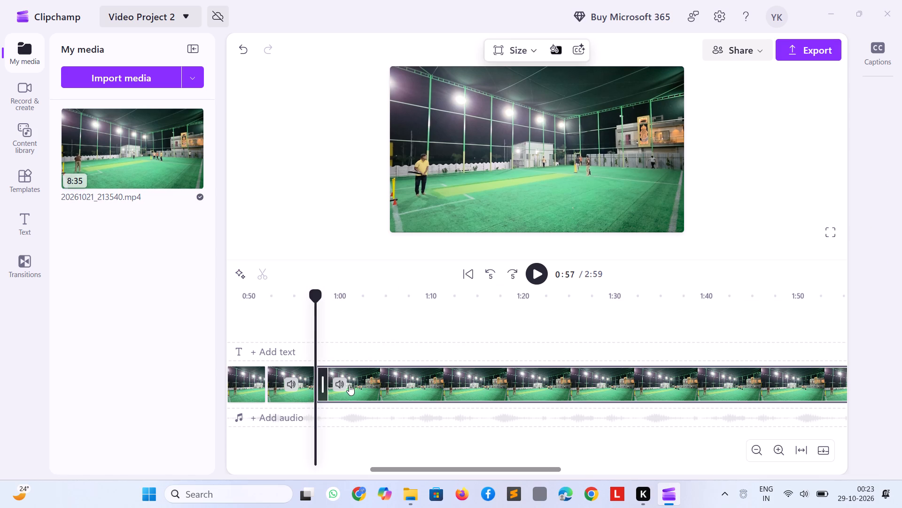
# Preview the footage from 0:57, skip ahead to the next delivery and split the clip at 1:14, just before it.
pyautogui.press('space')
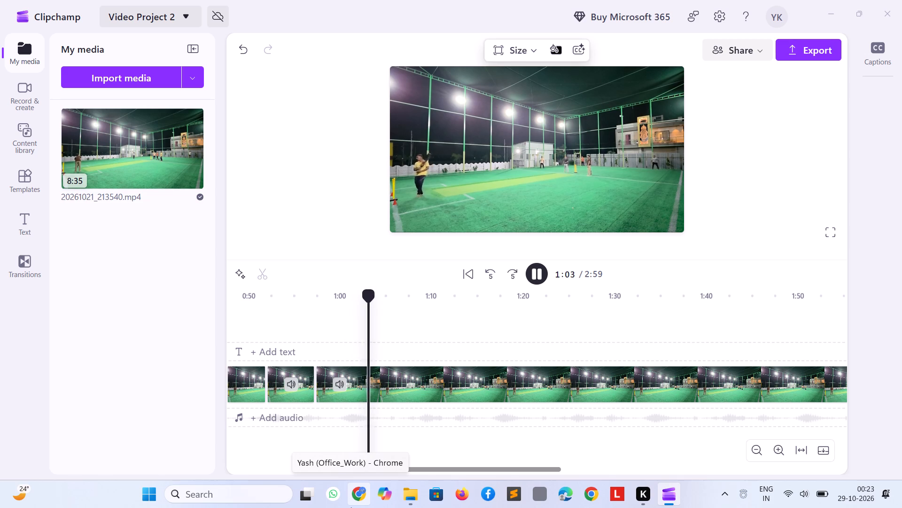
pyautogui.press('space')
pyautogui.press('space')
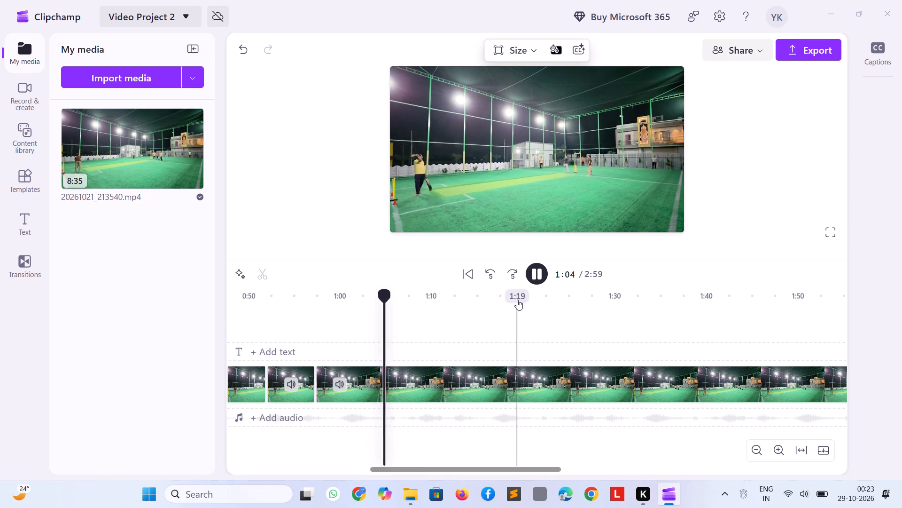
pyautogui.click(509, 278)
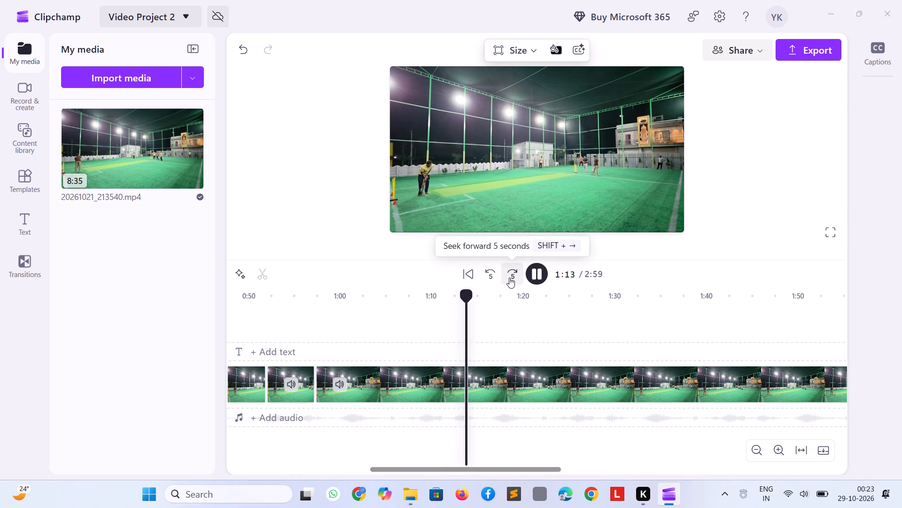
pyautogui.press('space')
pyautogui.press('s')
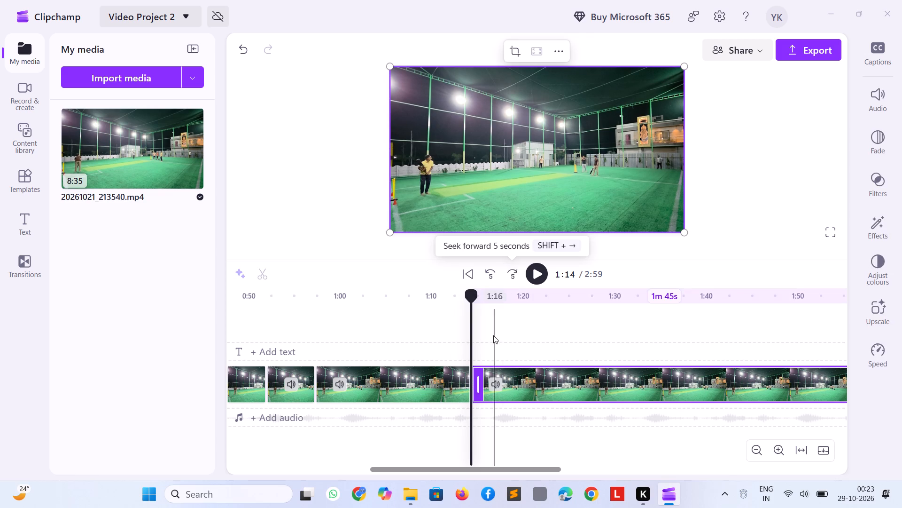
# Delete the unwanted segment between 0:57 and 1:14 and close its gap.
pyautogui.click(433, 386)
pyautogui.press('Delete')
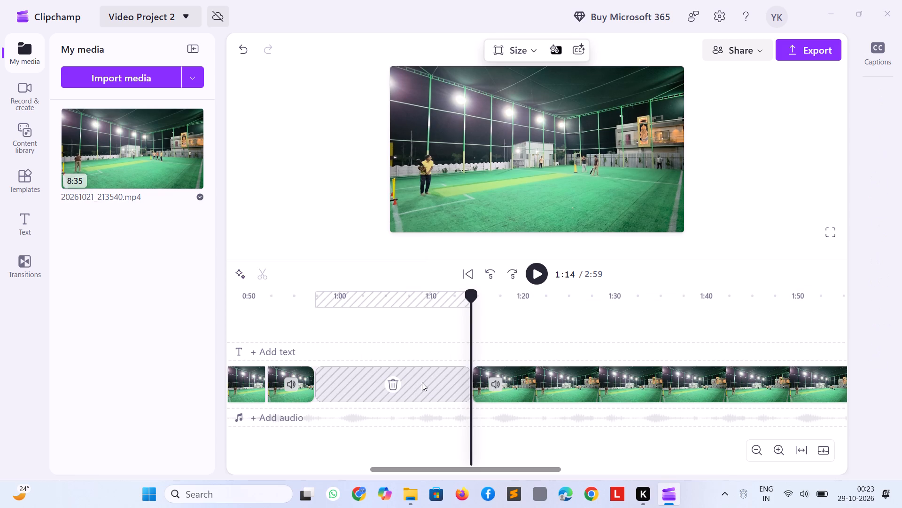
pyautogui.click(392, 380)
# Preview the delivery from 0:57 and split the clip at 1:04, once the play is over.
pyautogui.press('space')
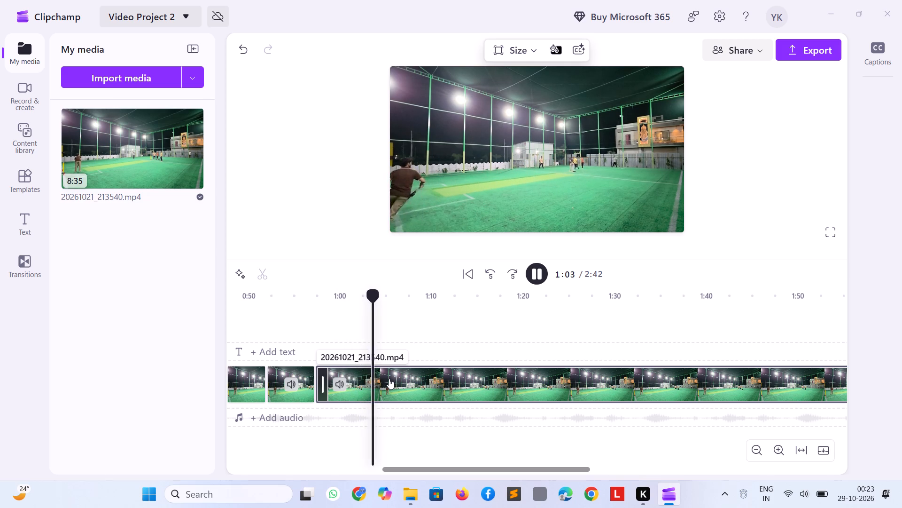
pyautogui.press('space')
pyautogui.press('s')
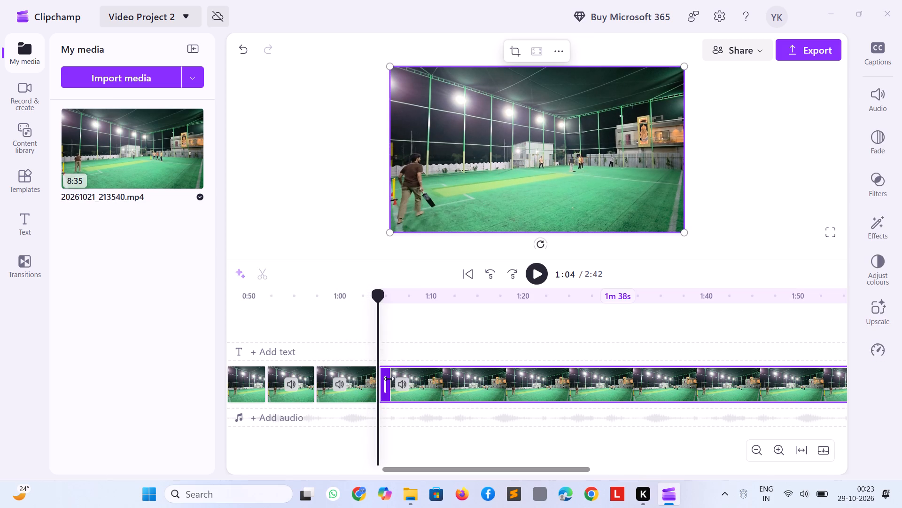
# Skim the idle footage after 1:04 to find the next delivery and split the clip at 2:03, just before it.
pyautogui.press('space')
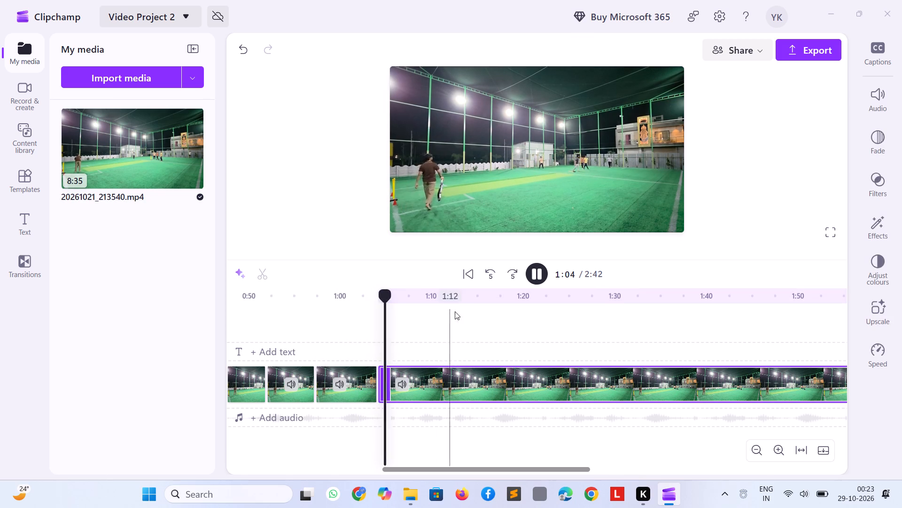
pyautogui.doubleClick(515, 269)
pyautogui.click(515, 269)
pyautogui.click(515, 270)
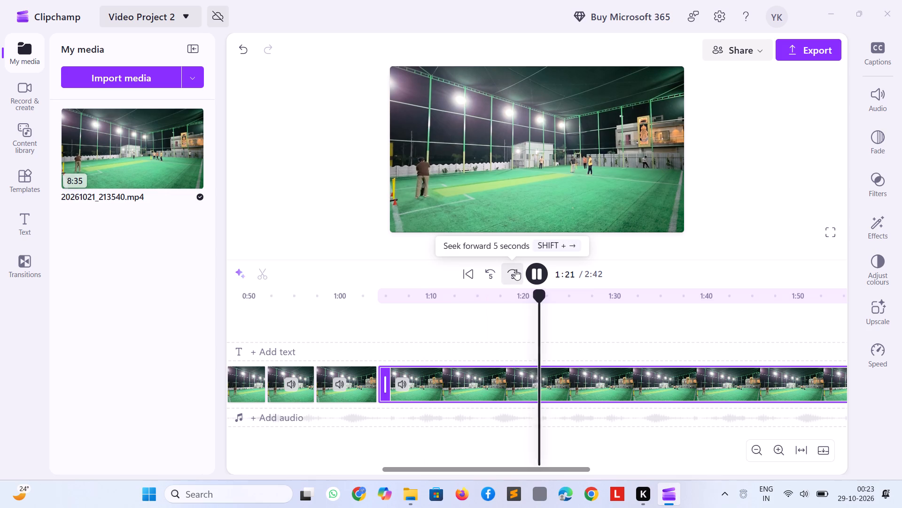
pyautogui.tripleClick(515, 270)
pyautogui.doubleClick(515, 270)
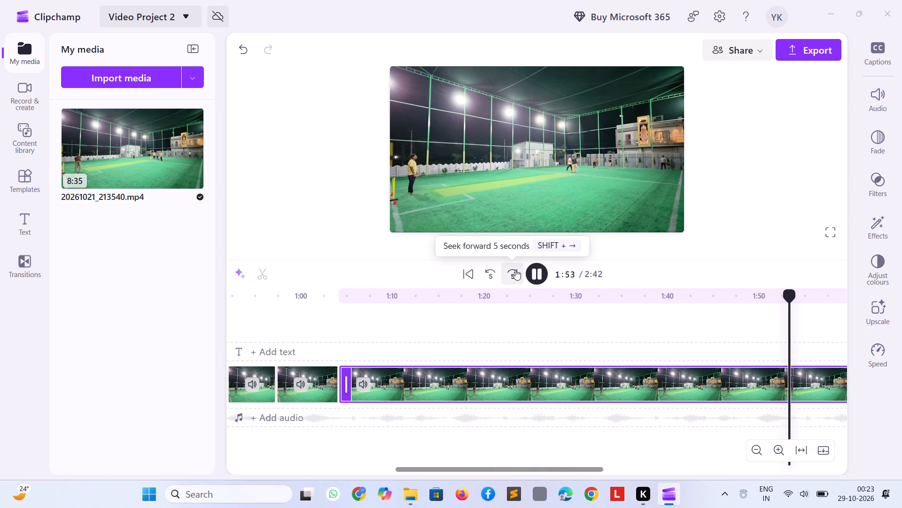
pyautogui.click(515, 270)
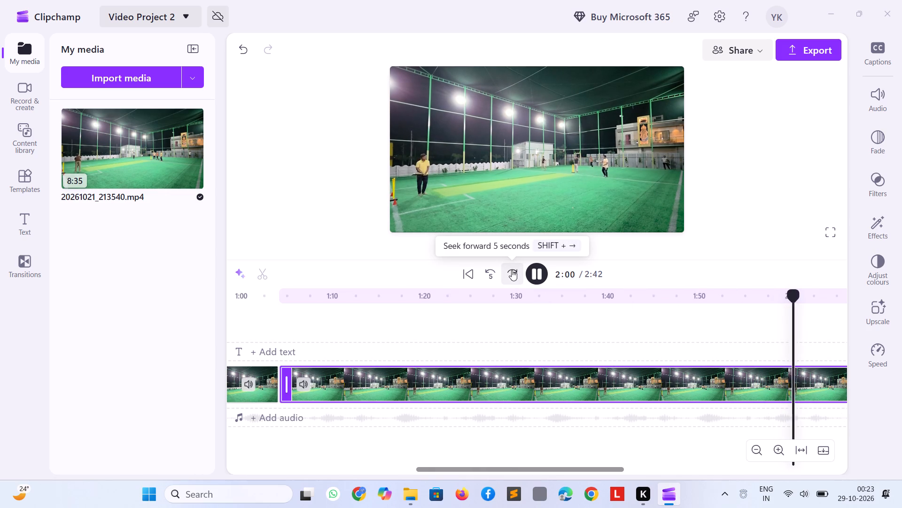
pyautogui.click(490, 270)
pyautogui.click(490, 270)
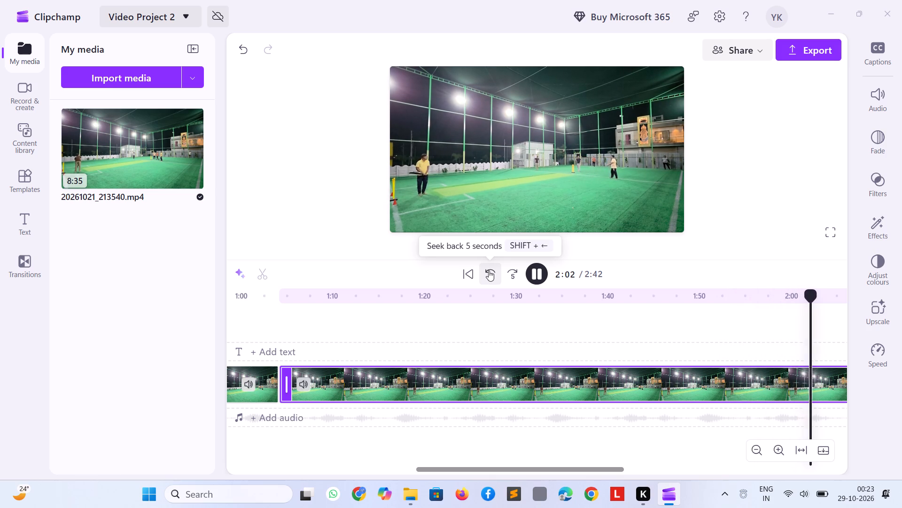
pyautogui.press('space')
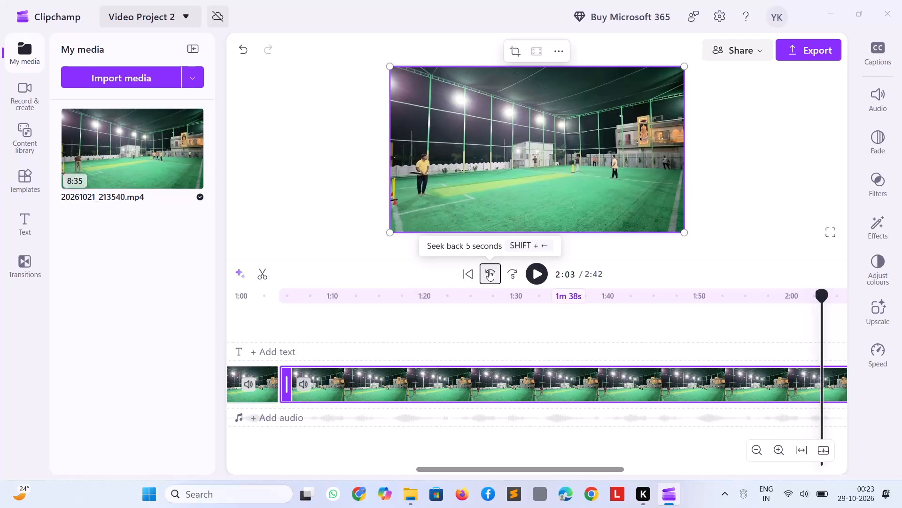
pyautogui.press('s')
# Delete the idle segment between 1:04 and 2:03 and close its gap.
pyautogui.click(464, 378)
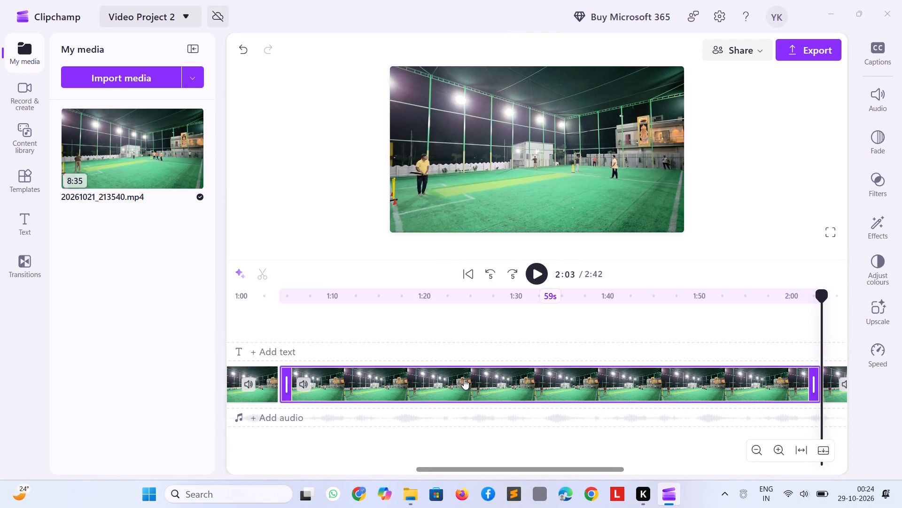
pyautogui.press('Delete')
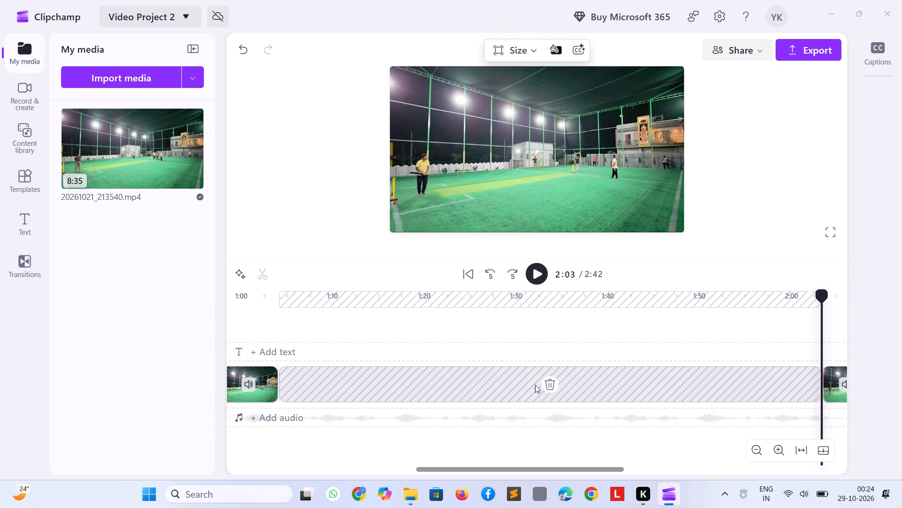
pyautogui.click(543, 382)
# Skim the remaining footage of 20261021_213540.mp4 from 1:04 to its end and delete that last segment.
pyautogui.press('space')
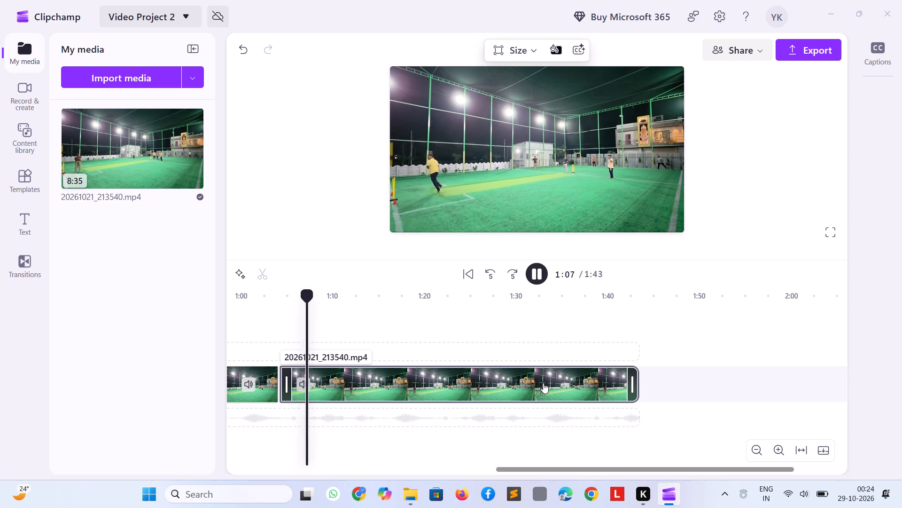
pyautogui.click(508, 269)
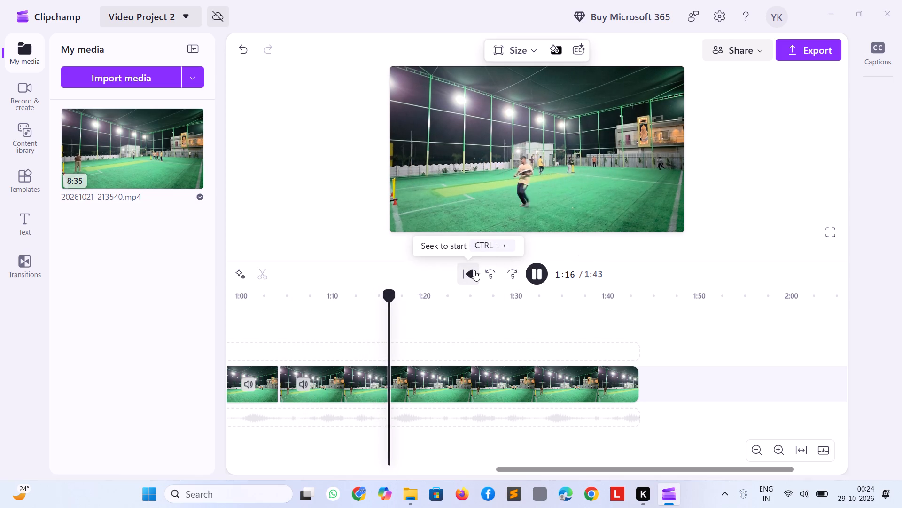
pyautogui.click(487, 278)
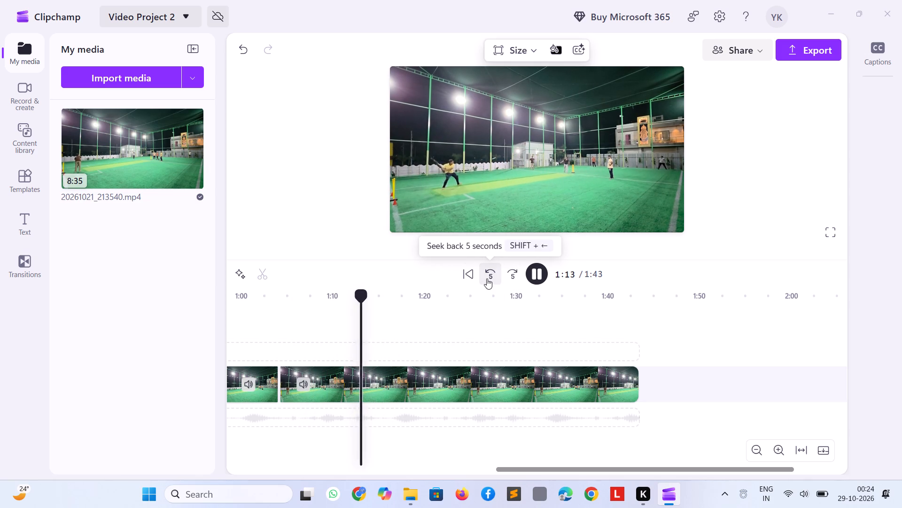
pyautogui.click(512, 276)
pyautogui.click(512, 276)
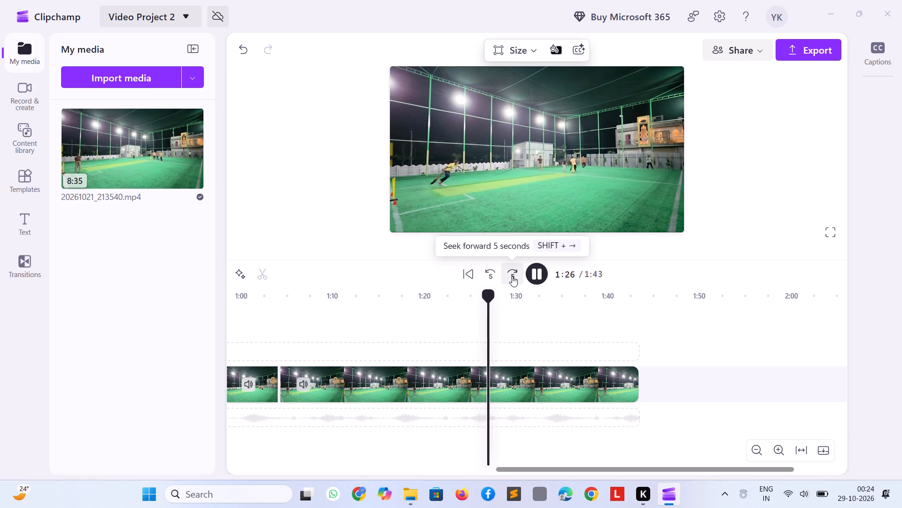
pyautogui.click(512, 276)
pyautogui.click(512, 276)
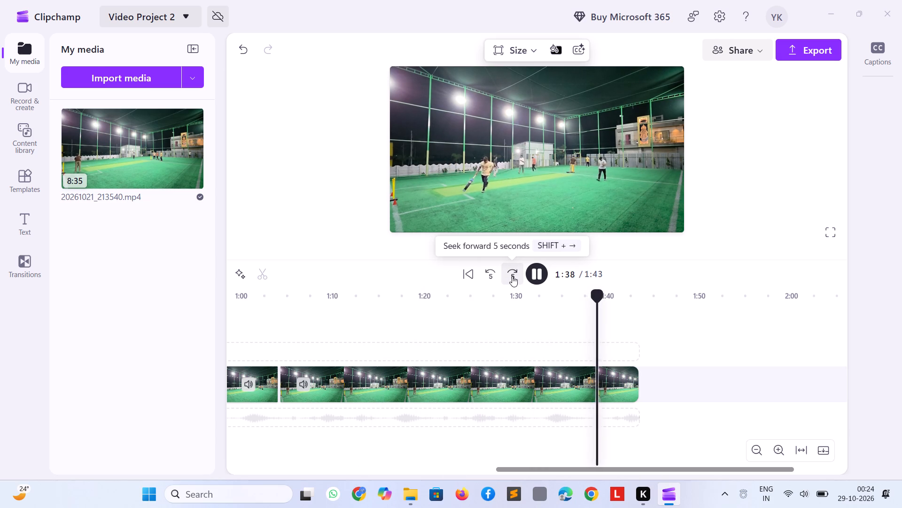
pyautogui.click(484, 384)
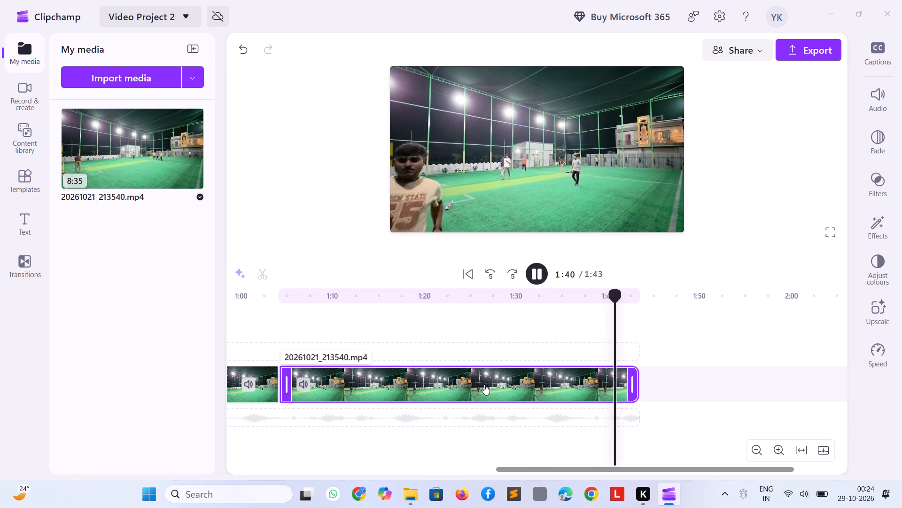
pyautogui.click(528, 275)
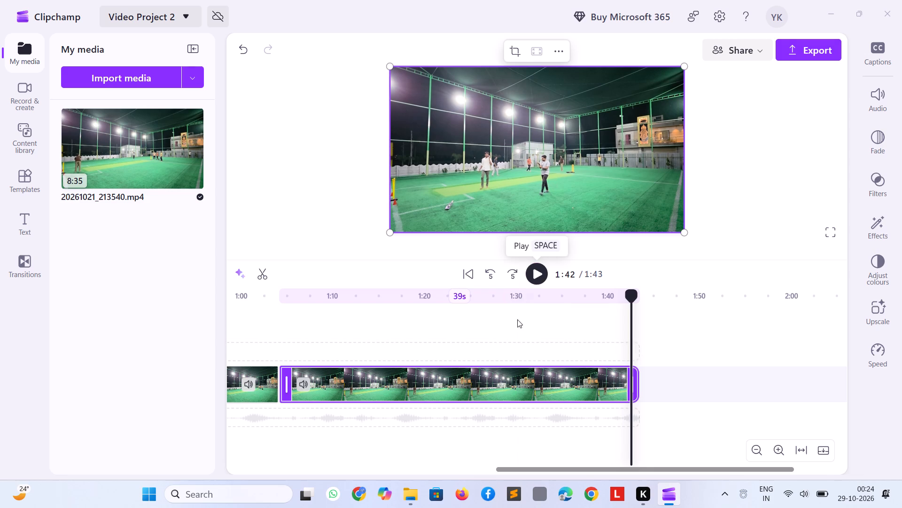
pyautogui.press('Delete')
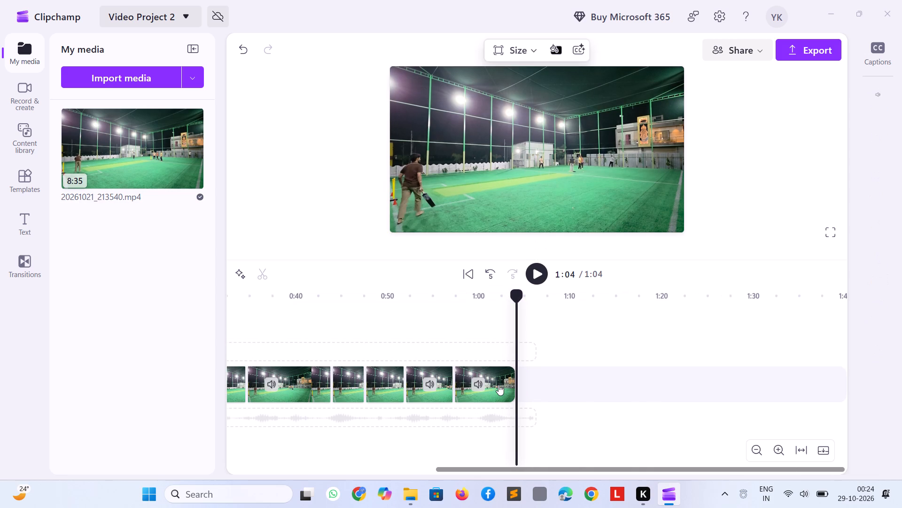
# Import the video 20261021_214418.mp4 from the Cricket folder into the project media.
pyautogui.click(155, 85)
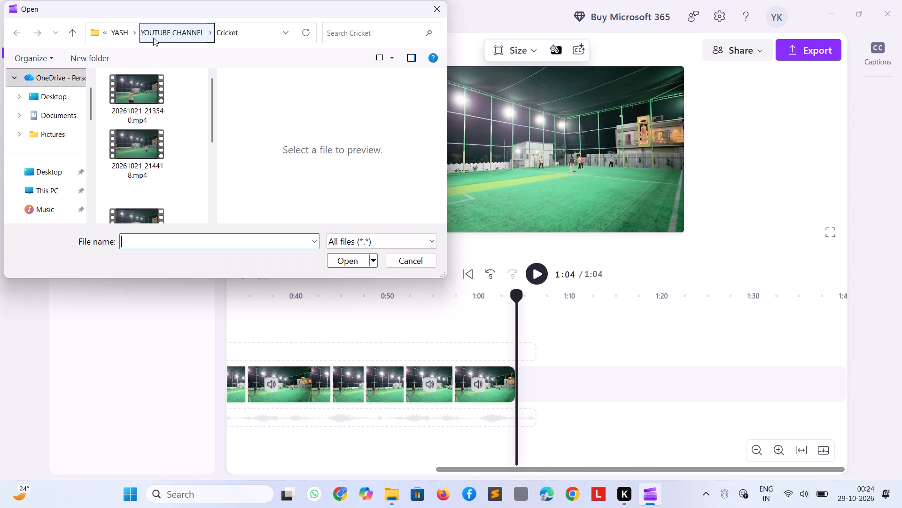
pyautogui.doubleClick(147, 132)
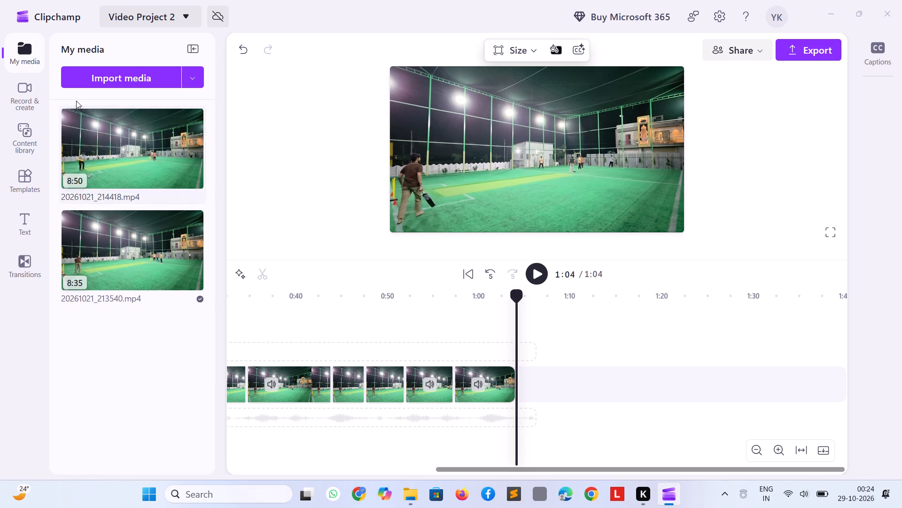
# Add 20261021_214418.mp4 to the video track directly after the last clip, at 1:04.
pyautogui.moveTo(92, 153); pyautogui.dragTo(488, 389)
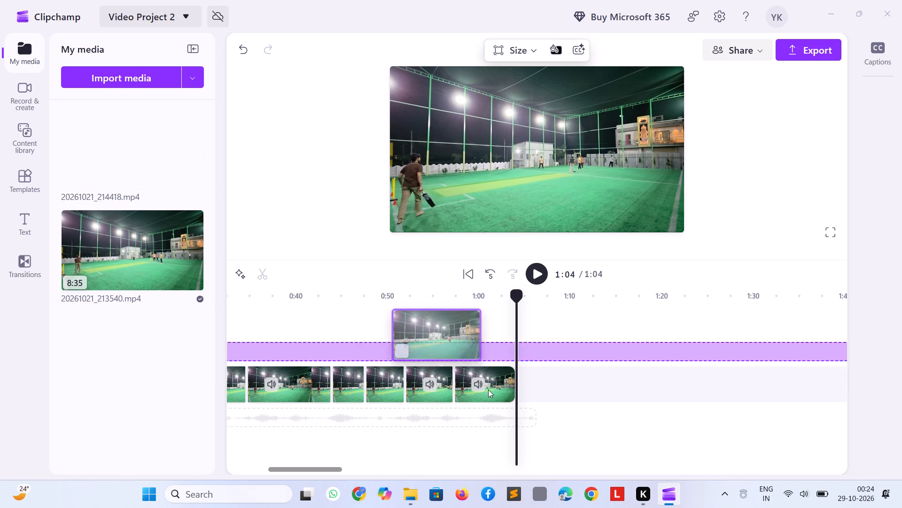
pyautogui.moveTo(488, 389); pyautogui.dragTo(552, 404)
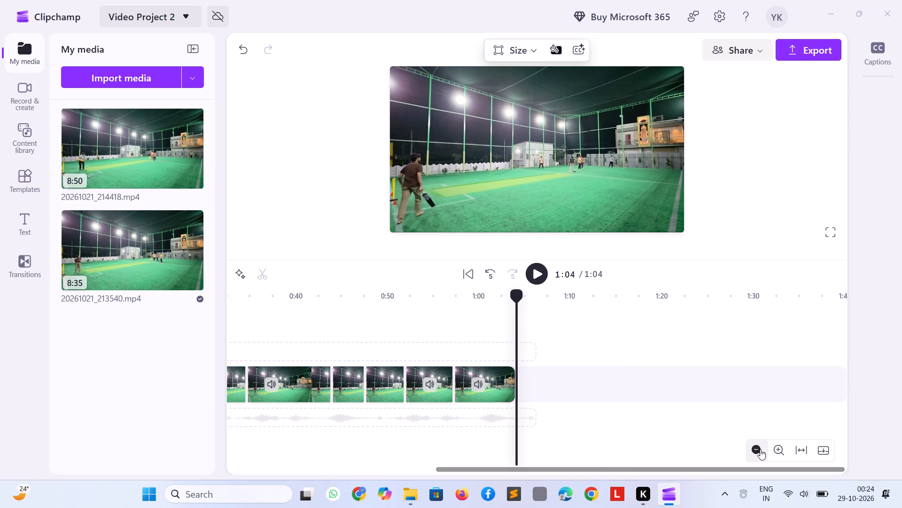
pyautogui.click(828, 230)
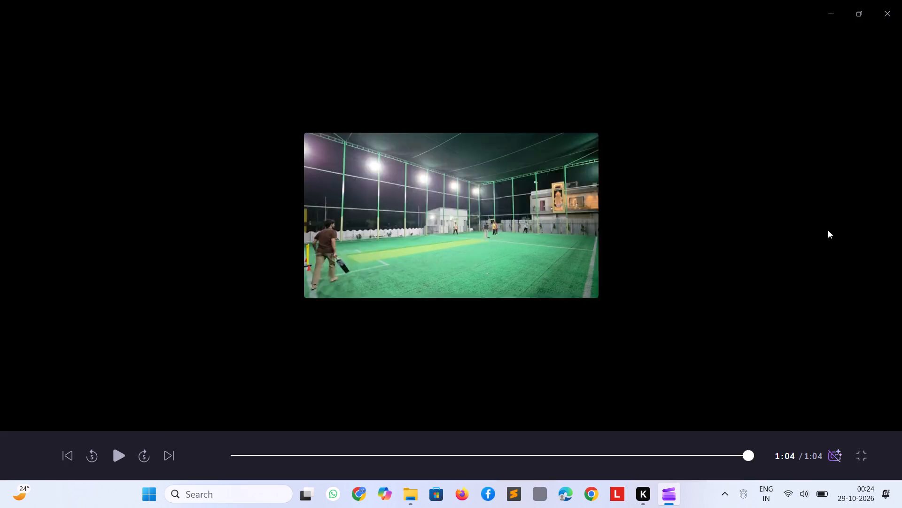
pyautogui.press('Escape')
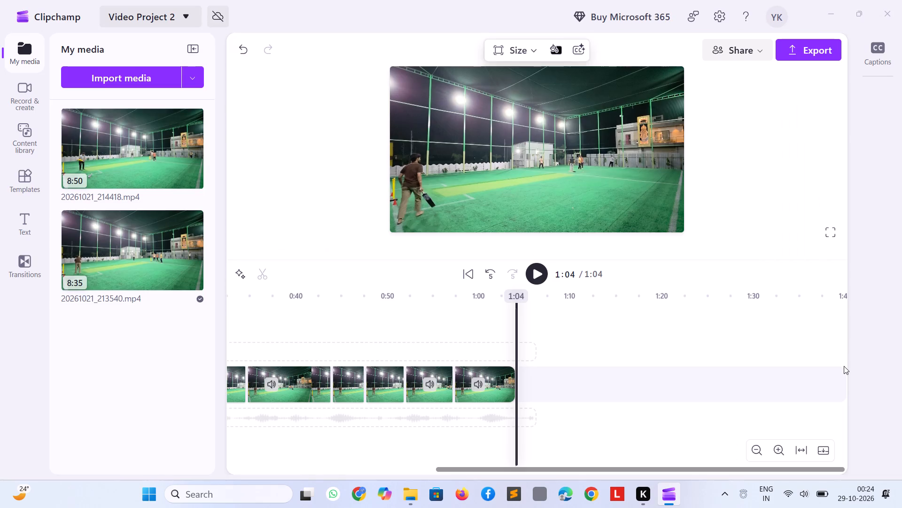
pyautogui.click(615, 379)
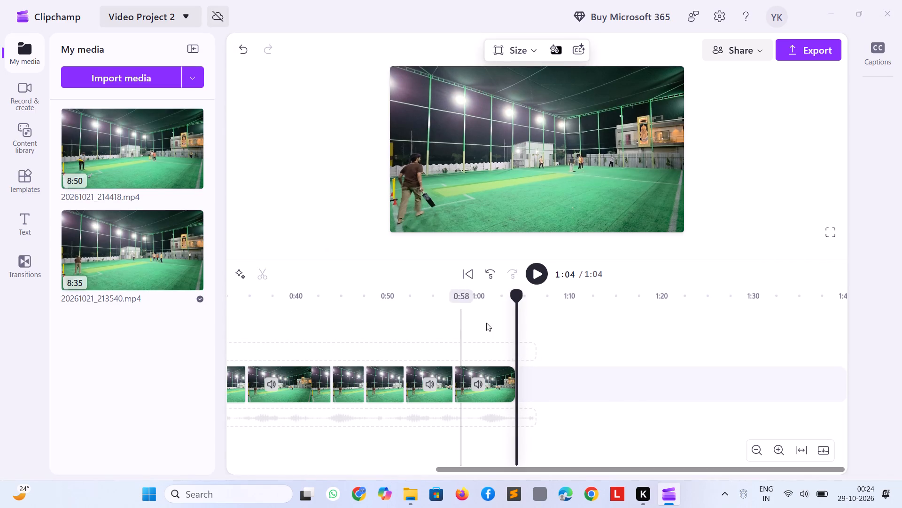
pyautogui.click(539, 354)
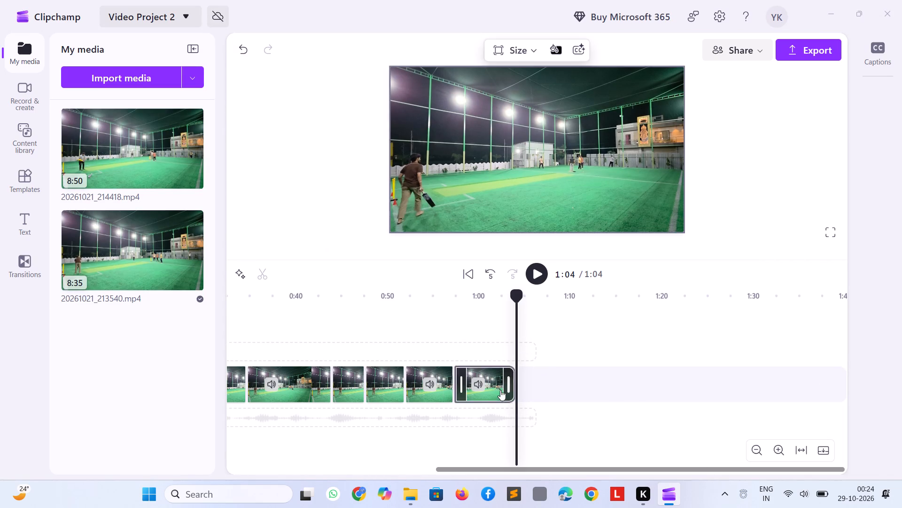
pyautogui.click(198, 178)
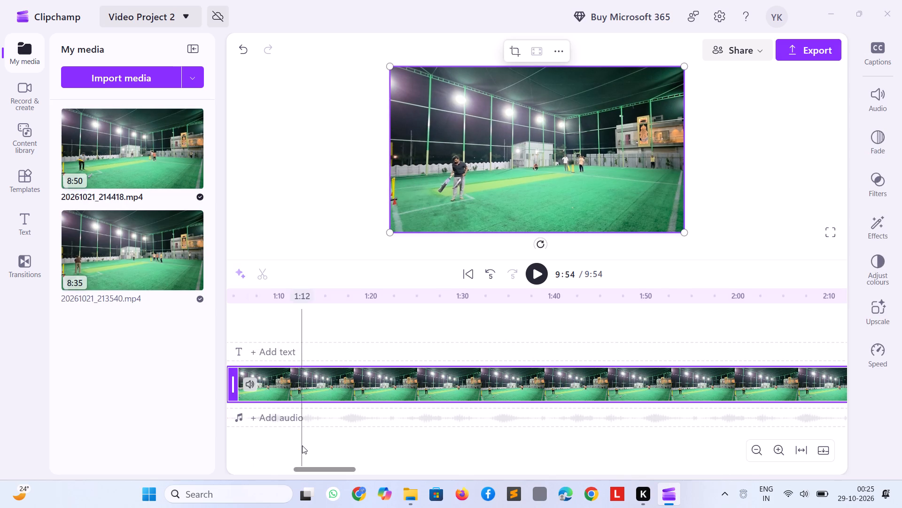
# Preview the join at 1:04 and the opening of 20261021_214418.mp4 up to 1:09.
pyautogui.scroll(-6, 295, 410)
pyautogui.scroll(3, 295, 410)
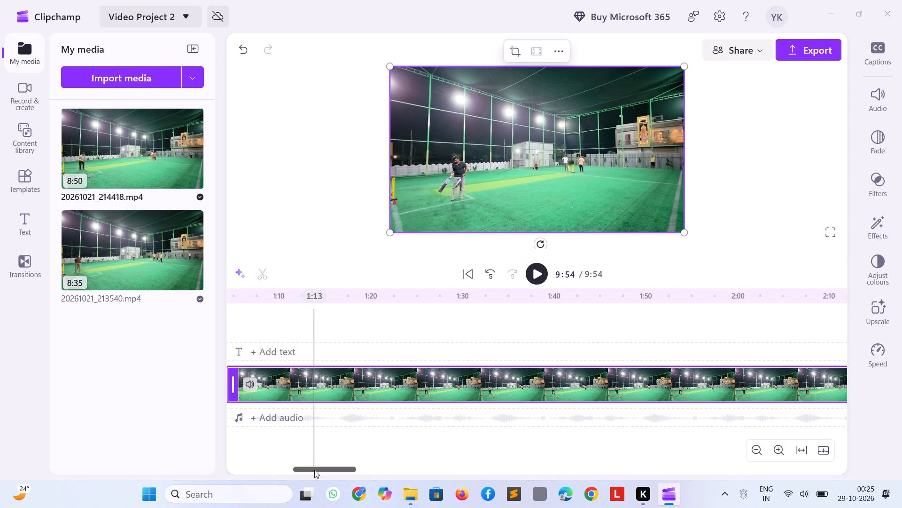
pyautogui.moveTo(314, 470); pyautogui.dragTo(291, 468)
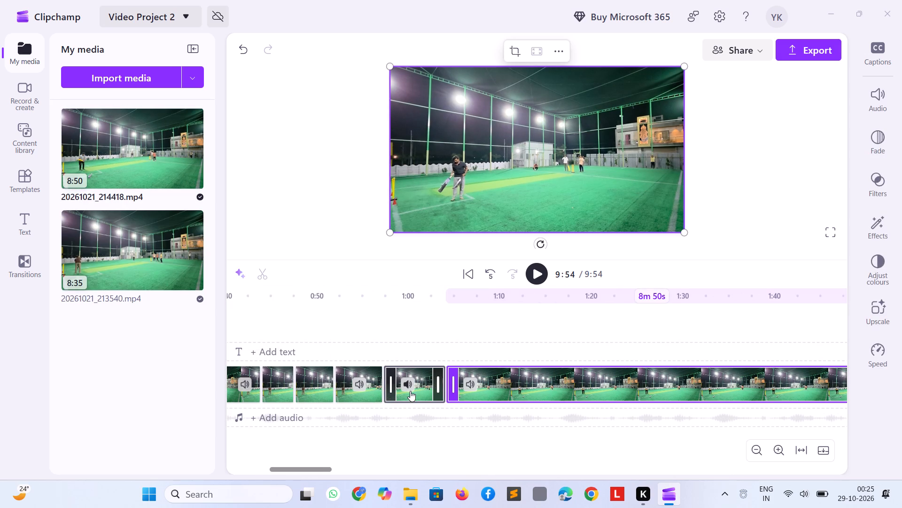
pyautogui.click(465, 373)
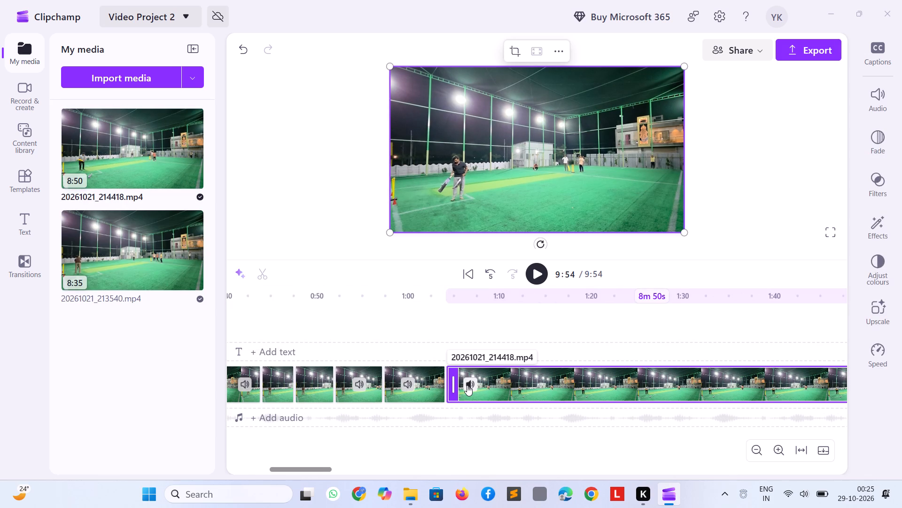
pyautogui.press('space')
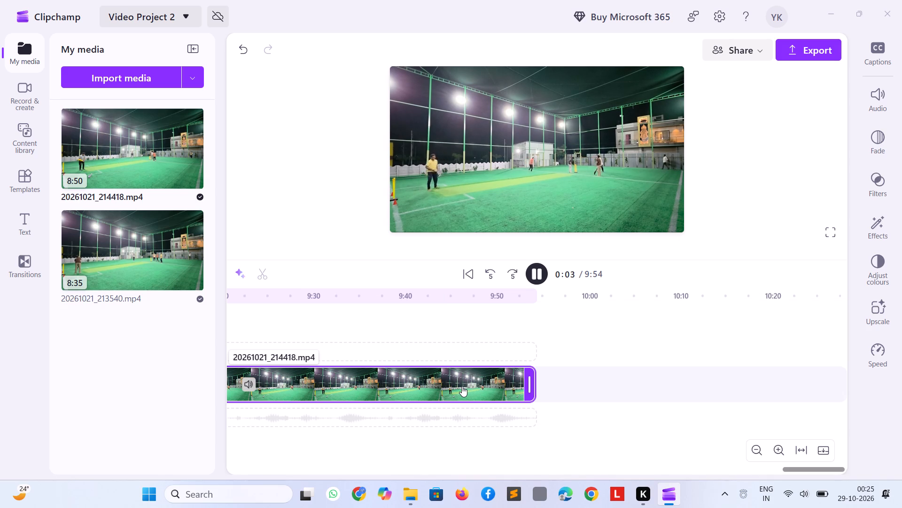
pyautogui.press('space')
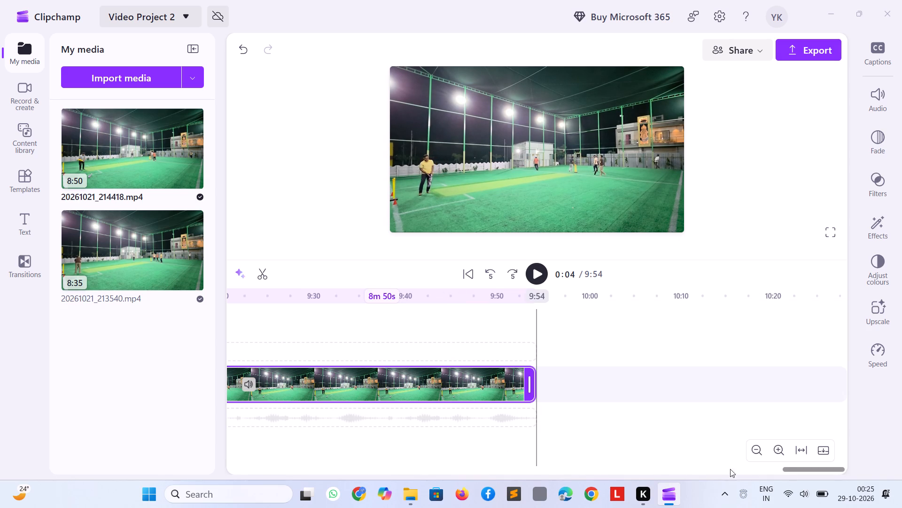
pyautogui.moveTo(820, 471); pyautogui.dragTo(534, 478)
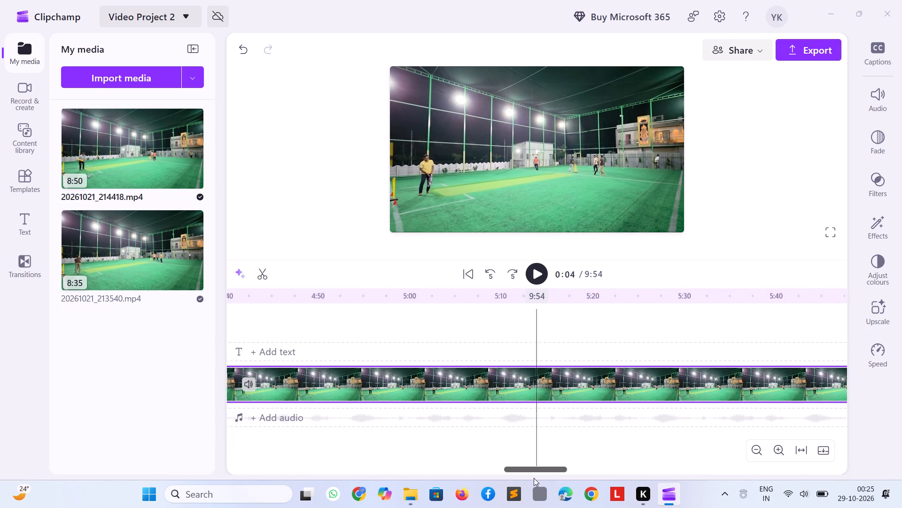
pyautogui.moveTo(534, 478); pyautogui.dragTo(248, 460)
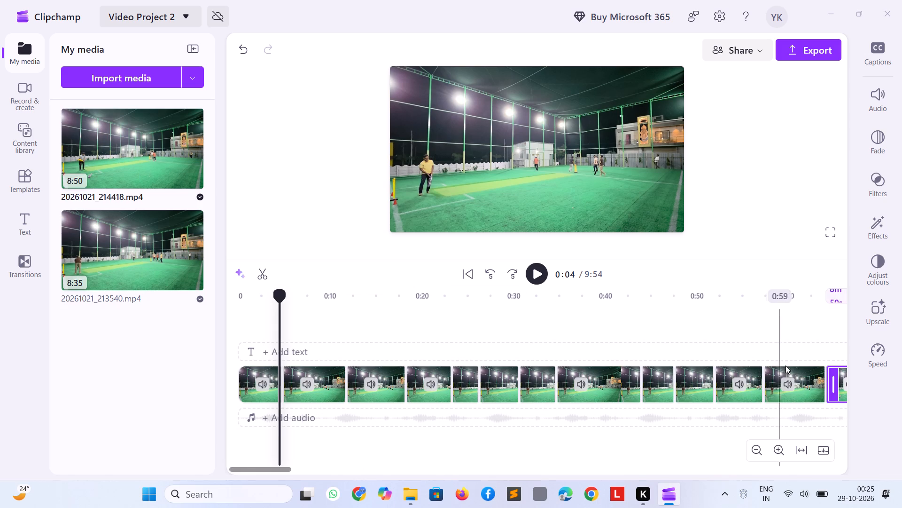
pyautogui.click(796, 376)
pyautogui.press('space')
pyautogui.press('space')
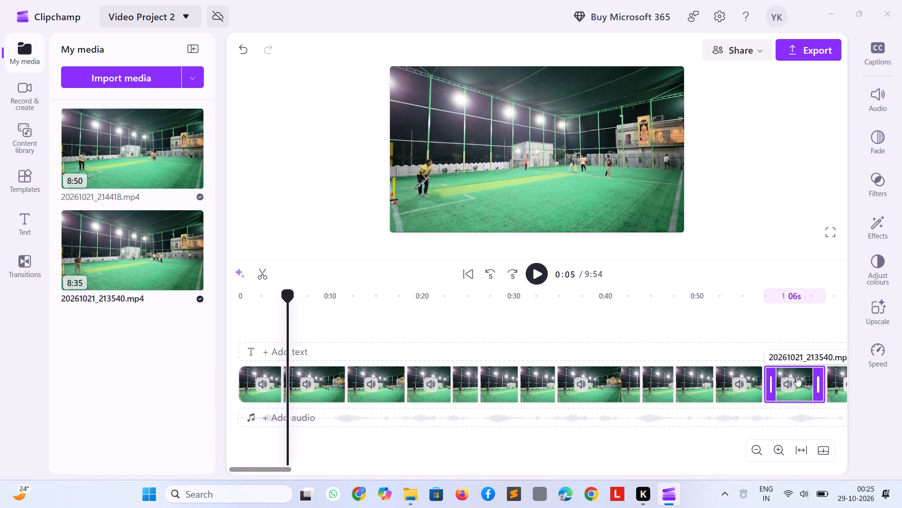
pyautogui.doubleClick(796, 376)
pyautogui.press('space')
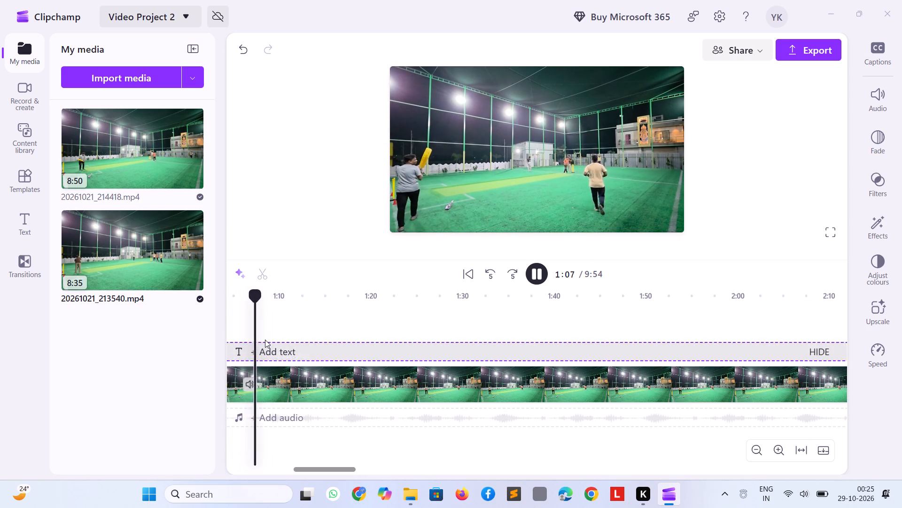
pyautogui.press('space')
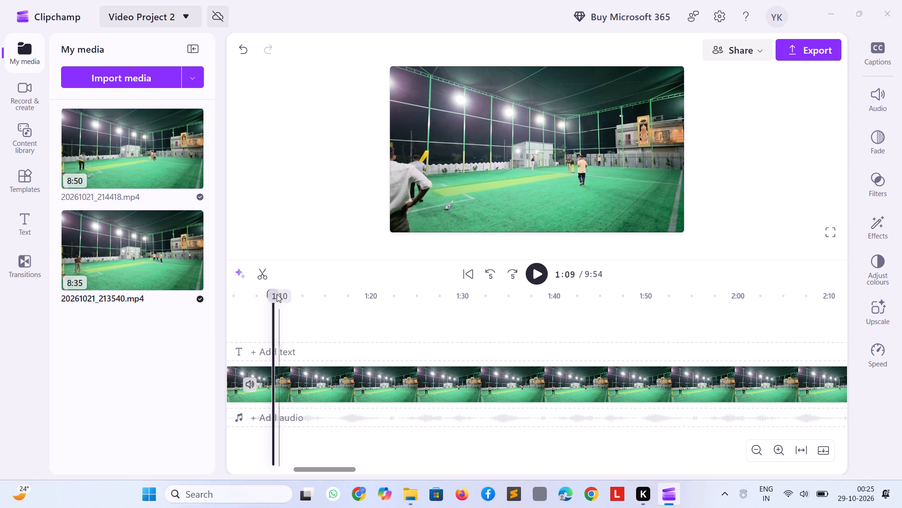
# Skim 20261021_214418.mp4 from 1:09 to beyond 4:40 for the point where usable deliveries begin.
pyautogui.moveTo(272, 297); pyautogui.dragTo(349, 311)
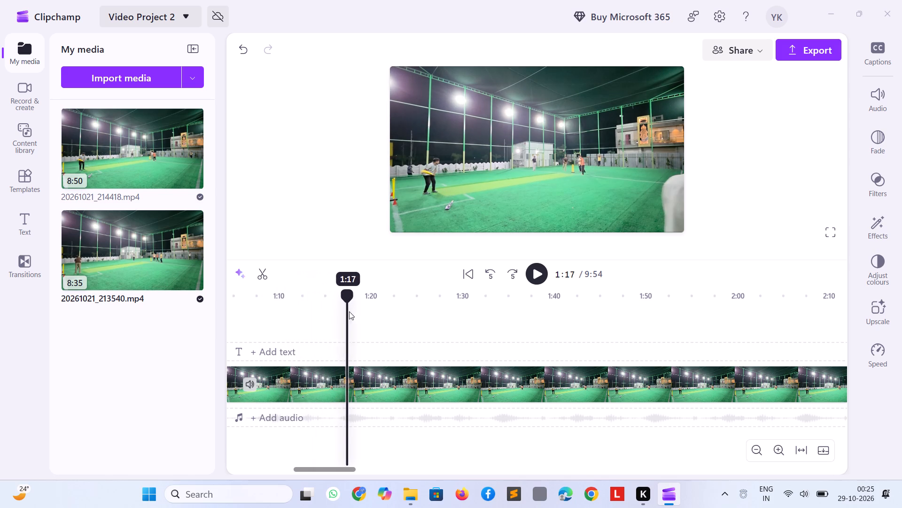
pyautogui.moveTo(349, 311); pyautogui.dragTo(457, 334)
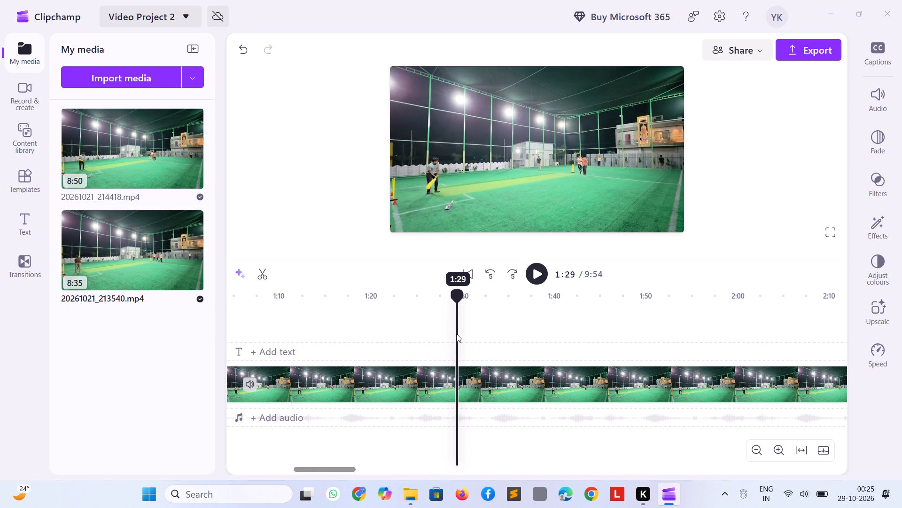
pyautogui.moveTo(457, 334); pyautogui.dragTo(631, 373)
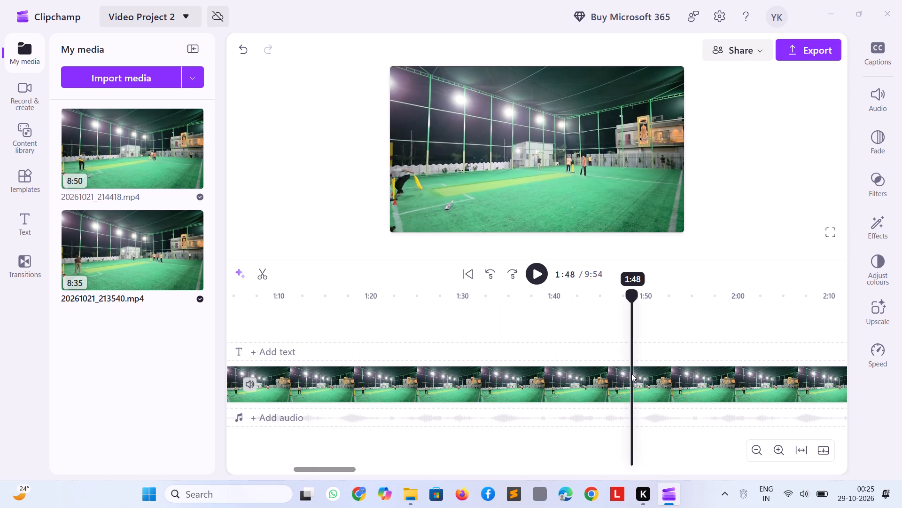
pyautogui.moveTo(631, 373); pyautogui.dragTo(746, 390)
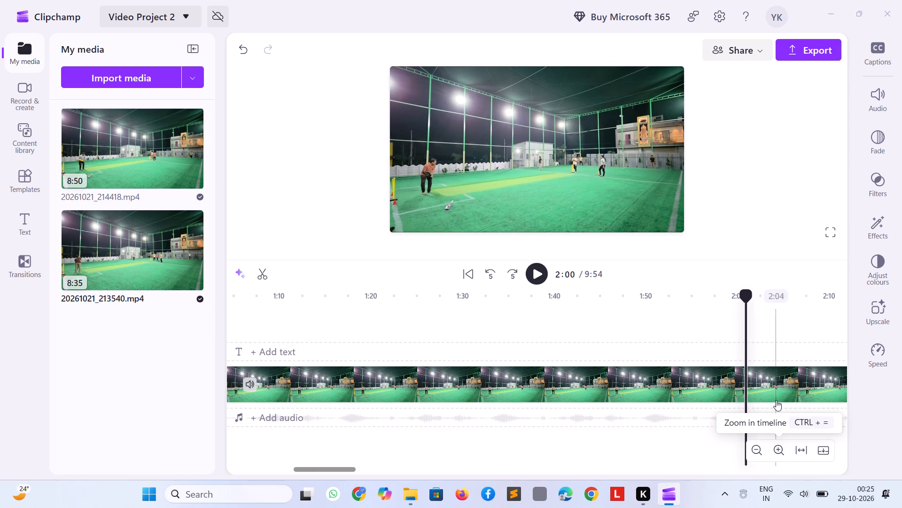
pyautogui.click(761, 373)
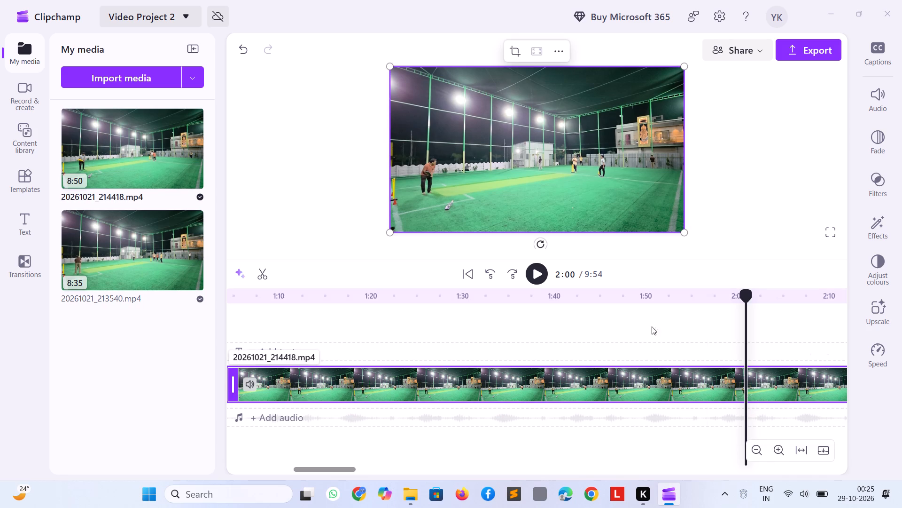
pyautogui.click(533, 272)
pyautogui.click(510, 271)
pyautogui.tripleClick(510, 271)
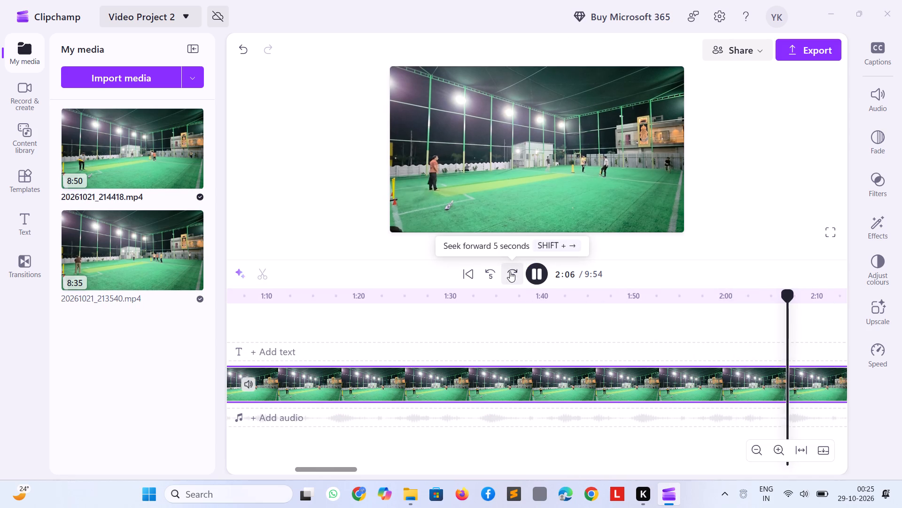
pyautogui.tripleClick(510, 271)
pyautogui.doubleClick(510, 272)
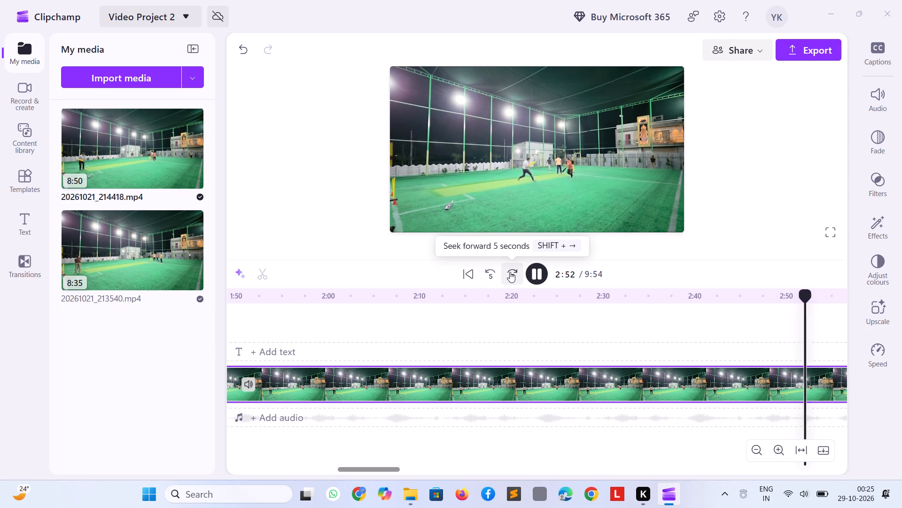
pyautogui.hotkey('shift', 'Right')
pyautogui.hotkey('shift', 'Right')
pyautogui.hotkey('shift', 'Right')
pyautogui.hotkey('shift', 'Right')
pyautogui.hotkey('shift', 'Right')
pyautogui.hotkey('shift', 'Right')
pyautogui.hotkey('shift', 'Right')
pyautogui.hotkey('shift', 'Right')
pyautogui.hotkey('shift', 'Right')
pyautogui.hotkey('shift', 'Right')
pyautogui.hotkey('shift', 'Right')
pyautogui.hotkey('shift', 'Right')
pyautogui.hotkey('shift', 'Right')
pyautogui.hotkey('shift', 'Right')
pyautogui.hotkey('shift', 'Right')
pyautogui.hotkey('shift', 'Right')
pyautogui.hotkey('shift', 'Right')
pyautogui.hotkey('shift', 'Right')
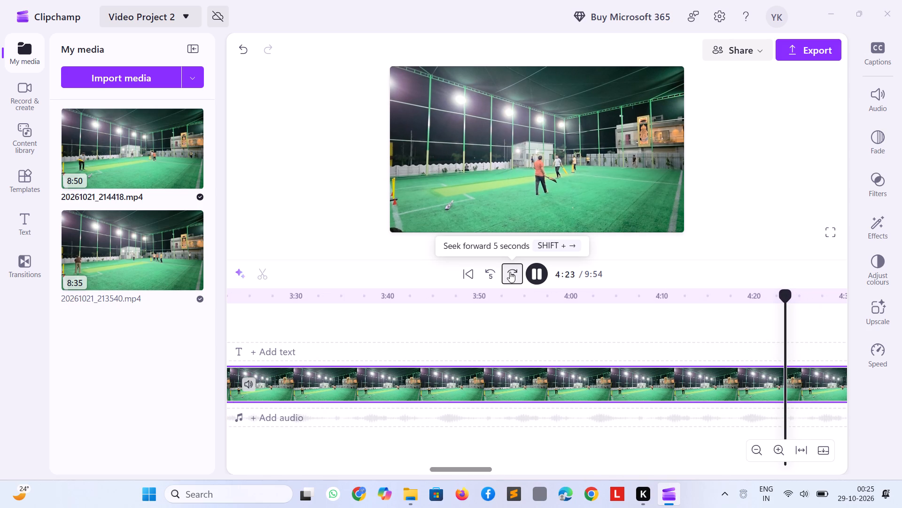
pyautogui.hotkey('shift', 'Right')
pyautogui.hotkey('shift', 'Right')
pyautogui.hotkey('shift', 'Right')
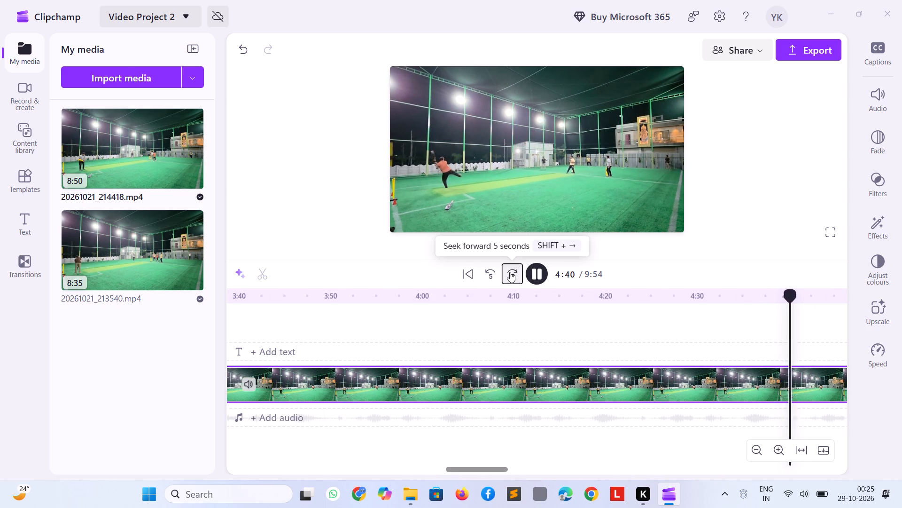
pyautogui.hotkey('shift', 'Right')
# Go back to about 3:53 and recheck the footage up to 4:37 for deliveries.
pyautogui.hotkey('shift', 'Left')
pyautogui.hotkey('shift', 'Left')
pyautogui.hotkey('shift', 'Left')
pyautogui.hotkey('shift', 'Left')
pyautogui.hotkey('shift', 'Left')
pyautogui.hotkey('shift', 'Left')
pyautogui.hotkey('shift', 'Left')
pyautogui.hotkey('shift', 'Left')
pyautogui.hotkey('shift', 'Left')
pyautogui.hotkey('shift', 'Left')
pyautogui.hotkey('shift', 'Left')
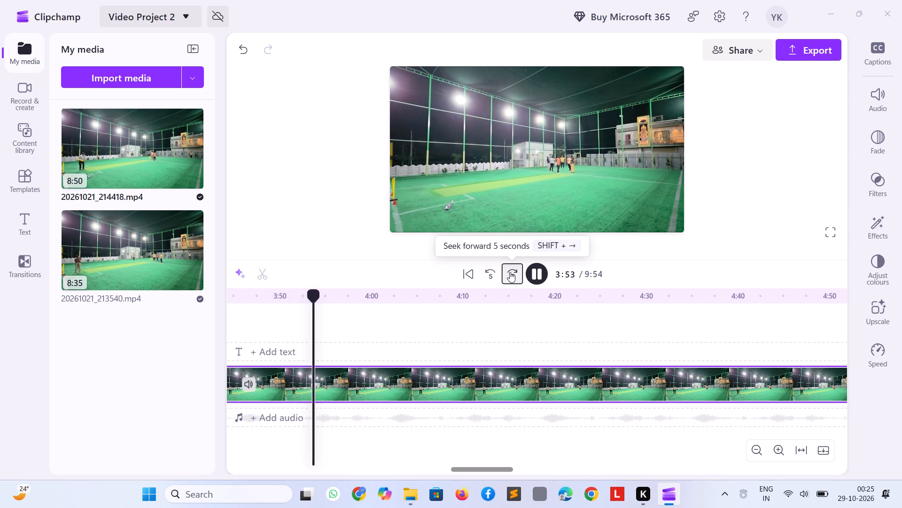
pyautogui.hotkey('shift', 'Right')
pyautogui.hotkey('shift', 'Right')
pyautogui.hotkey('shift', 'Right')
pyautogui.hotkey('shift', 'Right')
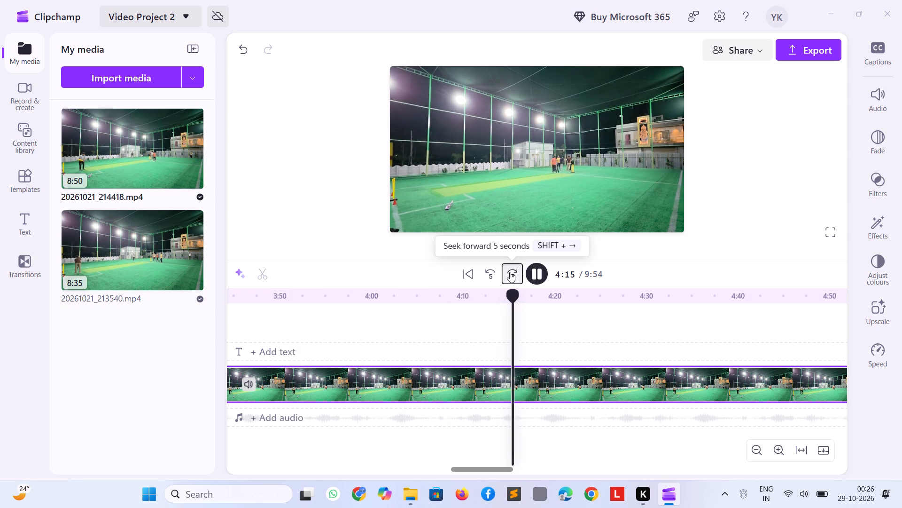
pyautogui.hotkey('shift', 'Right')
pyautogui.hotkey('shift', 'Right')
pyautogui.hotkey('shift', 'Right')
pyautogui.hotkey('shift', 'Right')
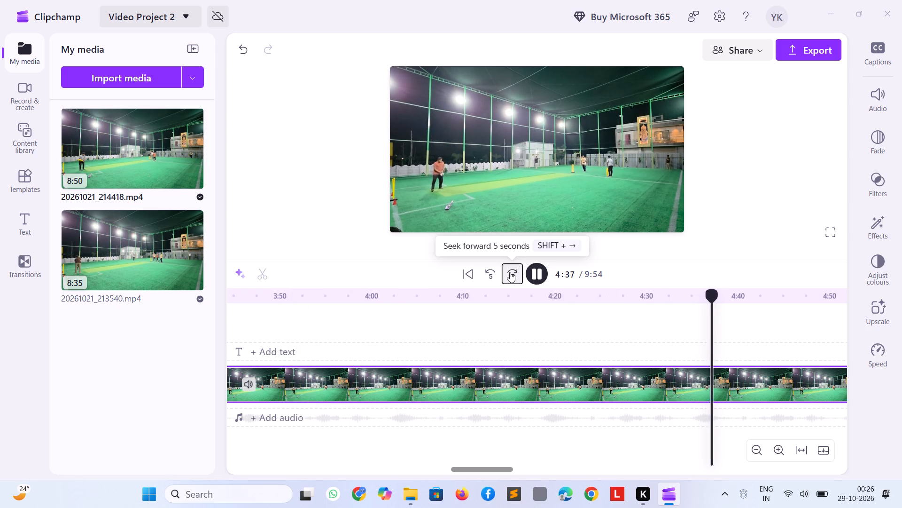
pyautogui.hotkey('shift', 'Left')
pyautogui.hotkey('shift', 'Left')
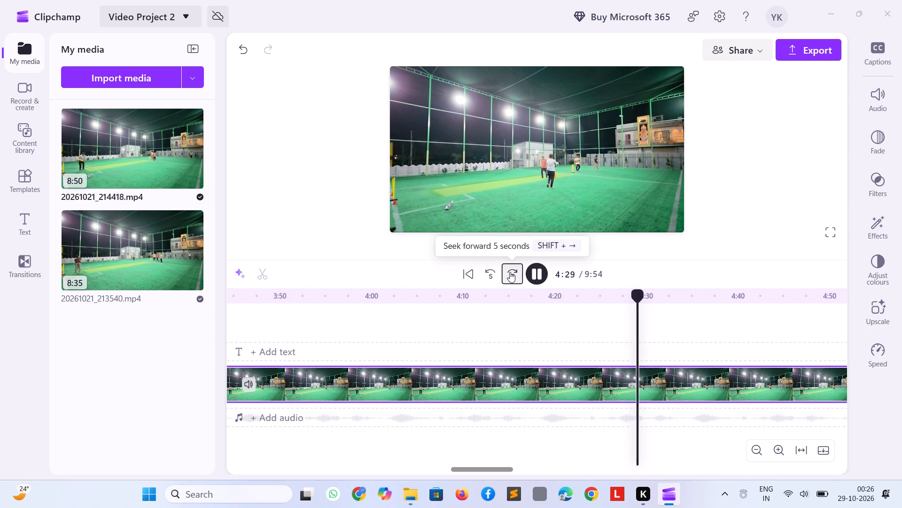
# Skim 20261021_214418.mp4 onward from 4:29 to 7:07, checking for the next delivery worth keeping.
pyautogui.hotkey('shift', 'Right')
pyautogui.hotkey('shift', 'Right')
pyautogui.hotkey('shift', 'Right')
pyautogui.hotkey('shift', 'Right')
pyautogui.hotkey('shift', 'Right')
pyautogui.hotkey('shift', 'Down')
pyautogui.hotkey('shift', 'Right')
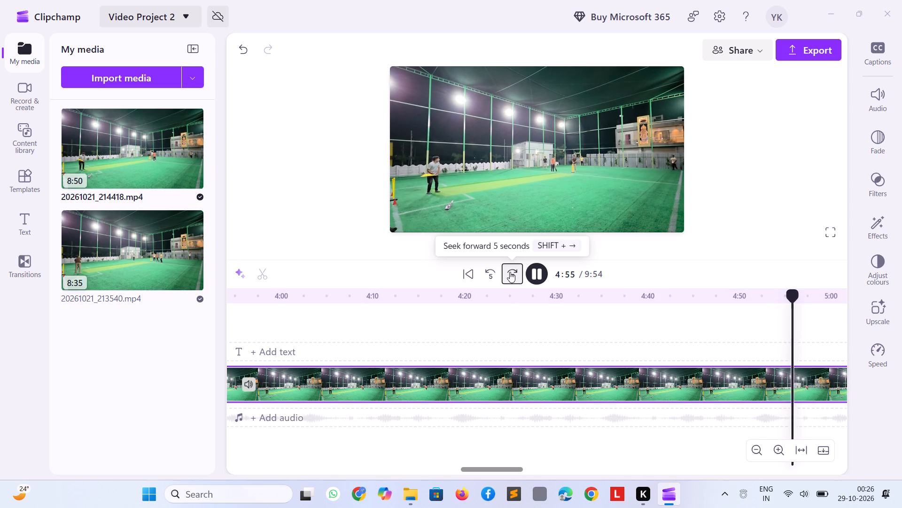
pyautogui.hotkey('shift', 'Right')
pyautogui.hotkey('shift', 'Right')
pyautogui.hotkey('shift', 'Right')
pyautogui.hotkey('shift', 'Right')
pyautogui.hotkey('shift', 'Right')
pyautogui.hotkey('shift', 'Right')
pyautogui.hotkey('shift', 'Right')
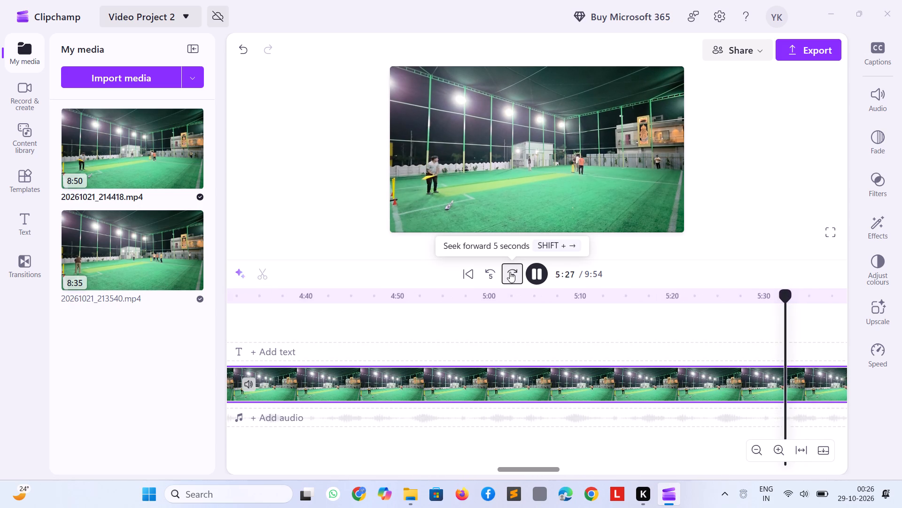
pyautogui.hotkey('shift', 'Right')
pyautogui.hotkey('shift', 'Right')
pyautogui.hotkey('shift', 'Right')
pyautogui.hotkey('shift', 'Right')
pyautogui.hotkey('shift', 'Right')
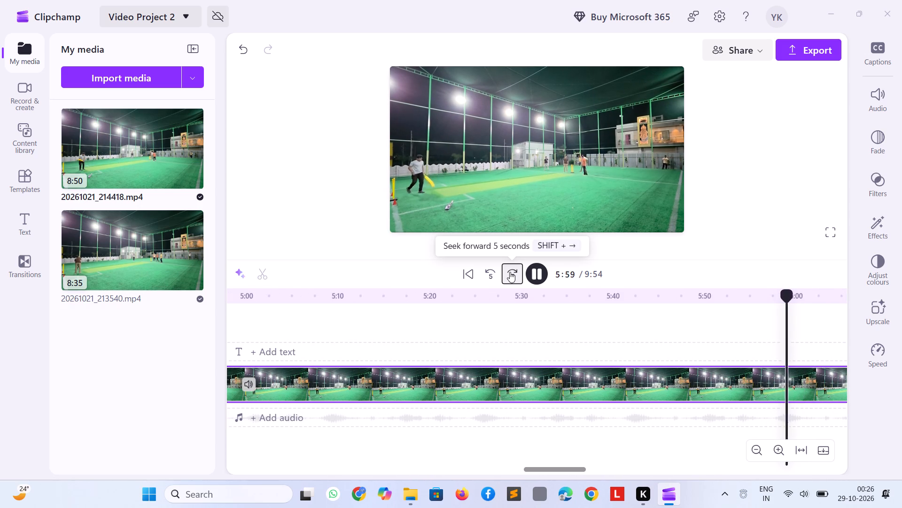
pyautogui.hotkey('shift', 'Right')
pyautogui.hotkey('shift', 'Right')
pyautogui.hotkey('shift', 'Right')
pyautogui.hotkey('shift', 'Right')
pyautogui.hotkey('shift', 'Right')
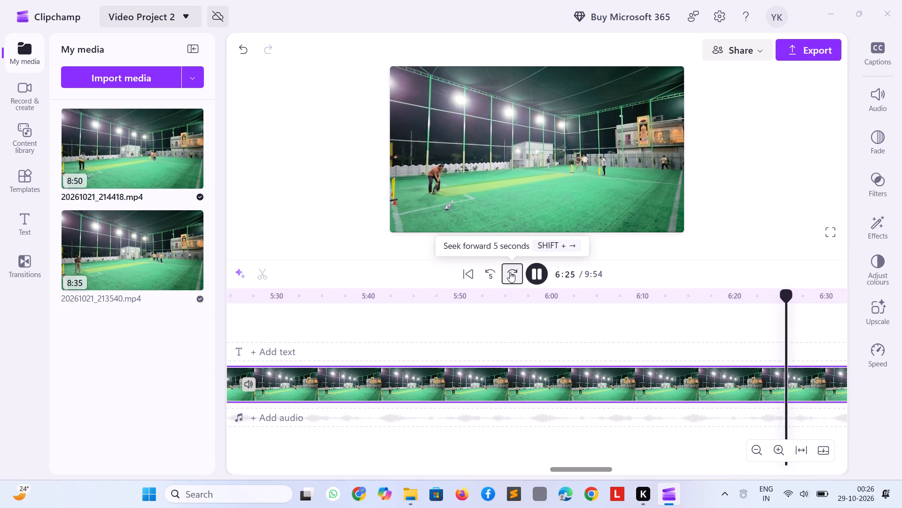
pyautogui.hotkey('shift', 'Right')
pyautogui.hotkey('shift', 'Right')
pyautogui.hotkey('shift', 'Right')
pyautogui.hotkey('shift', 'Right')
pyautogui.hotkey('shift', 'Right')
pyautogui.hotkey('shift', 'Right')
pyautogui.hotkey('shift', 'Right')
pyautogui.hotkey('shift', 'Right')
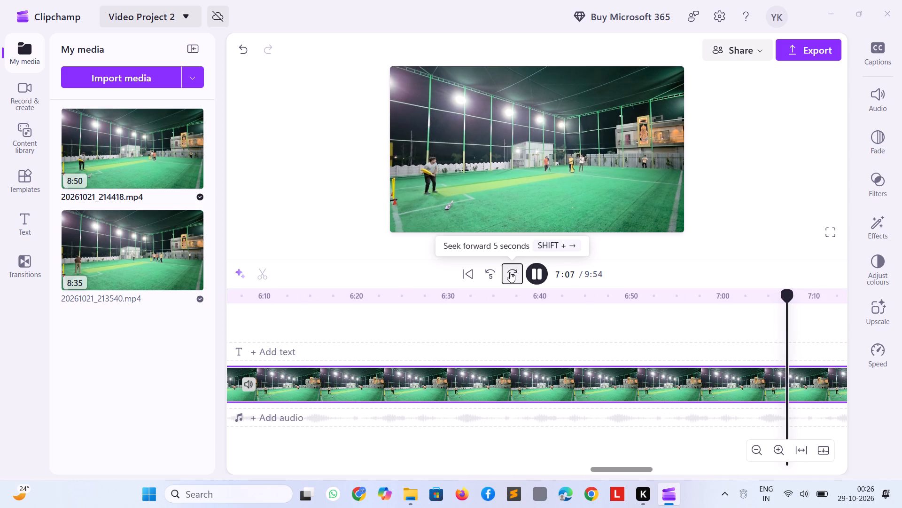
# Review the footage from about 6:48 to 6:58 and split 20261021_214418.mp4 at 6:55.
pyautogui.hotkey('shift', 'Left')
pyautogui.hotkey('shift', 'Left')
pyautogui.hotkey('shift', 'Left')
pyautogui.hotkey('shift', 'Left')
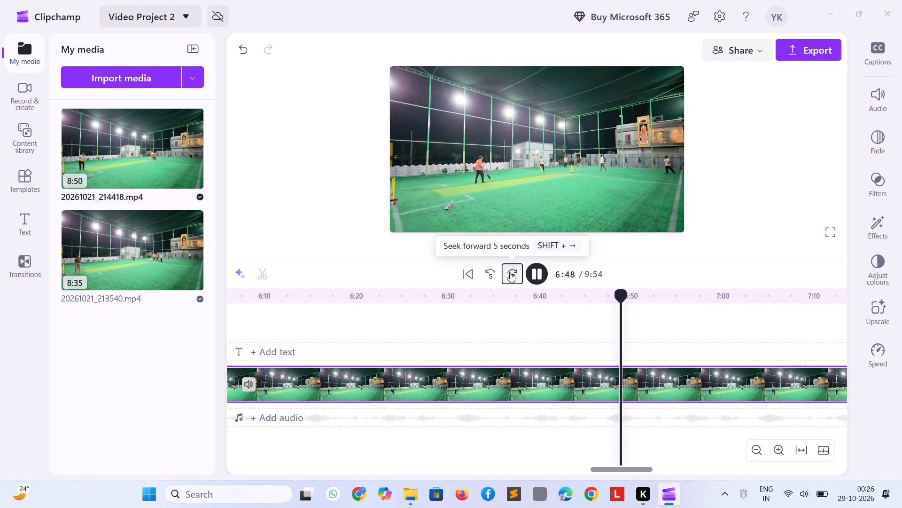
pyautogui.press('Left')
pyautogui.press('Left')
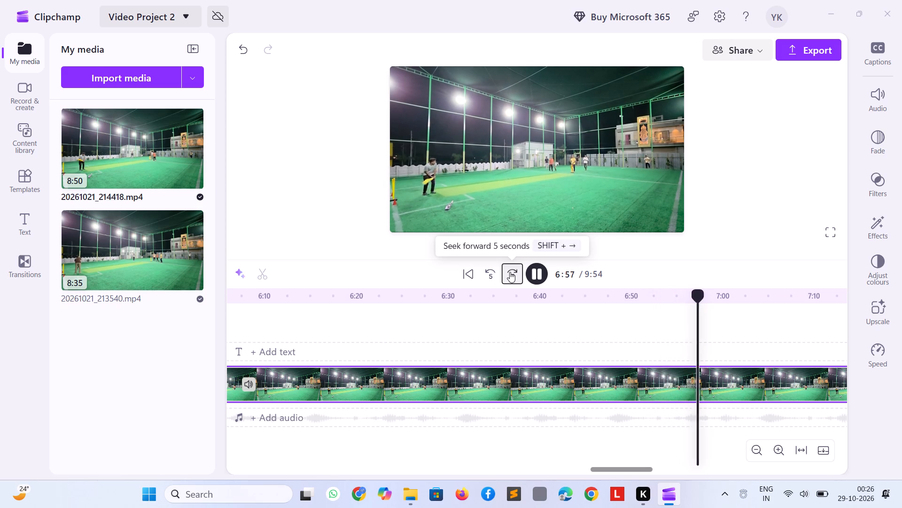
pyautogui.press('space')
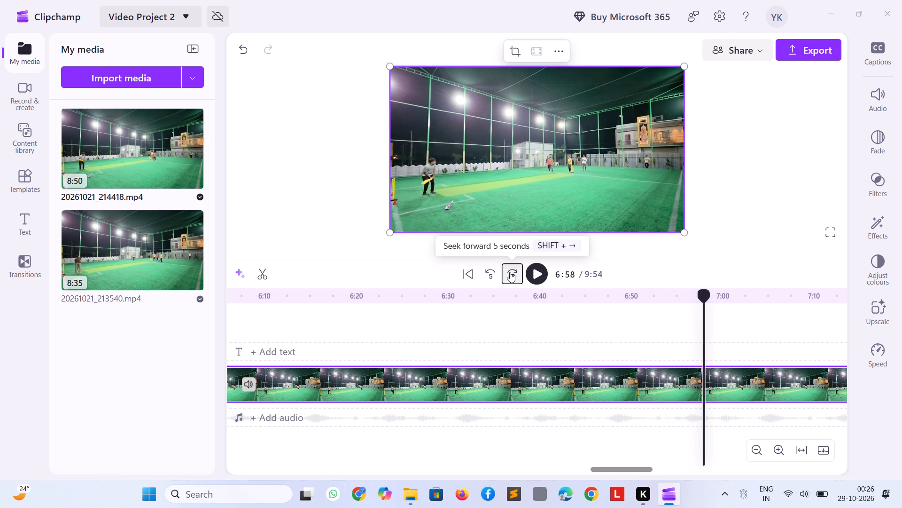
pyautogui.press('Left')
pyautogui.press('Left')
pyautogui.press('Left')
pyautogui.press('Left')
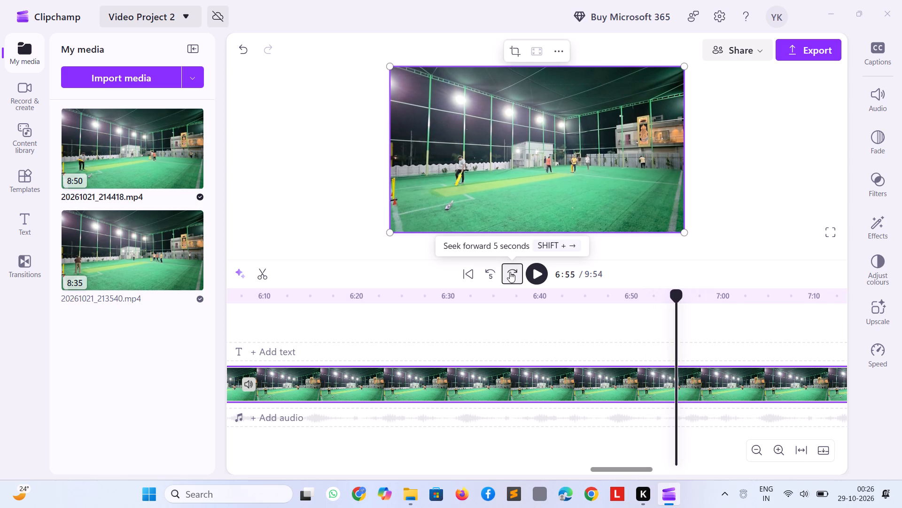
pyautogui.press('s')
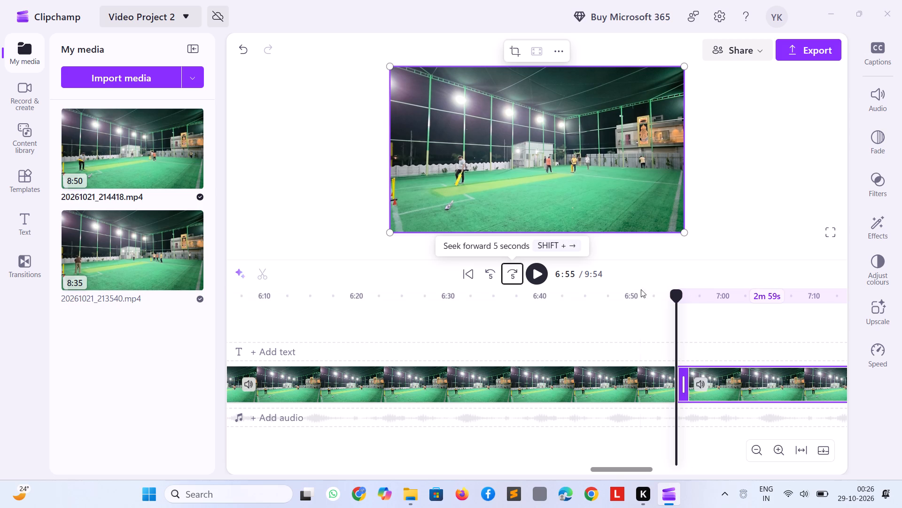
# Delete the part of 20261021_214418.mp4 before the 6:55 split and close the resulting gap.
pyautogui.click(614, 371)
pyautogui.press('Delete')
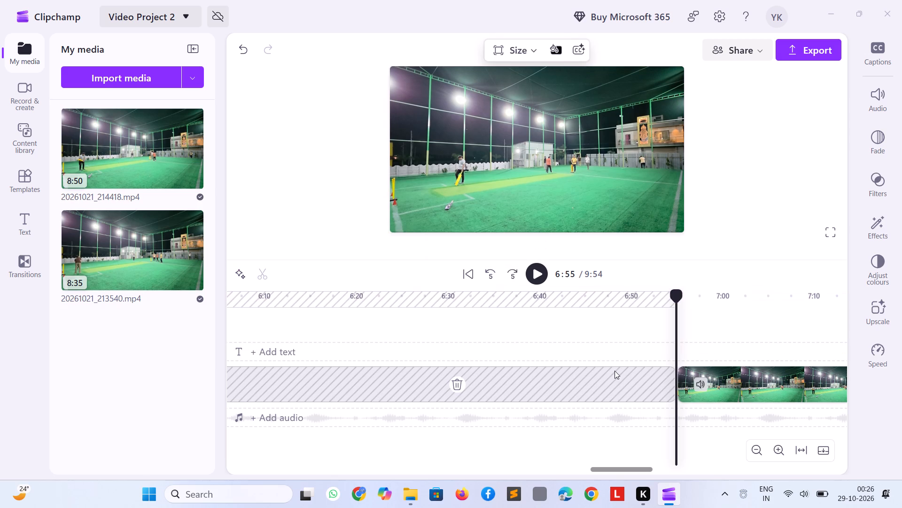
pyautogui.click(451, 381)
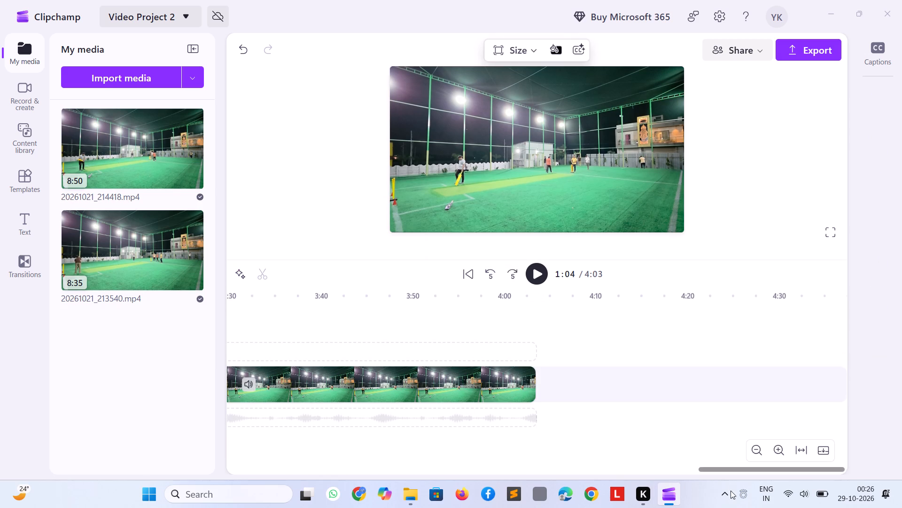
# Preview the sequence from 0:54 across the join at 1:04, checking the footage up to 1:18.
pyautogui.moveTo(730, 469); pyautogui.dragTo(678, 480)
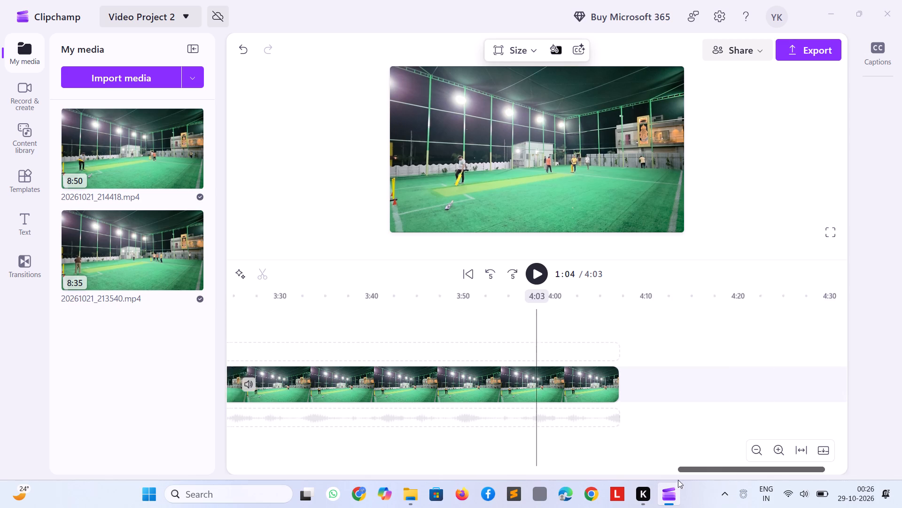
pyautogui.moveTo(678, 480); pyautogui.dragTo(311, 503)
pyautogui.click(532, 381)
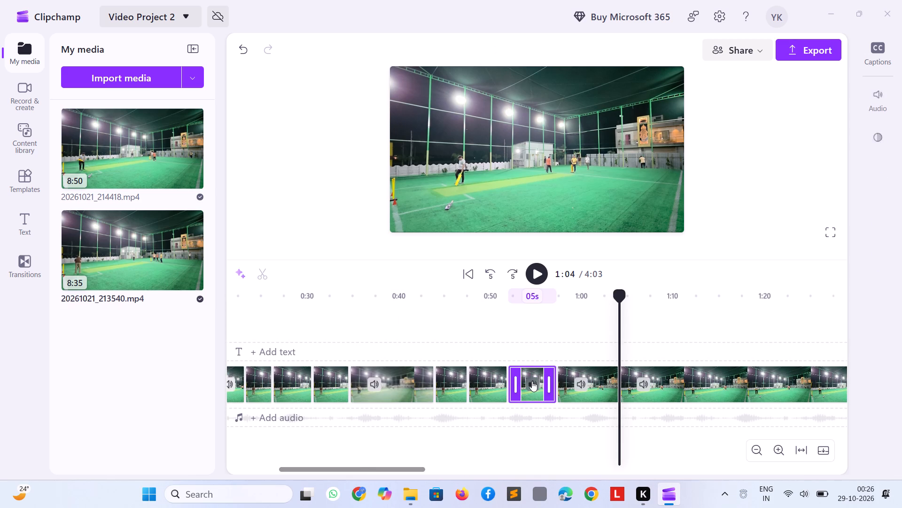
pyautogui.press('space')
pyautogui.doubleClick(532, 381)
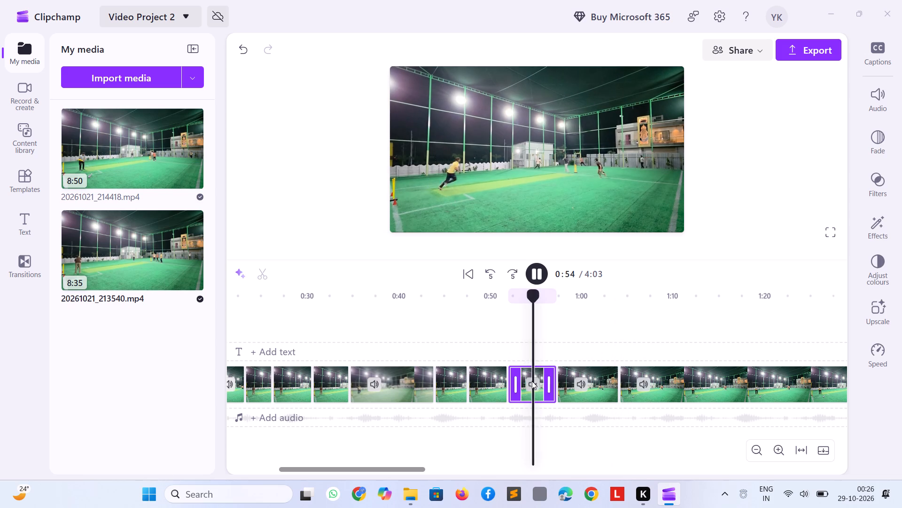
pyautogui.press('space')
pyautogui.press('space')
pyautogui.click(532, 381)
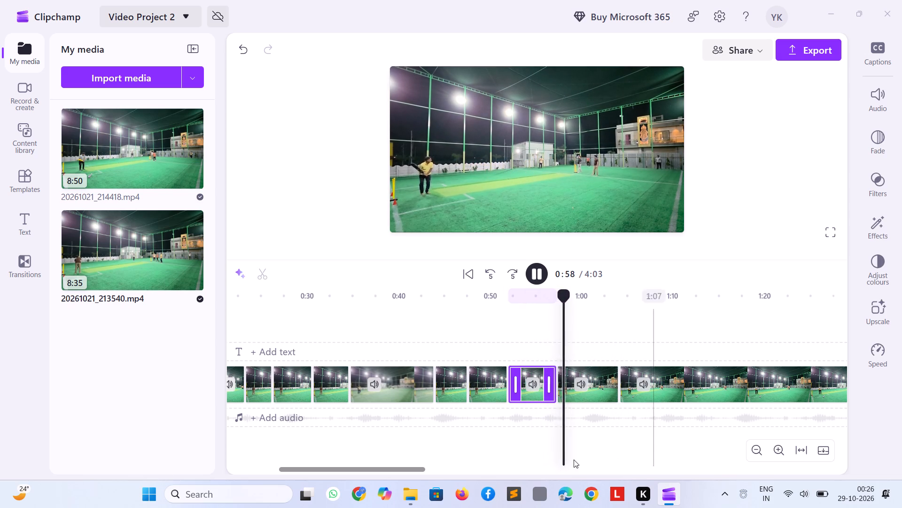
pyautogui.moveTo(417, 466); pyautogui.dragTo(452, 472)
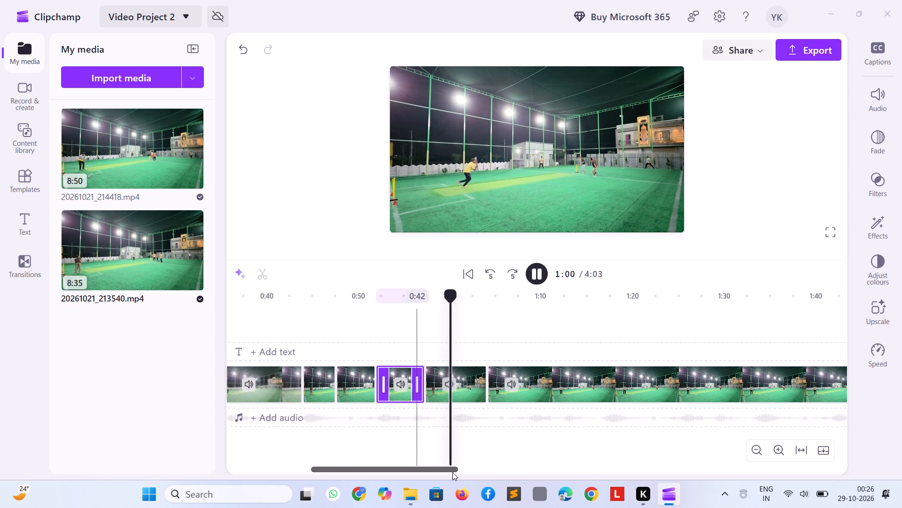
pyautogui.moveTo(452, 472); pyautogui.dragTo(483, 478)
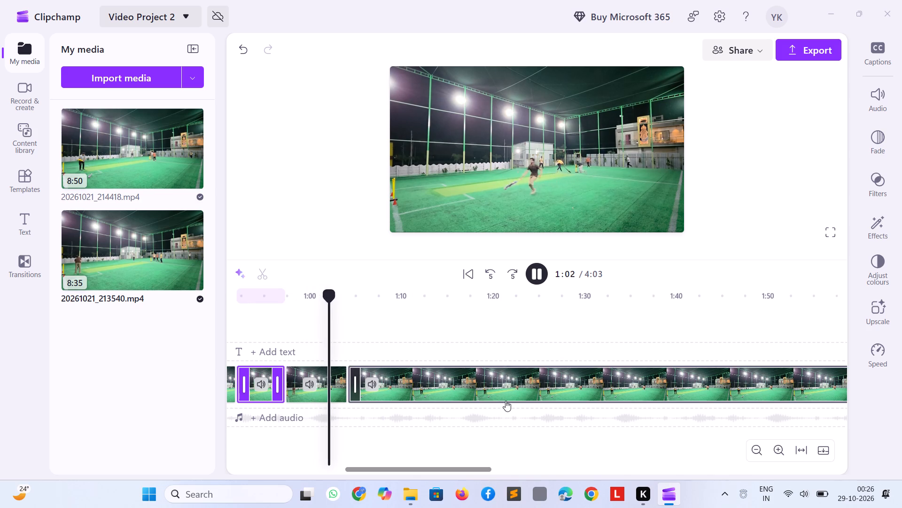
pyautogui.hotkey('shift', 'Right')
pyautogui.hotkey('shift', 'Right')
pyautogui.hotkey('shift', 'Right')
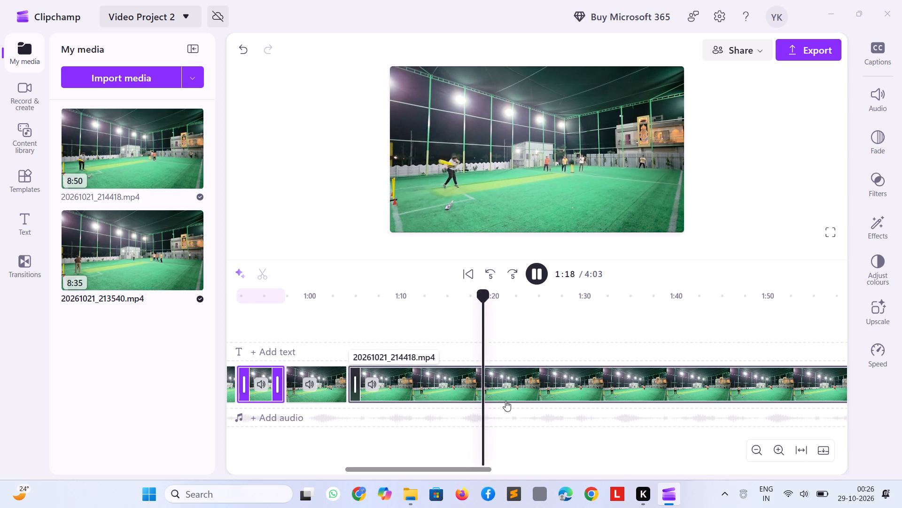
pyautogui.hotkey('shift', 'Left')
pyautogui.hotkey('shift', 'Left')
pyautogui.hotkey('shift', 'Left')
pyautogui.hotkey('shift', 'Left')
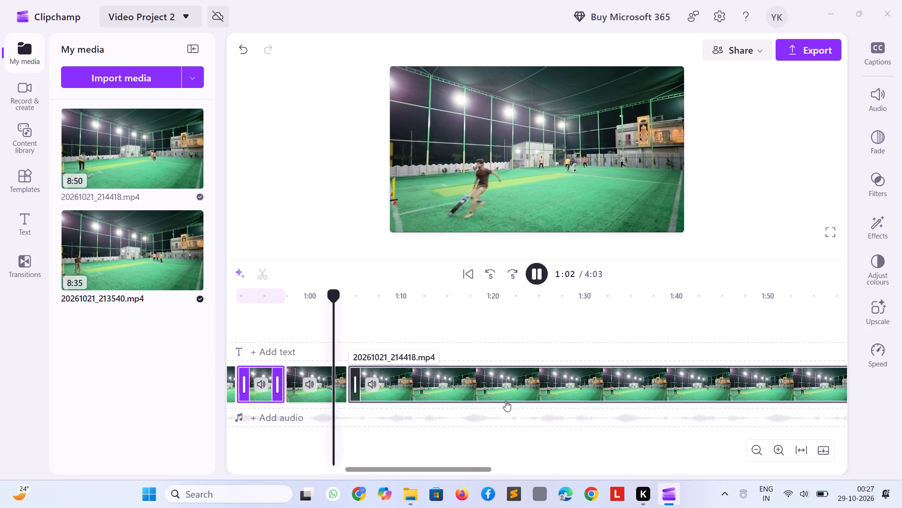
pyautogui.press('space')
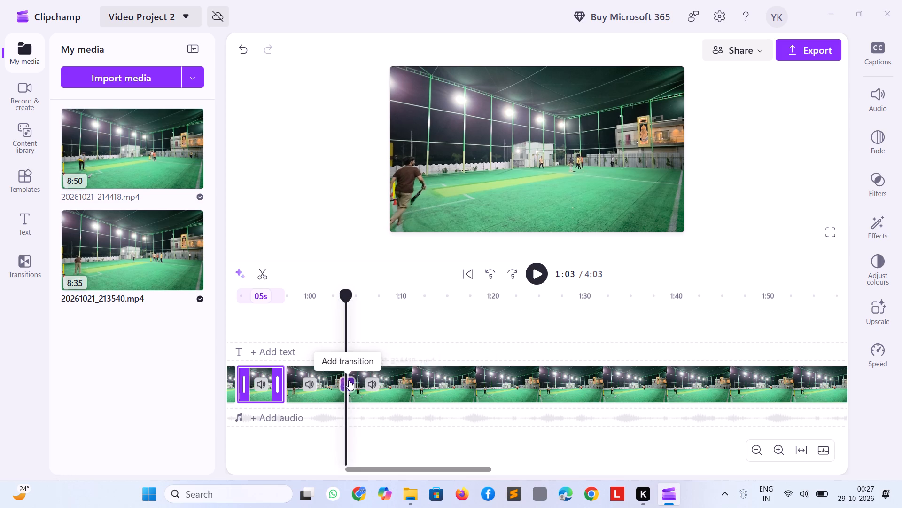
# Trim the start of the final 20261021_214418.mp4 clip to 2m 58s, leaving a gap of about 1.5 seconds after 1:04.
pyautogui.moveTo(357, 393); pyautogui.dragTo(361, 394)
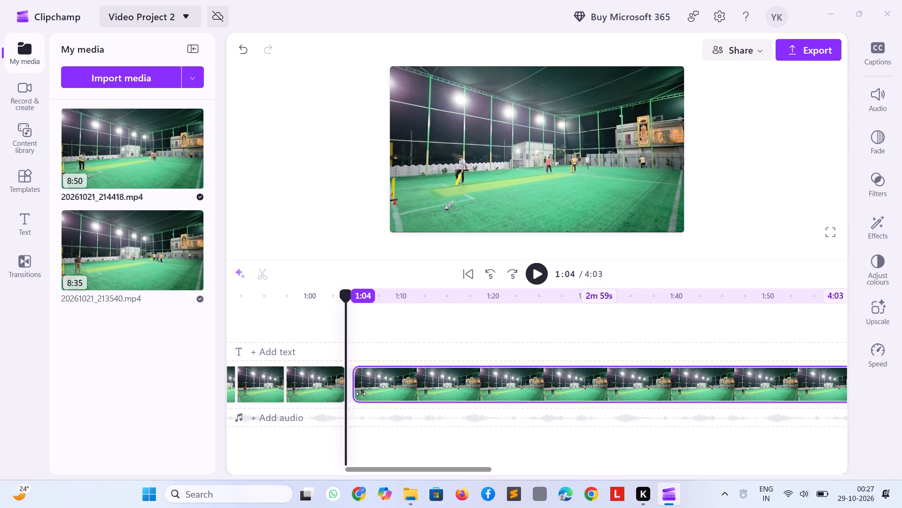
pyautogui.moveTo(361, 394); pyautogui.dragTo(371, 396)
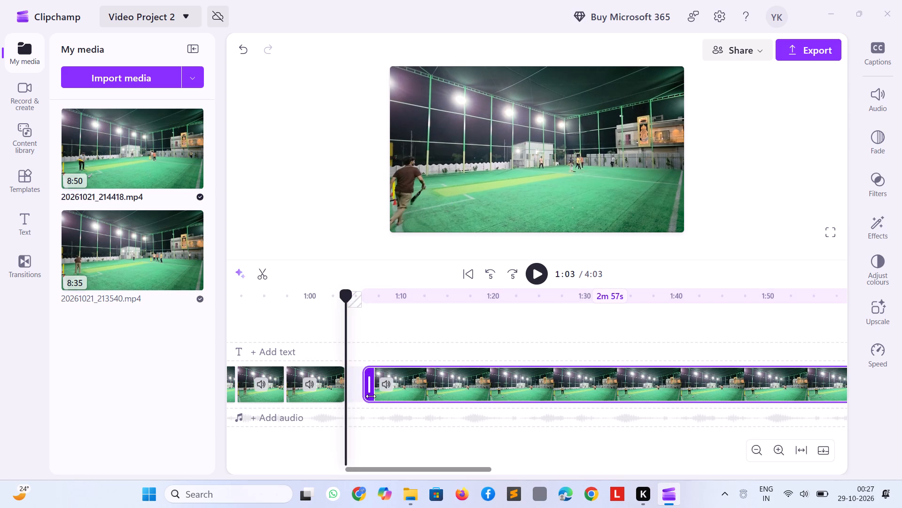
pyautogui.press('space')
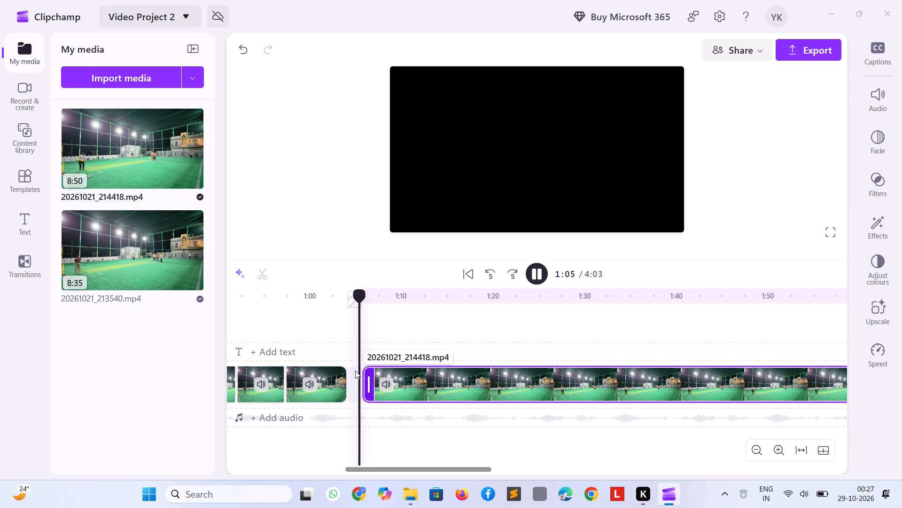
pyautogui.press('space')
pyautogui.moveTo(366, 381); pyautogui.dragTo(361, 382)
# Add the Groovy title on the text track over the gap at 1:04.
pyautogui.click(280, 353)
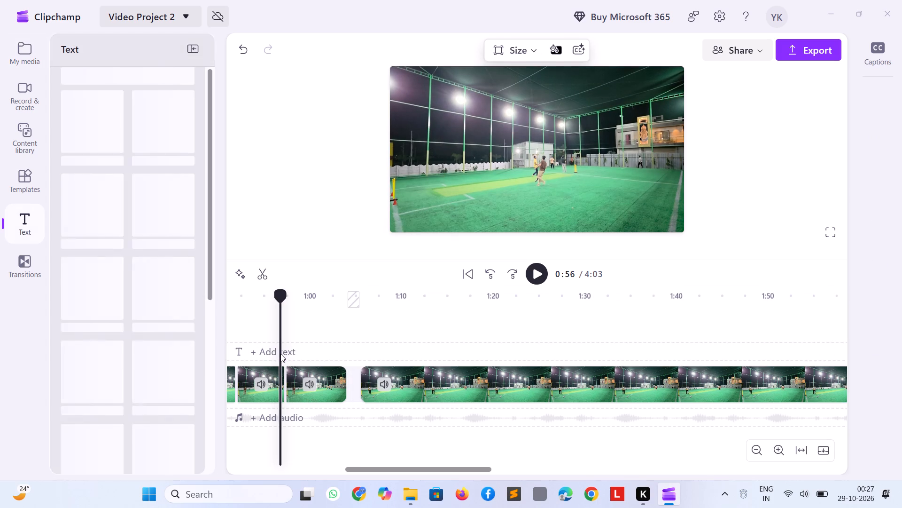
pyautogui.click(354, 350)
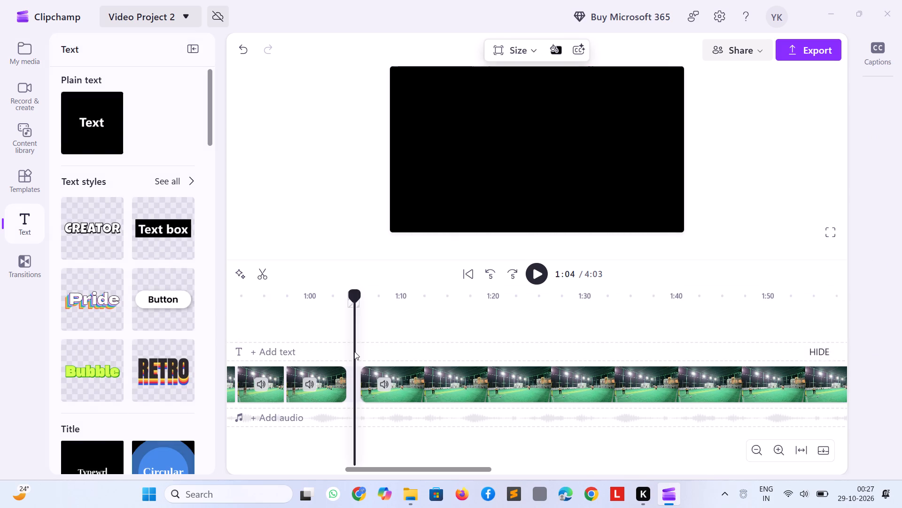
pyautogui.moveTo(94, 215); pyautogui.dragTo(116, 254)
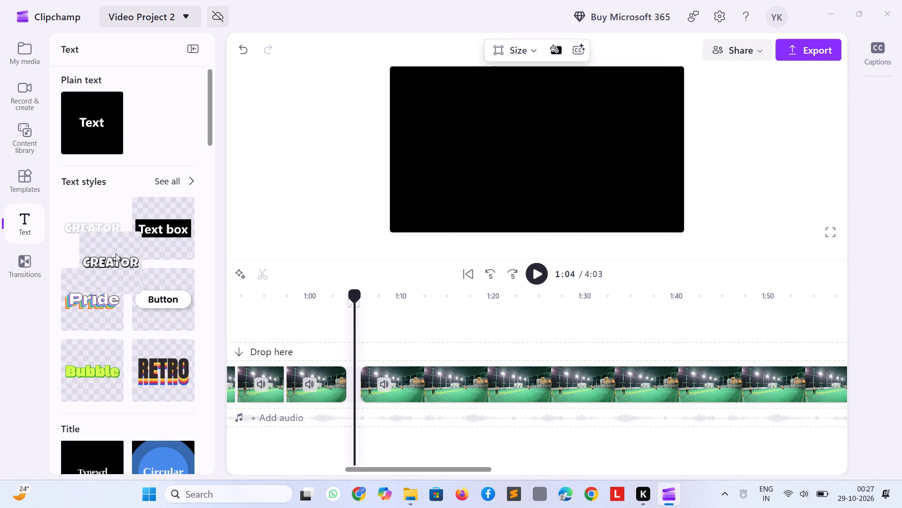
pyautogui.moveTo(116, 254); pyautogui.dragTo(107, 221)
pyautogui.scroll(-4, 96, 256)
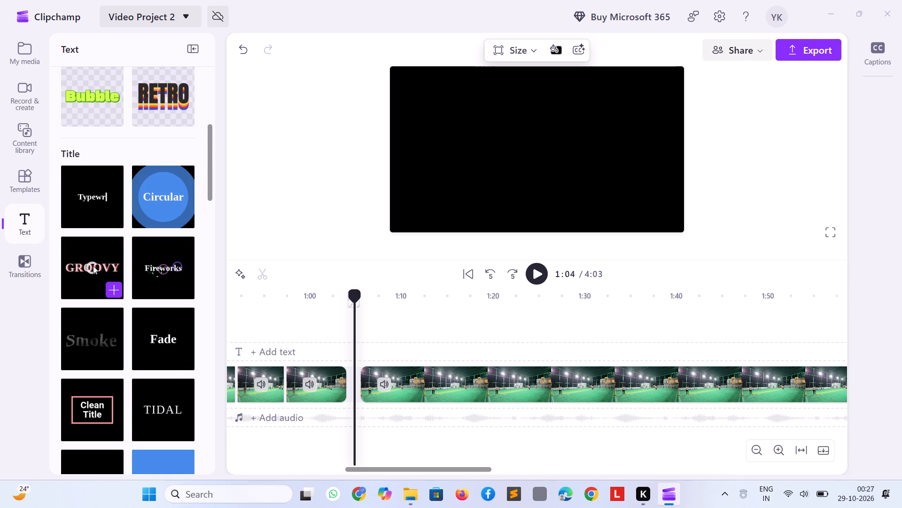
pyautogui.moveTo(98, 266); pyautogui.dragTo(436, 359)
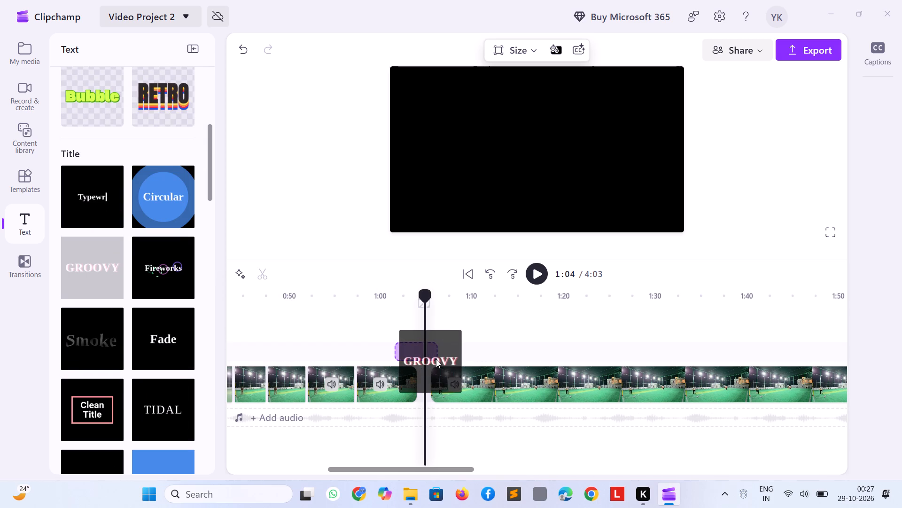
pyautogui.moveTo(436, 359); pyautogui.dragTo(442, 361)
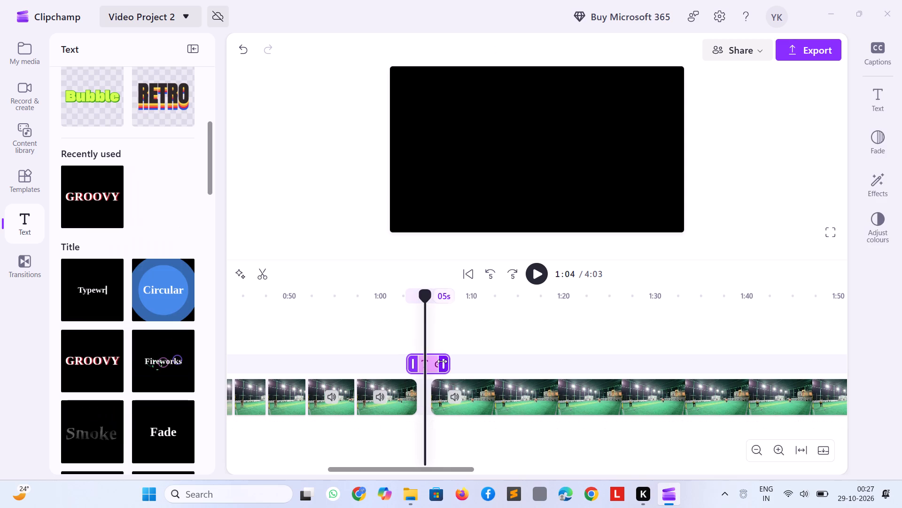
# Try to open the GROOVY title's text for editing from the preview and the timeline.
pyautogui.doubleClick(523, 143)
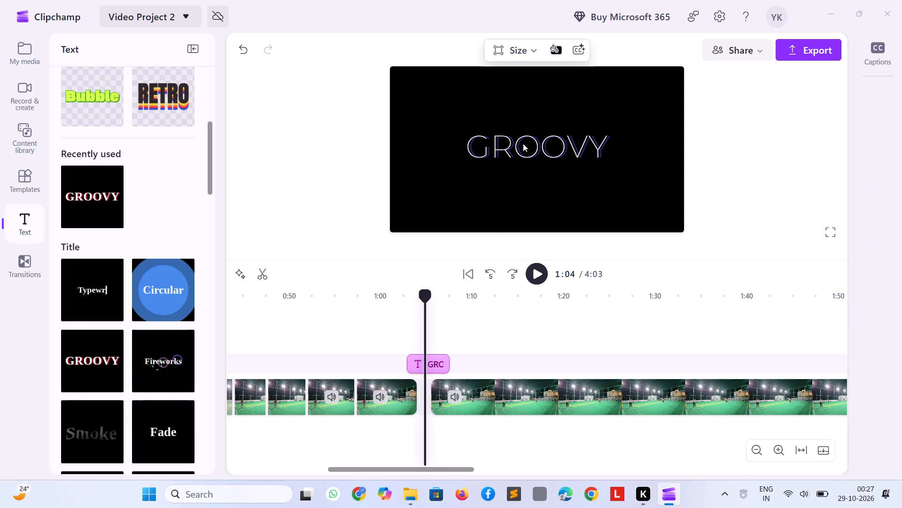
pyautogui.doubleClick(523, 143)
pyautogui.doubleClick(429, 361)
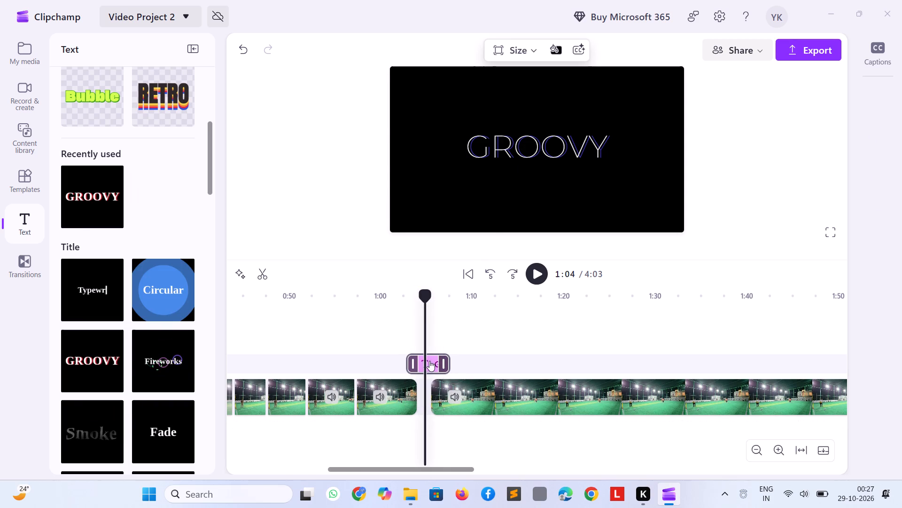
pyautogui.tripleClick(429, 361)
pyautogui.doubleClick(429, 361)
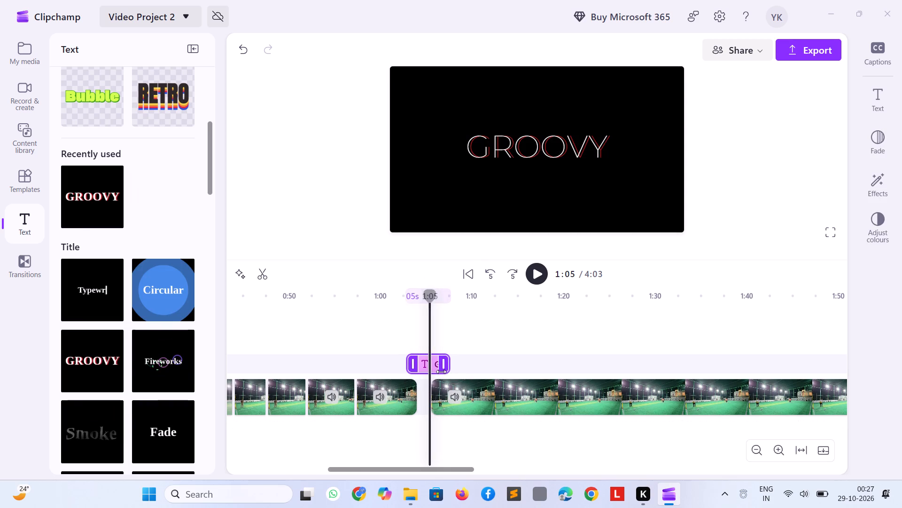
# Extend the end of the GROOVY title to about 1:08.
pyautogui.moveTo(441, 371); pyautogui.dragTo(448, 371)
# Try to edit the GROOVY text directly in the preview at 1:06, shifting the underlying video frame slightly sideways.
pyautogui.doubleClick(439, 357)
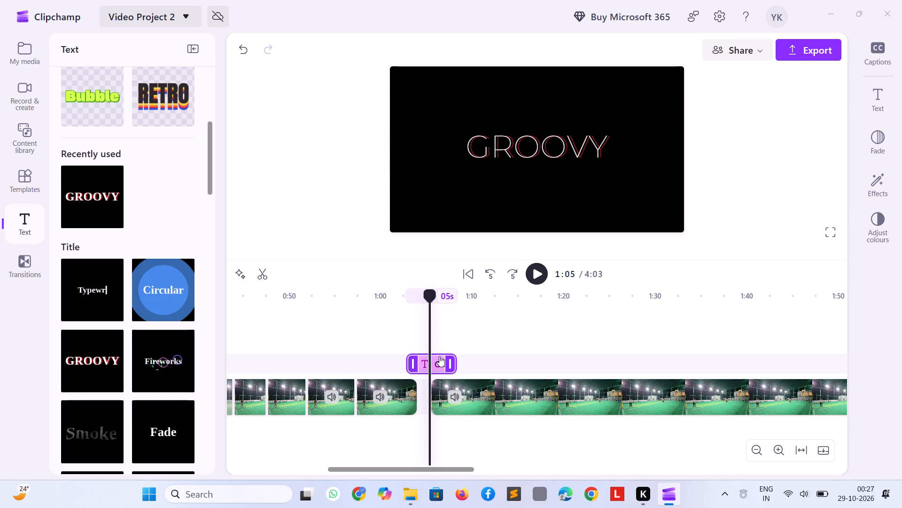
pyautogui.click(439, 360)
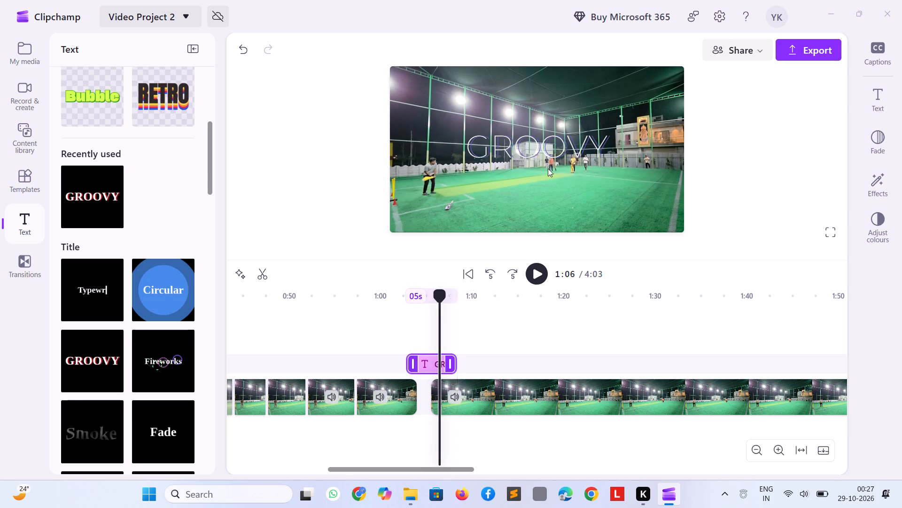
pyautogui.tripleClick(535, 138)
pyautogui.tripleClick(533, 142)
pyautogui.moveTo(533, 141); pyautogui.dragTo(533, 142)
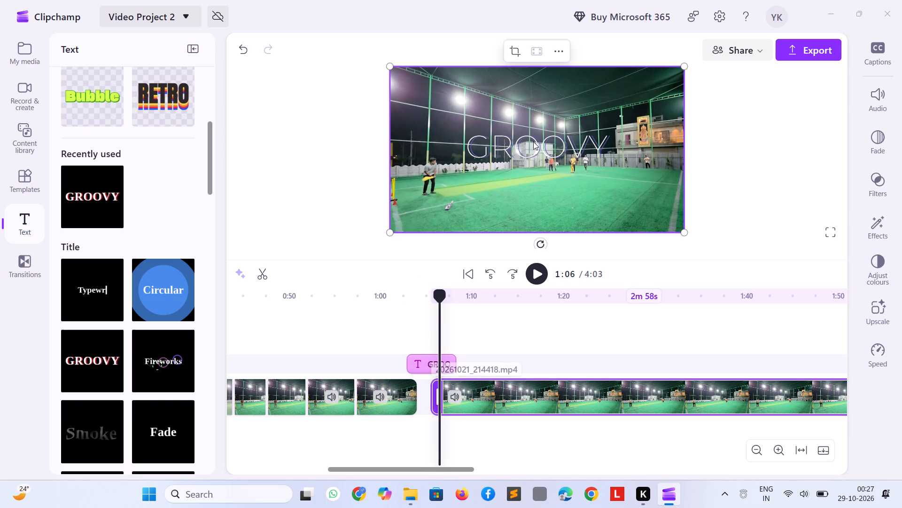
pyautogui.moveTo(533, 142); pyautogui.dragTo(528, 143)
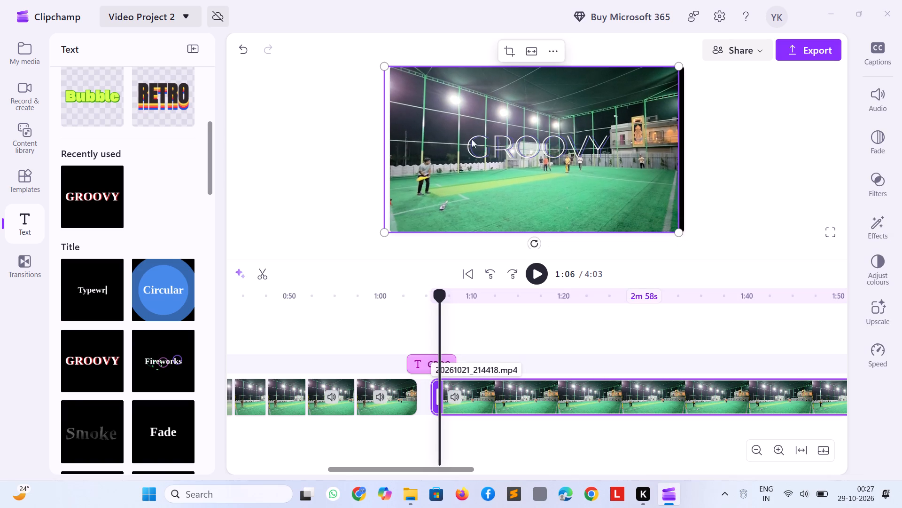
pyautogui.click(462, 139)
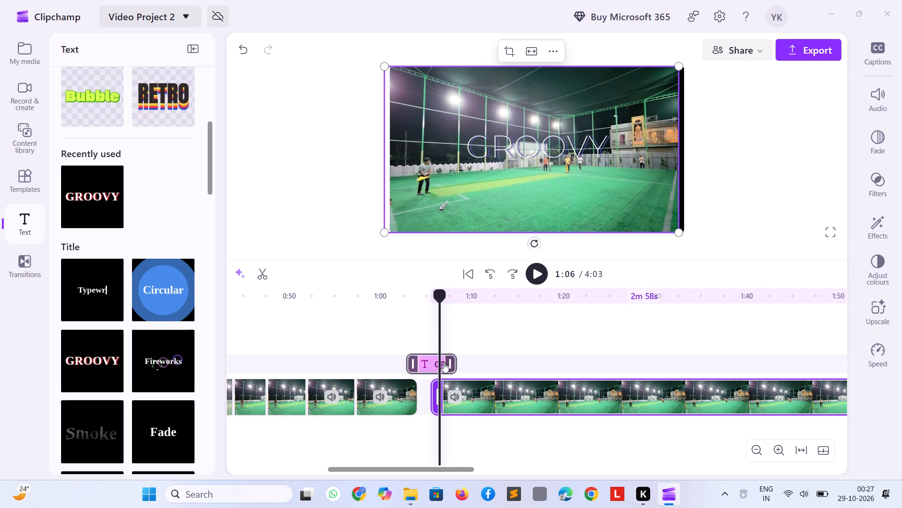
# Move the GROOVY title earlier on the timeline so it starts at about 1:02.
pyautogui.moveTo(444, 362); pyautogui.dragTo(447, 371)
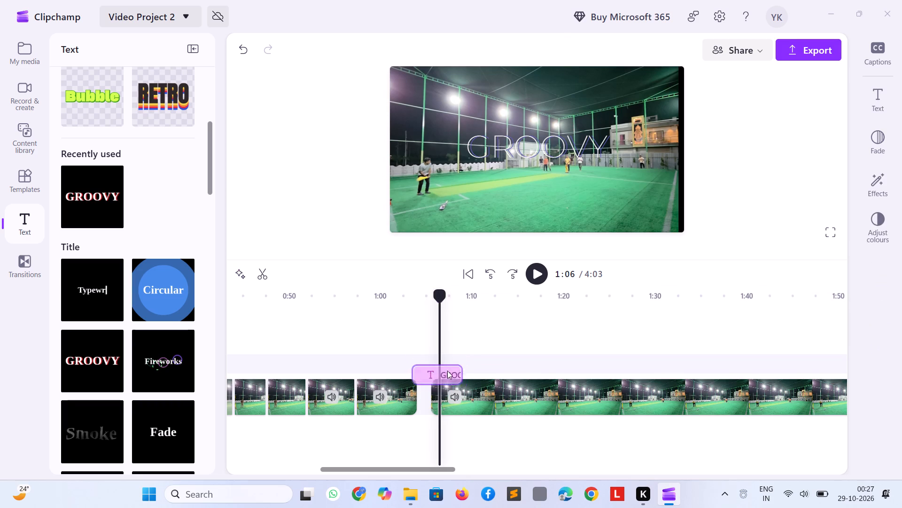
pyautogui.moveTo(447, 371); pyautogui.dragTo(432, 365)
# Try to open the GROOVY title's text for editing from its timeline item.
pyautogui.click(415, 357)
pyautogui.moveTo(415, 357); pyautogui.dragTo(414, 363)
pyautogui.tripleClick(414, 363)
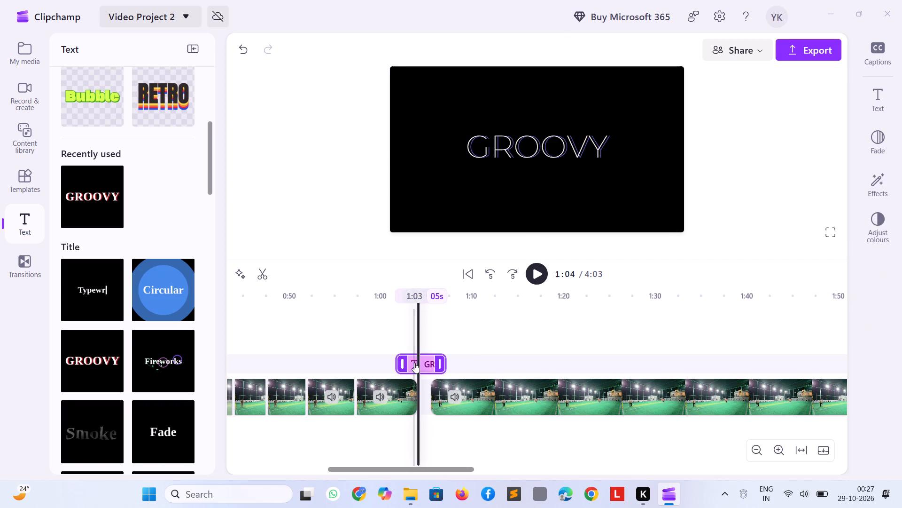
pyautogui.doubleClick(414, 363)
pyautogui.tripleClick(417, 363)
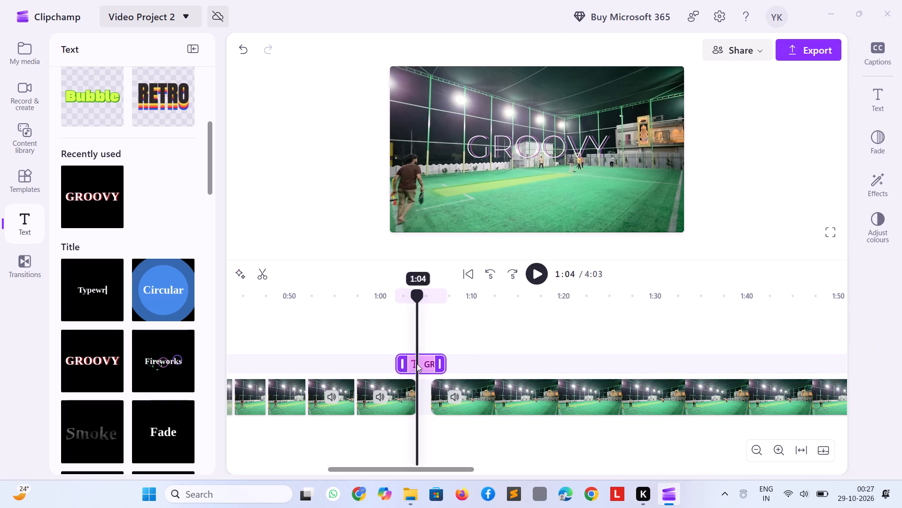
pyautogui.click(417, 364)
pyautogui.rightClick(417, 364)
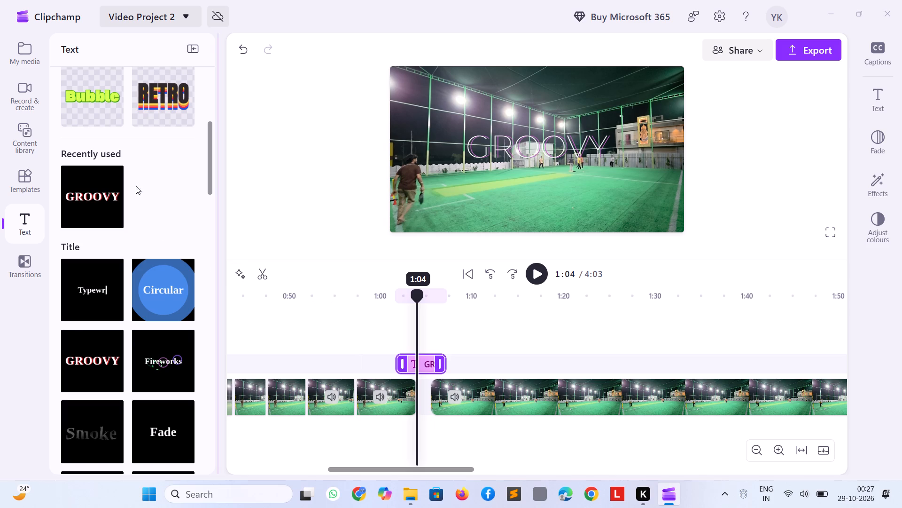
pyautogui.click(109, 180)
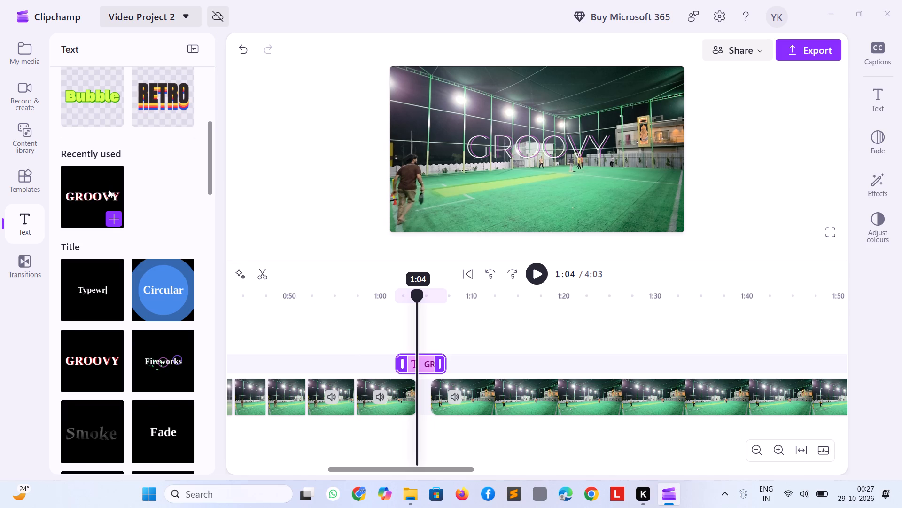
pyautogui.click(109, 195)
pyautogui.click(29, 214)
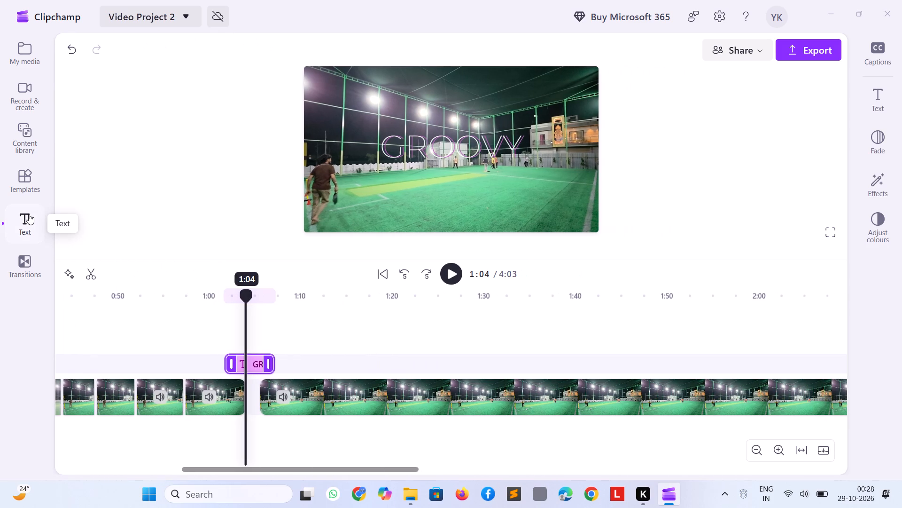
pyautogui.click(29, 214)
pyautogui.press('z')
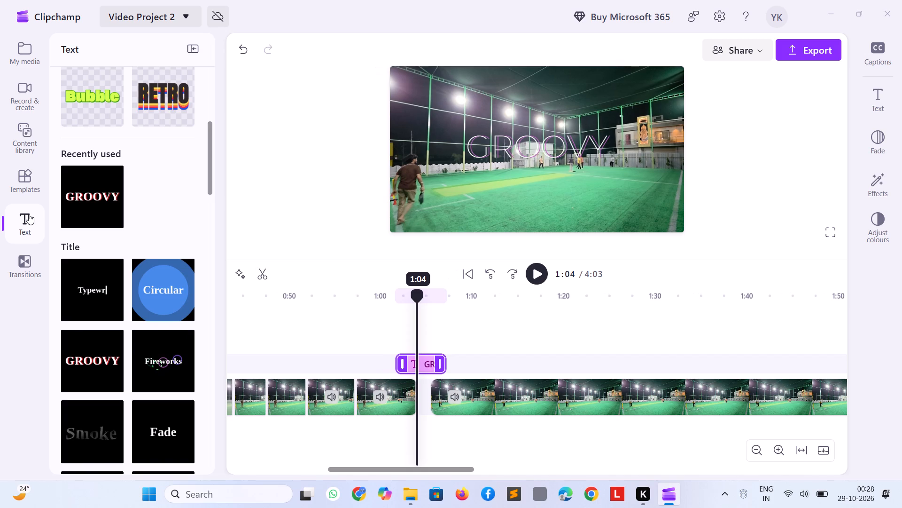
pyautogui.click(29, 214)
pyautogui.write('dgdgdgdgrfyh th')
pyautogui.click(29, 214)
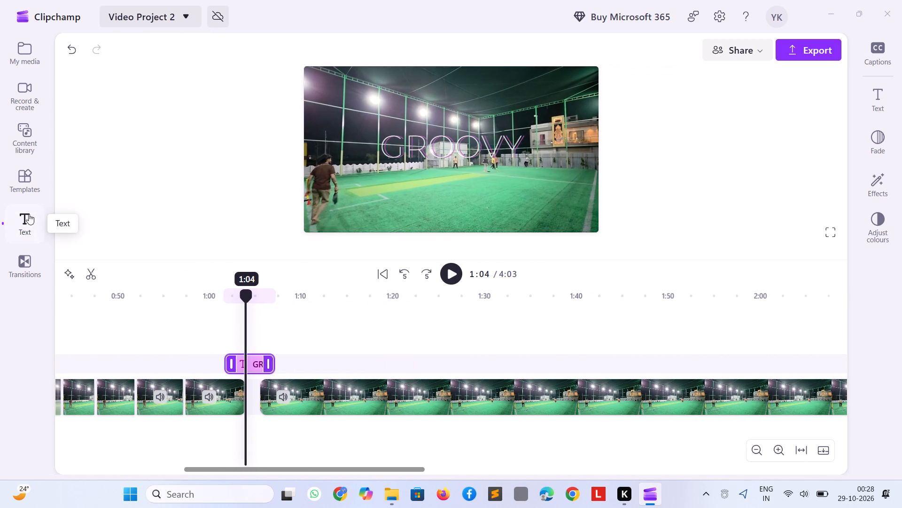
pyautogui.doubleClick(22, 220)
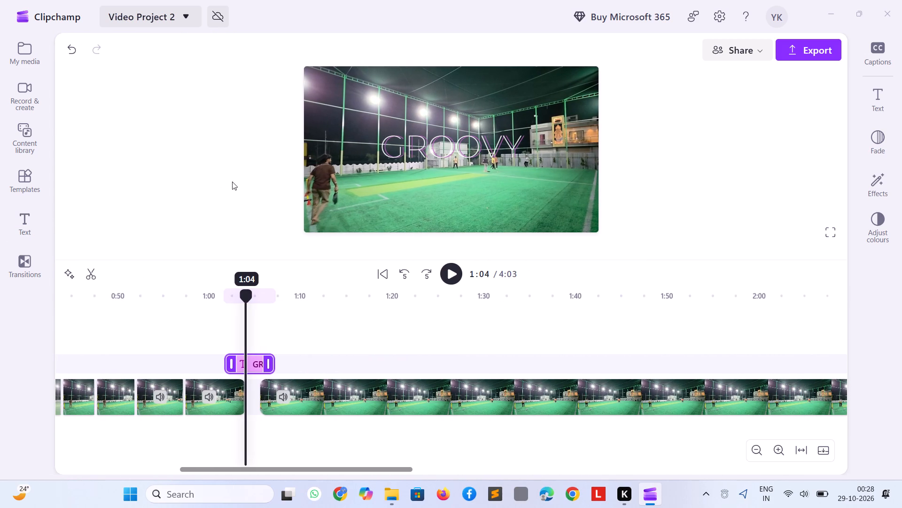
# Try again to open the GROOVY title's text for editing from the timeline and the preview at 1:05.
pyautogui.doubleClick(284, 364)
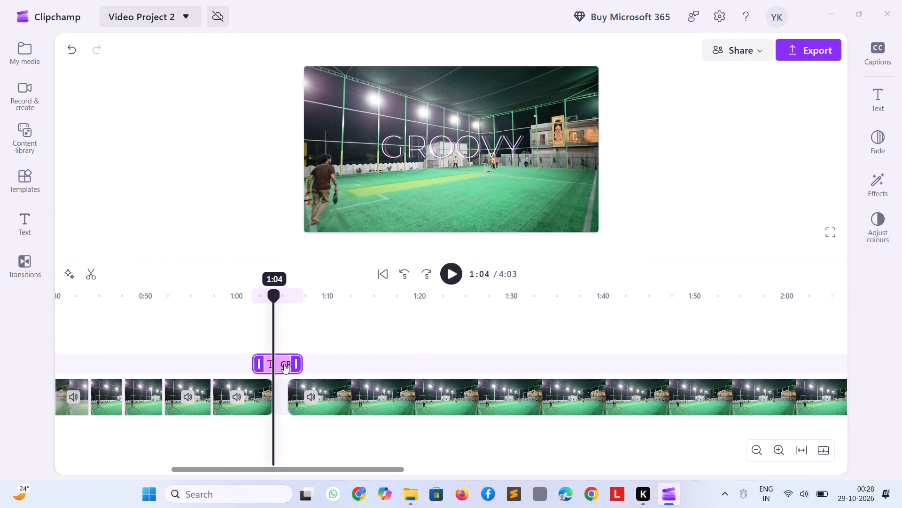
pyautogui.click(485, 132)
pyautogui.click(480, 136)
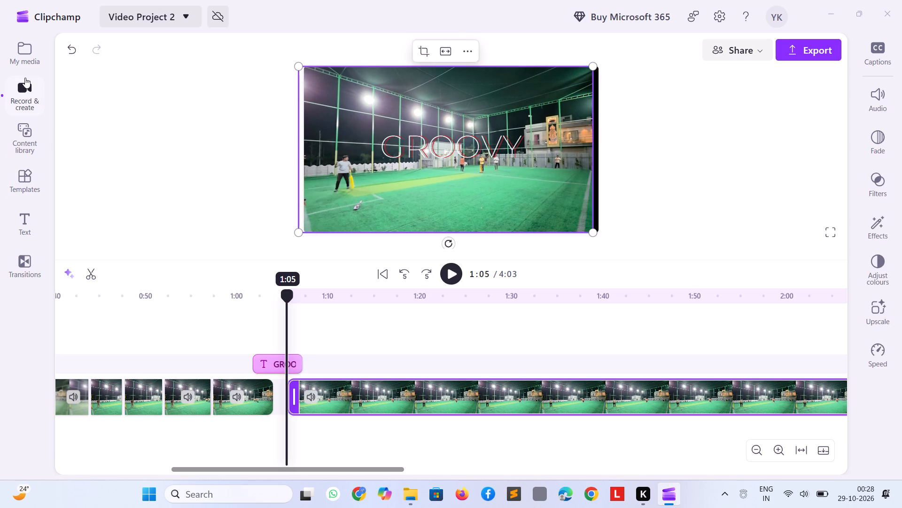
# Add the Typewriter title at 1:05 on a track above the GROOVY title.
pyautogui.click(14, 235)
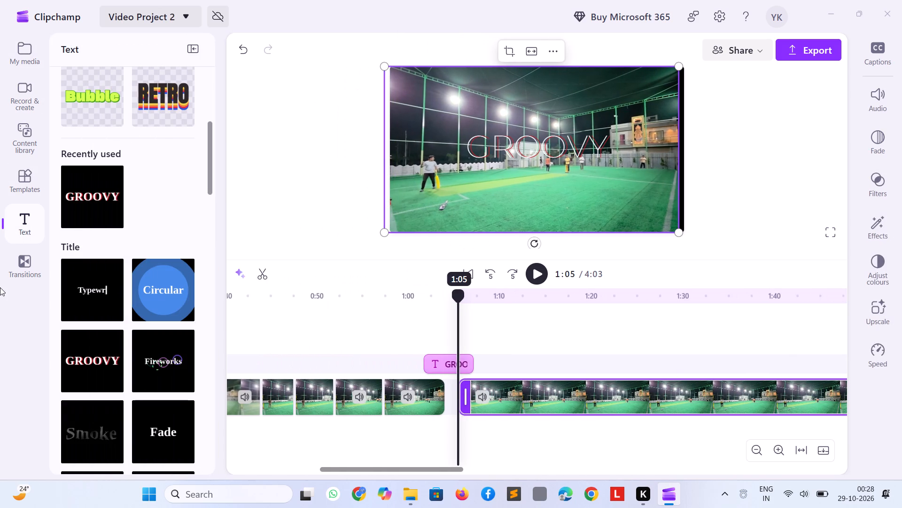
pyautogui.click(107, 270)
pyautogui.click(106, 294)
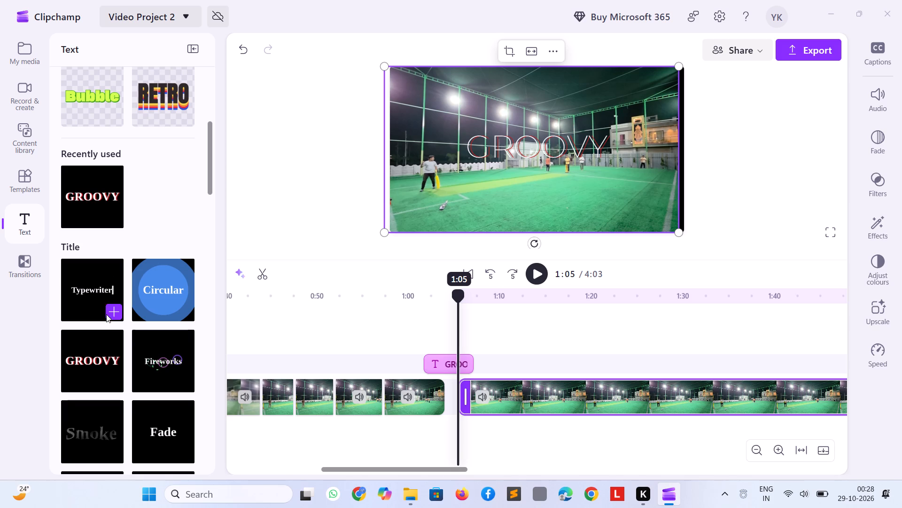
pyautogui.click(109, 306)
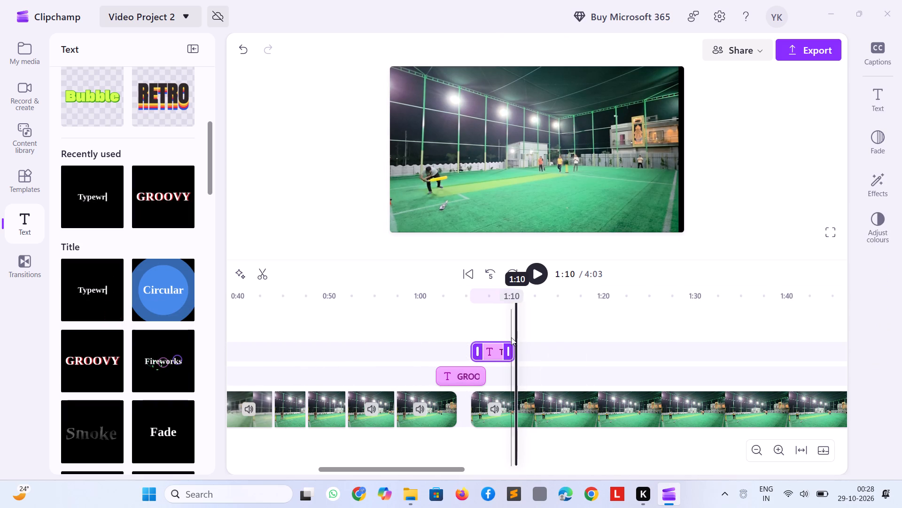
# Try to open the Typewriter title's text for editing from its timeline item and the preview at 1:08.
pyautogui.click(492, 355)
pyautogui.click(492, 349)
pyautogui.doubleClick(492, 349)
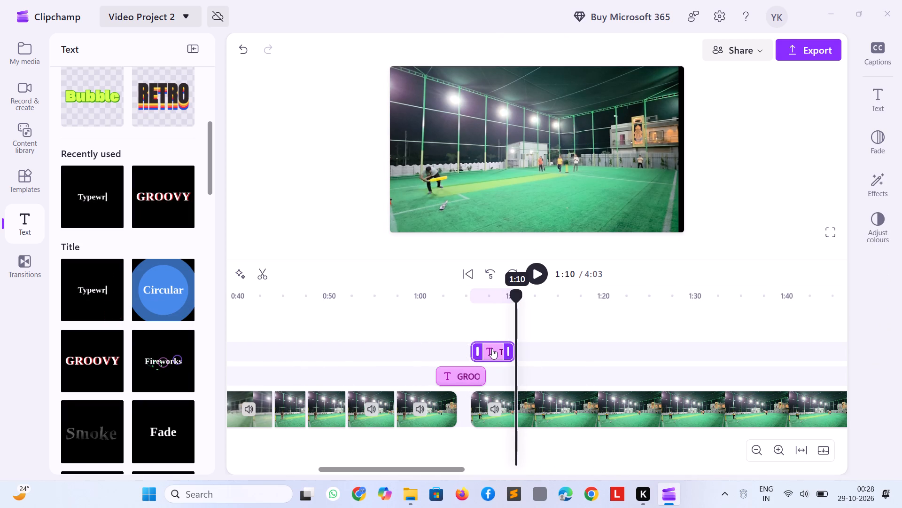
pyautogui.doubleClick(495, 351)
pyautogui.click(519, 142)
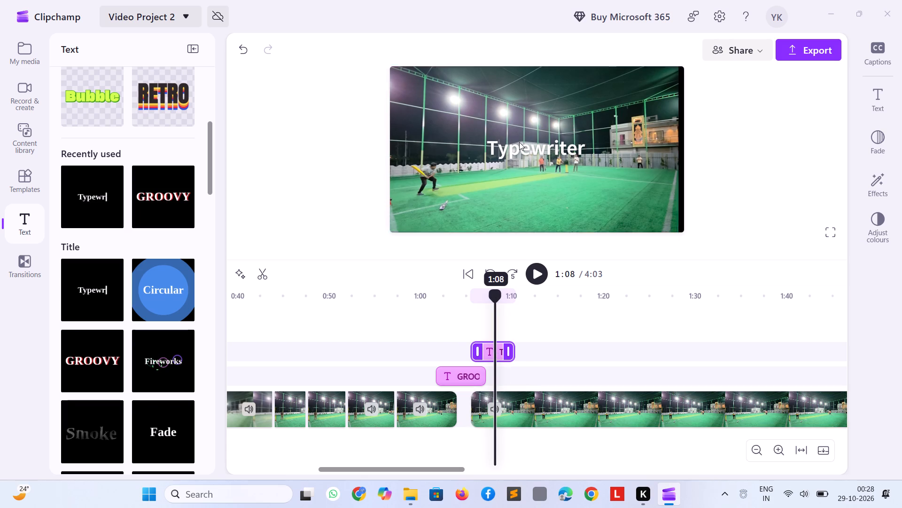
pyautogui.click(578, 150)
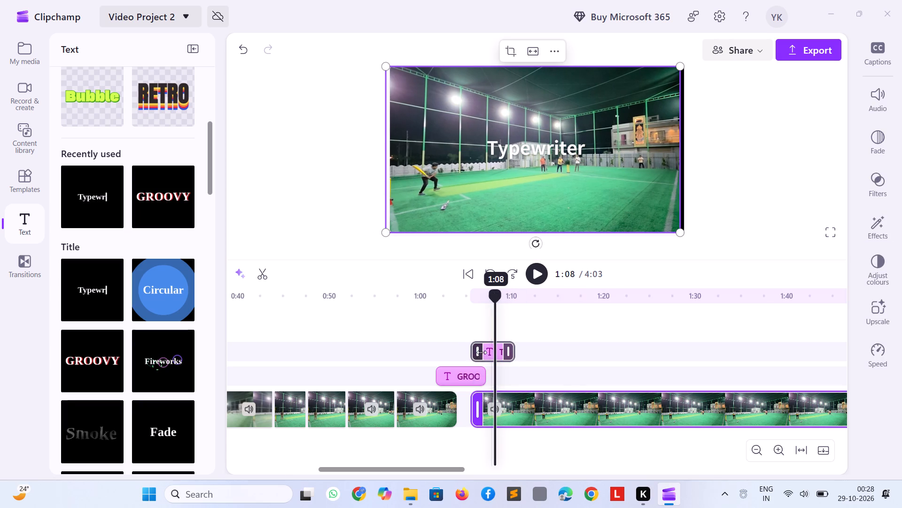
# Extend the start of the Typewriter title back to about 0:59 on the timeline.
pyautogui.moveTo(481, 355); pyautogui.dragTo(424, 345)
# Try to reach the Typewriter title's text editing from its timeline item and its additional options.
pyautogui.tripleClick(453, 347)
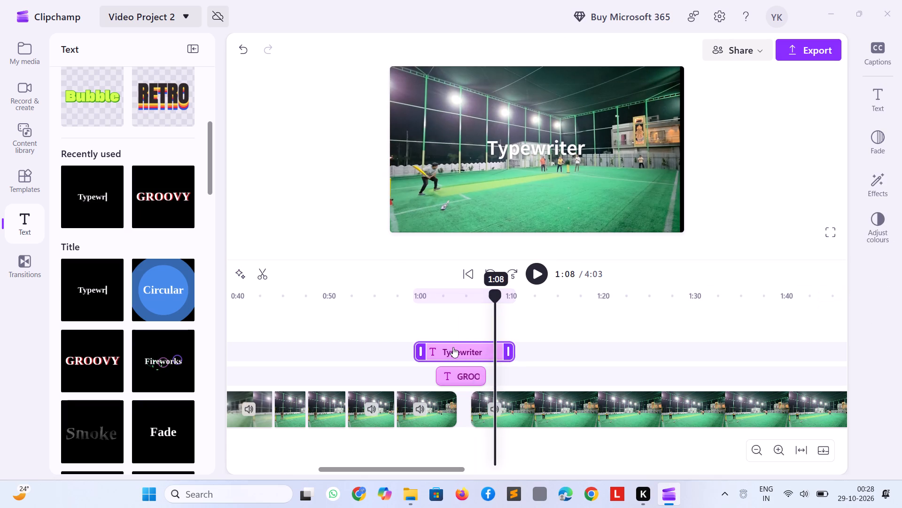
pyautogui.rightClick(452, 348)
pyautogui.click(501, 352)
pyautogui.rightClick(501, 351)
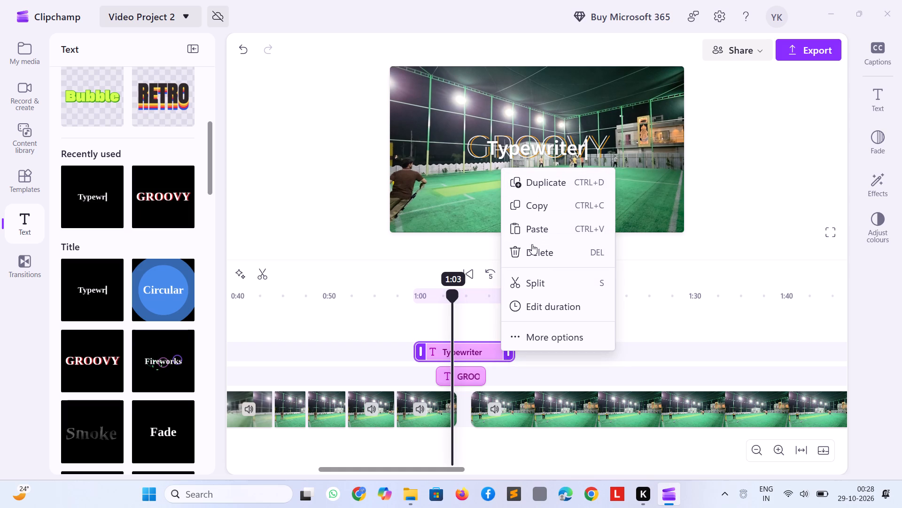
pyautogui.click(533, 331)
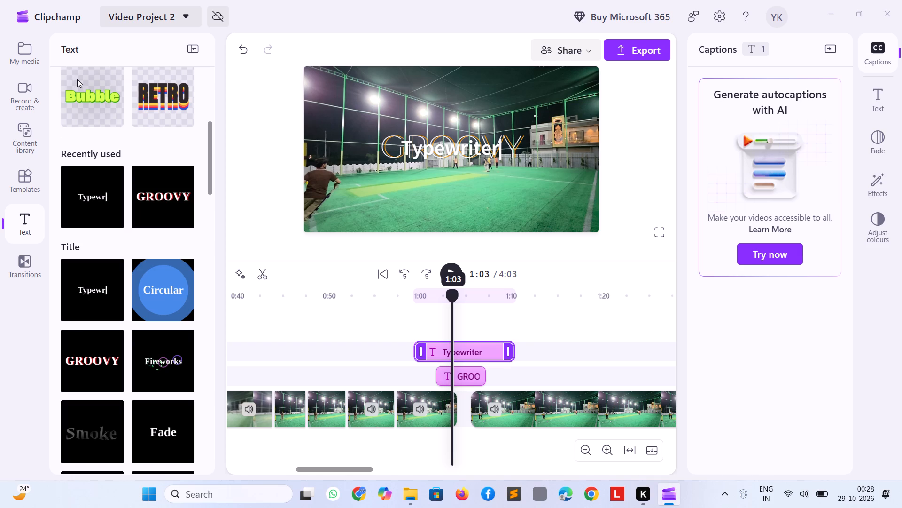
# Add the Bubble title at about 0:49 on a new track above the Typewriter title.
pyautogui.click(67, 53)
pyautogui.moveTo(87, 95); pyautogui.dragTo(348, 340)
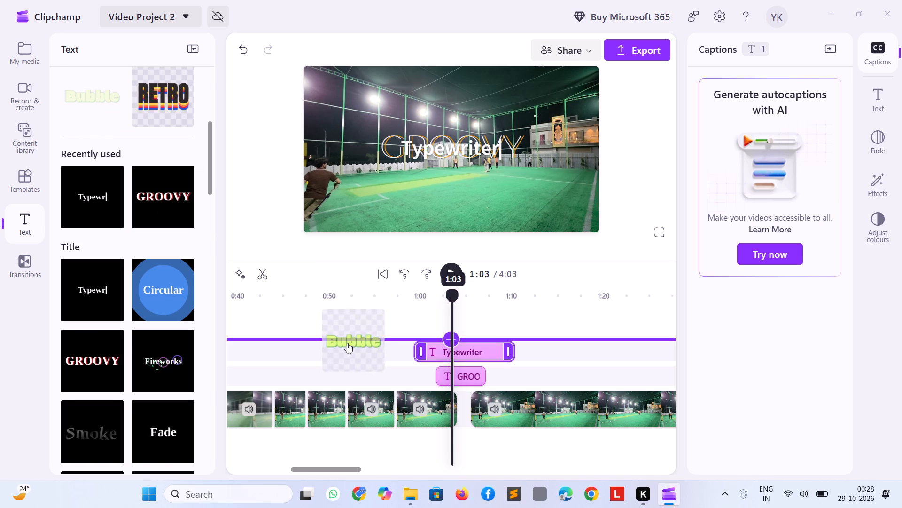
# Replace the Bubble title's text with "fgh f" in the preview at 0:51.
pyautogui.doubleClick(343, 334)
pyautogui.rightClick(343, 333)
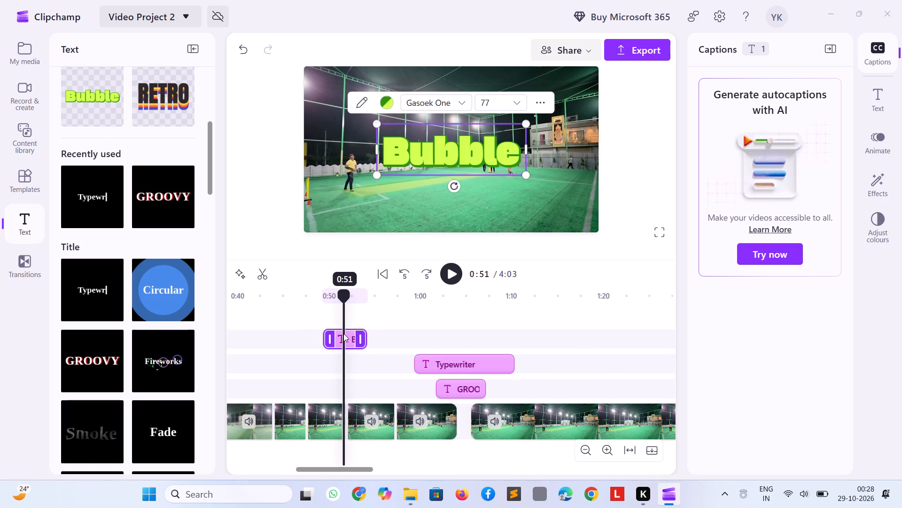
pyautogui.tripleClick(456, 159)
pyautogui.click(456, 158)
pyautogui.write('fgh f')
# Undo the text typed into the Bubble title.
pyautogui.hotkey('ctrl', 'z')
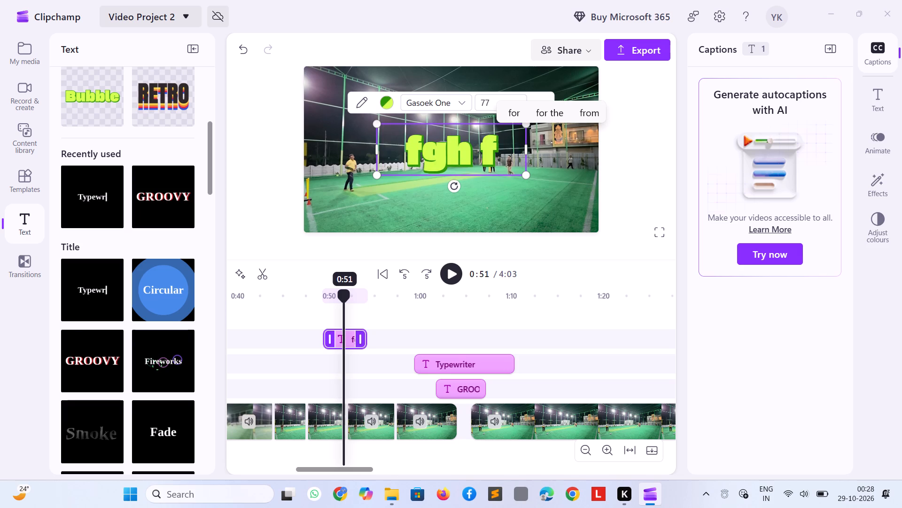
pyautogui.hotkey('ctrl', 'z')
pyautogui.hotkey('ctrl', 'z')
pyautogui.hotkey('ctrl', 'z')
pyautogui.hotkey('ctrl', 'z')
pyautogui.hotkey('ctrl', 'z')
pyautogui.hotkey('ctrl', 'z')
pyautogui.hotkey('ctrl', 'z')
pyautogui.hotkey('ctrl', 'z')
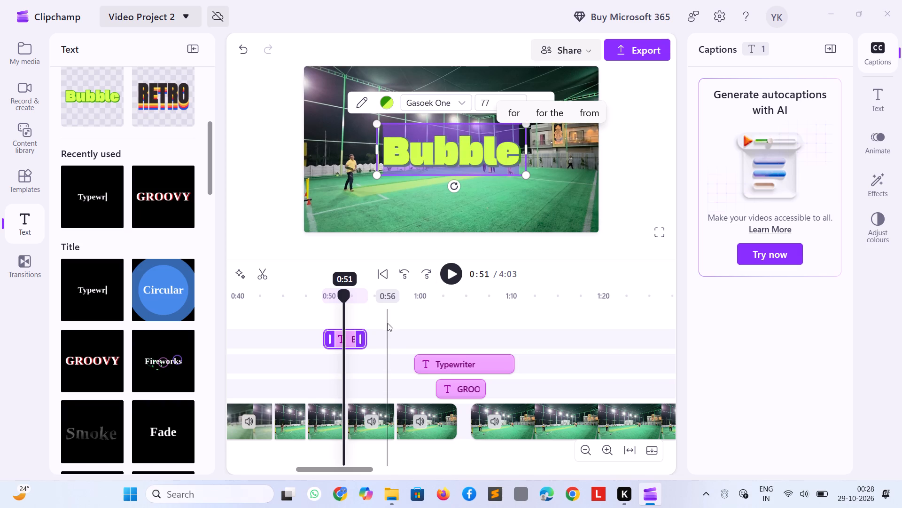
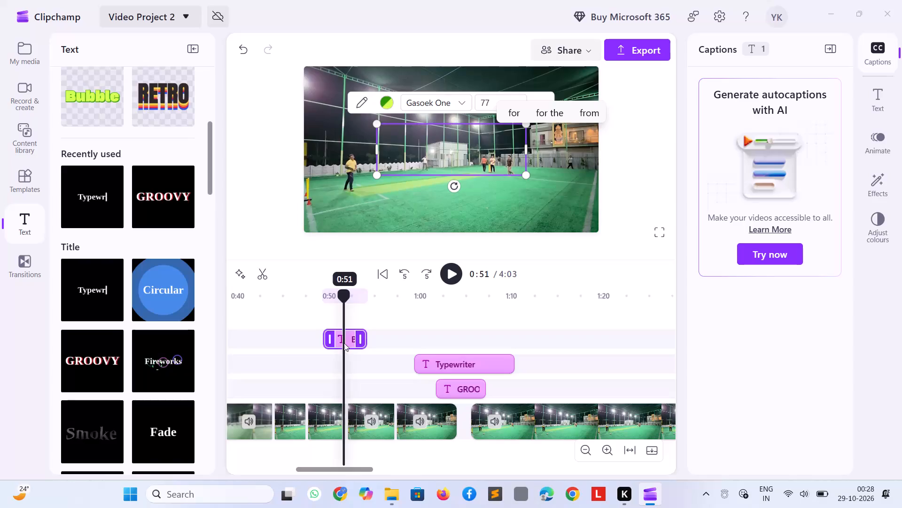
# Delete the Bubble and Typewriter titles from the timeline.
pyautogui.click(344, 340)
pyautogui.press('Delete')
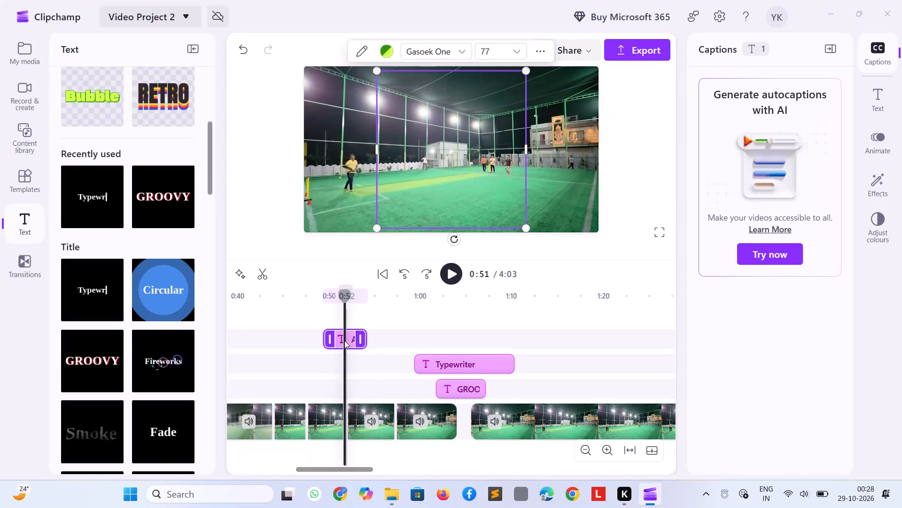
pyautogui.click(459, 355)
pyautogui.press('Delete')
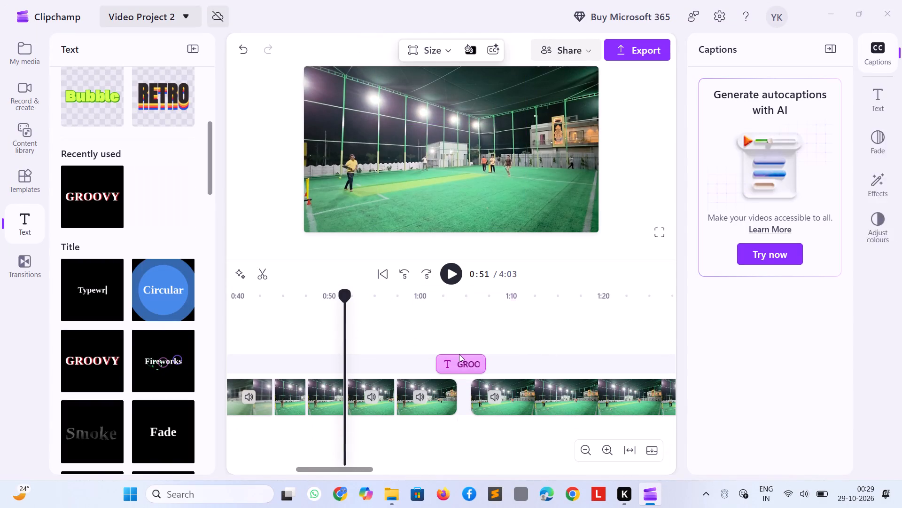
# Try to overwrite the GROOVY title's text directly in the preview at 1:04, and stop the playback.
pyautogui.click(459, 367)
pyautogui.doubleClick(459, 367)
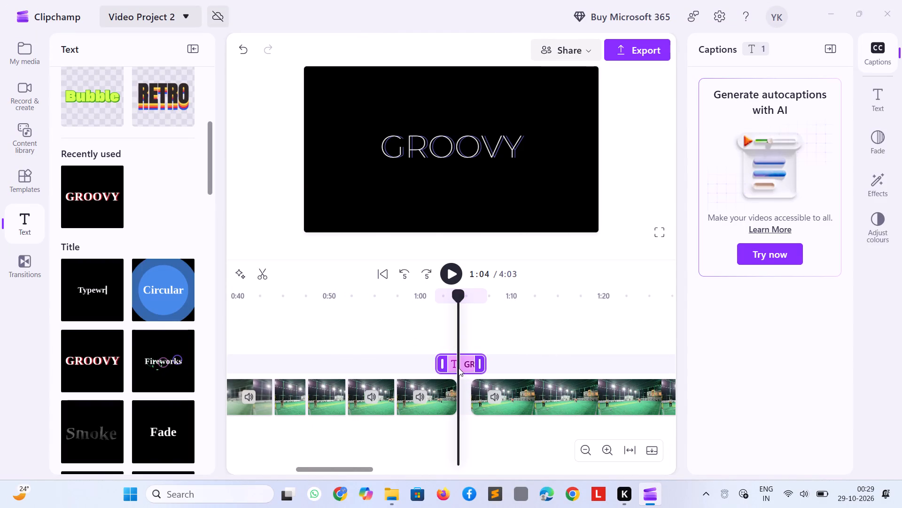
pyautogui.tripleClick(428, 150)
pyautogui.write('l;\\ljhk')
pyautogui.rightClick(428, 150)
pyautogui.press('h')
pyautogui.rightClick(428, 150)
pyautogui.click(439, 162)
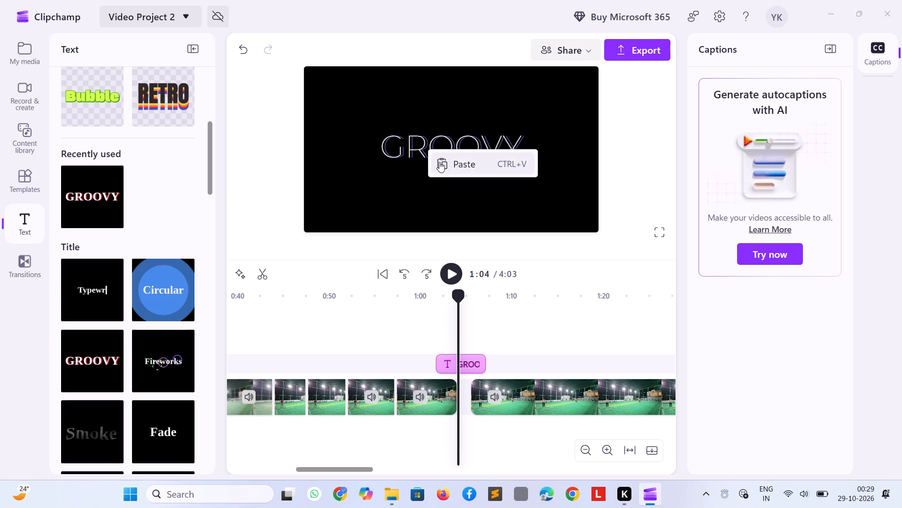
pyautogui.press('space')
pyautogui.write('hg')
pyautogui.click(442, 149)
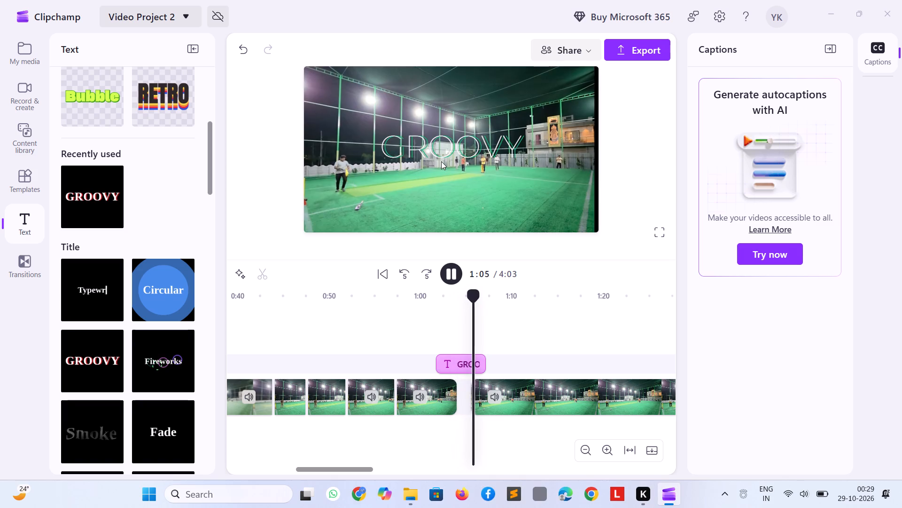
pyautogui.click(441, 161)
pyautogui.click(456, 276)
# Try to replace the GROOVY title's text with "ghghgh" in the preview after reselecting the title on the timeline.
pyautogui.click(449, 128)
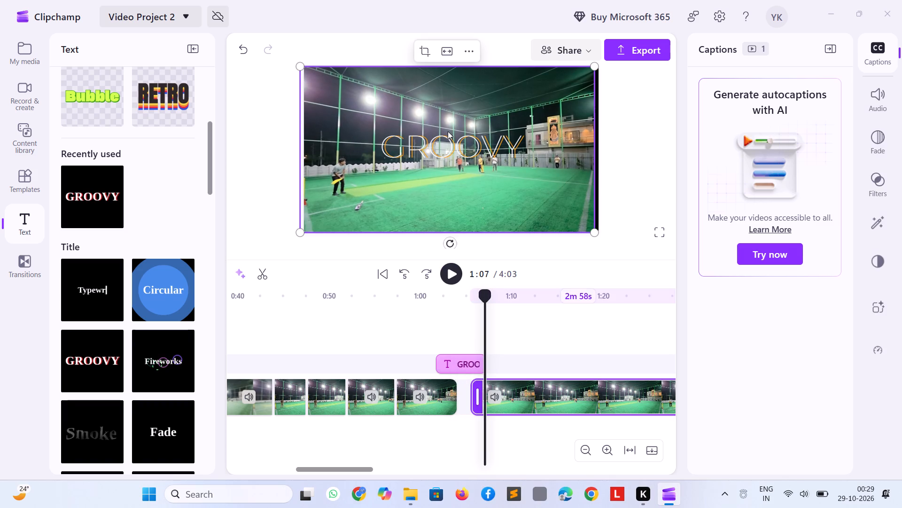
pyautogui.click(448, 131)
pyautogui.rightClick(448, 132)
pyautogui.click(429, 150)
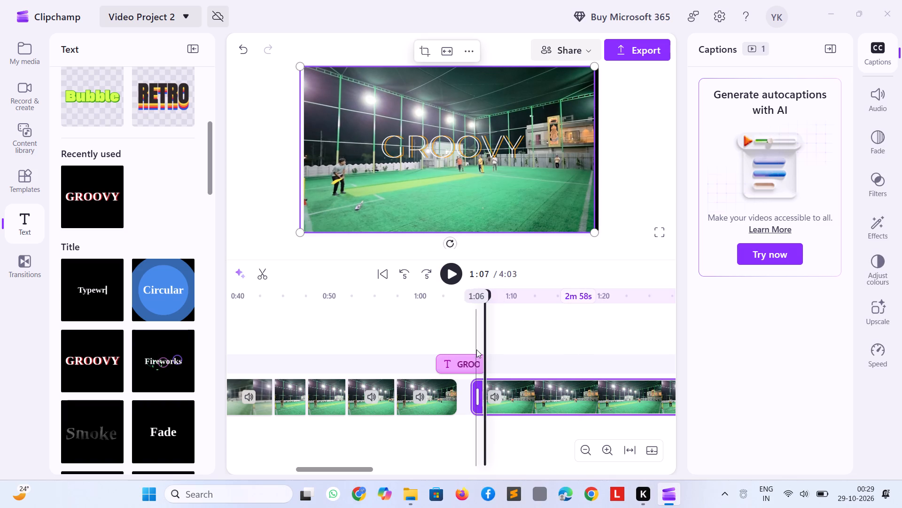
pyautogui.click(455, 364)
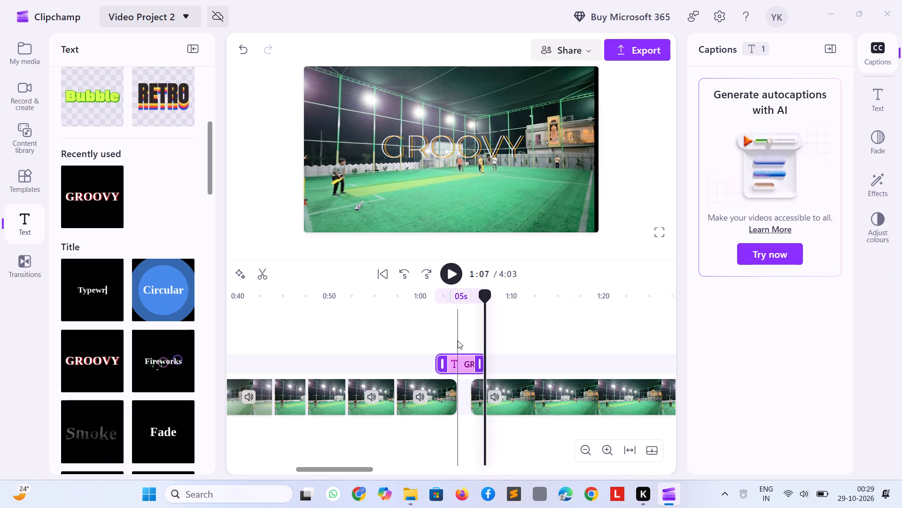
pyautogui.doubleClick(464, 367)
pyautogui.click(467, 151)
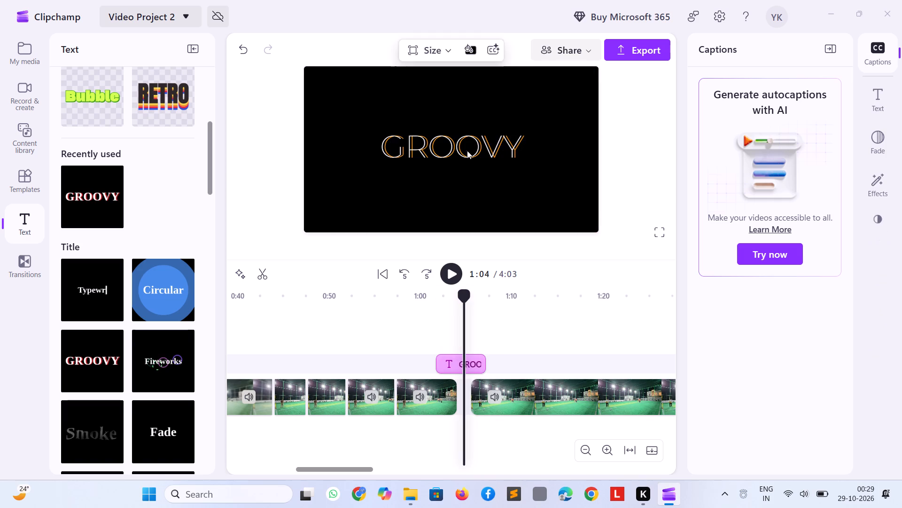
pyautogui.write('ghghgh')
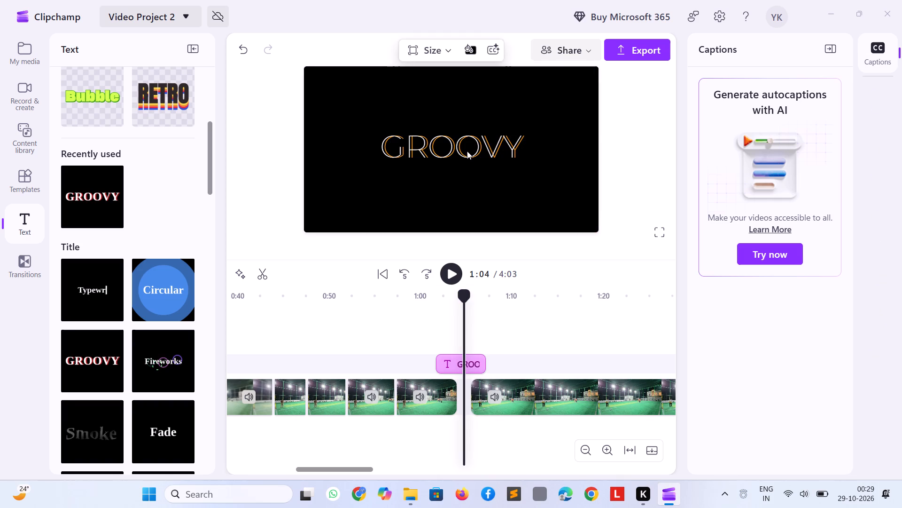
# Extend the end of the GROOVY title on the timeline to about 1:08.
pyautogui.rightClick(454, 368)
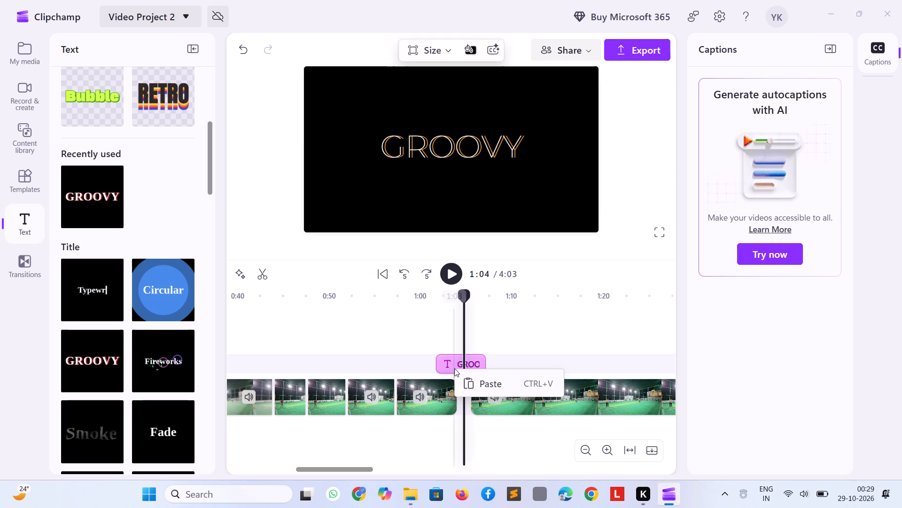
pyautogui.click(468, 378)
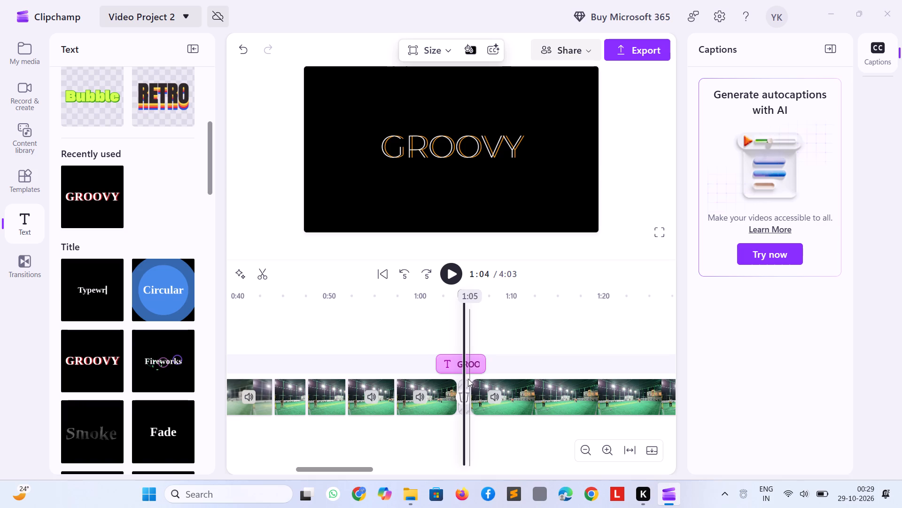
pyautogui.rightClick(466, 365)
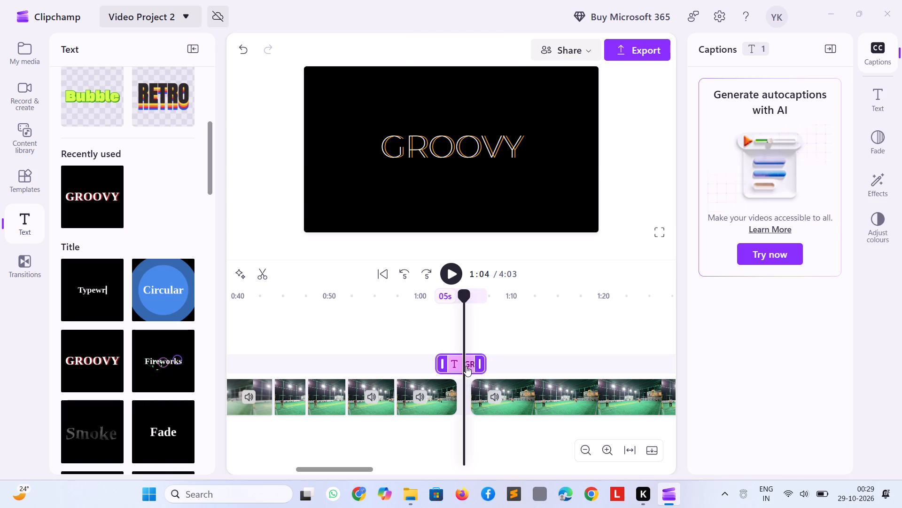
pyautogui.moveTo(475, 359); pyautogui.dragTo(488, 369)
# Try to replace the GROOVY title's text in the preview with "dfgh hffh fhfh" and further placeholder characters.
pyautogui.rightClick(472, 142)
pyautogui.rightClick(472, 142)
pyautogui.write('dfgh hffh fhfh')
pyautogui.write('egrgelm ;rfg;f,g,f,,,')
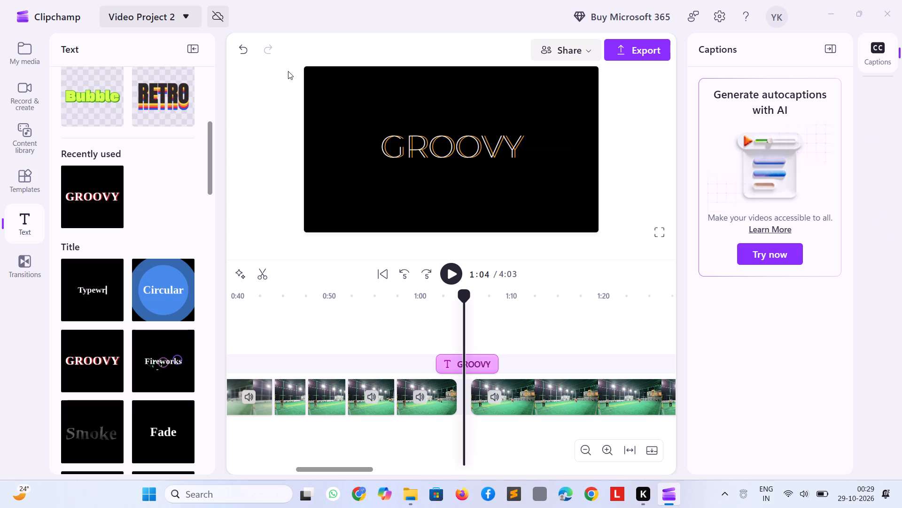
# Delete the GROOVY title from the timeline.
pyautogui.scroll(2, 234, 150)
pyautogui.scroll(4, 124, 114)
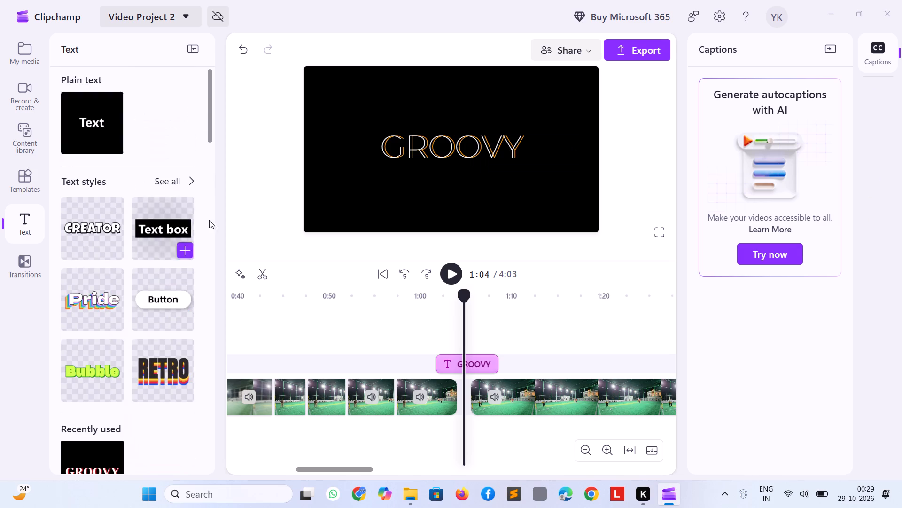
pyautogui.rightClick(479, 368)
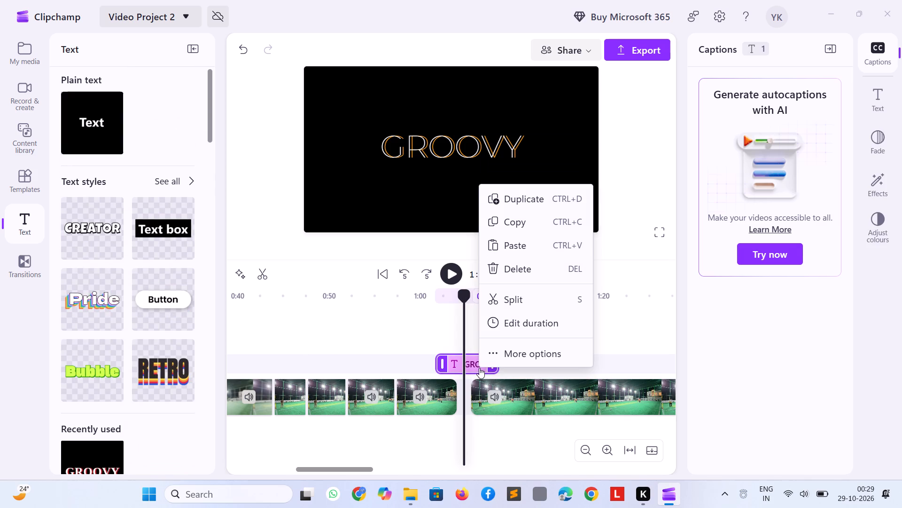
pyautogui.click(520, 267)
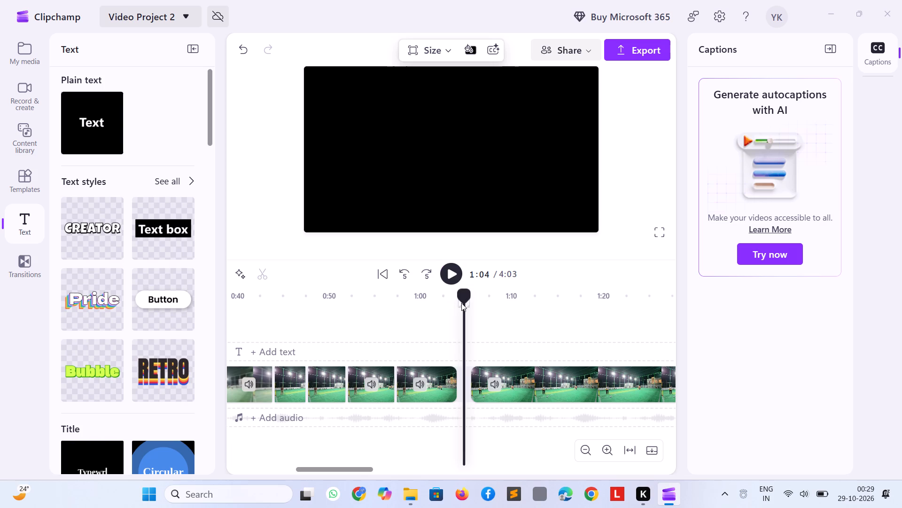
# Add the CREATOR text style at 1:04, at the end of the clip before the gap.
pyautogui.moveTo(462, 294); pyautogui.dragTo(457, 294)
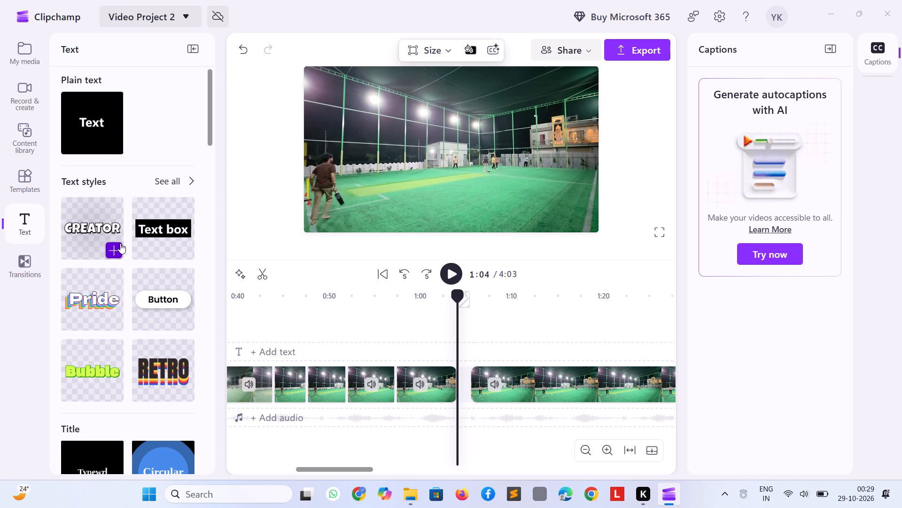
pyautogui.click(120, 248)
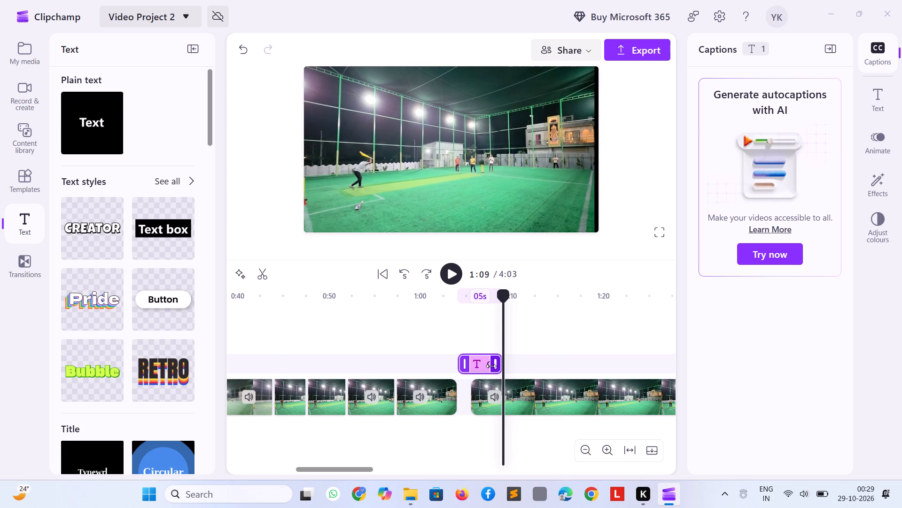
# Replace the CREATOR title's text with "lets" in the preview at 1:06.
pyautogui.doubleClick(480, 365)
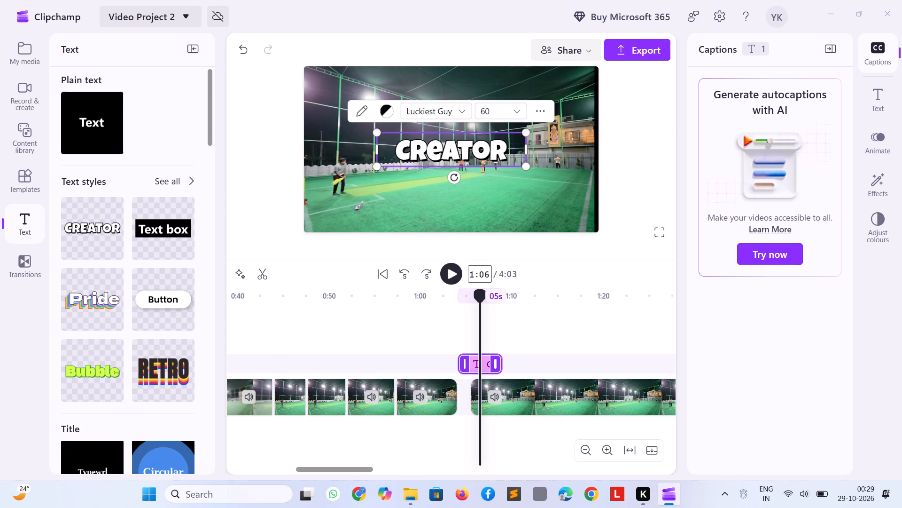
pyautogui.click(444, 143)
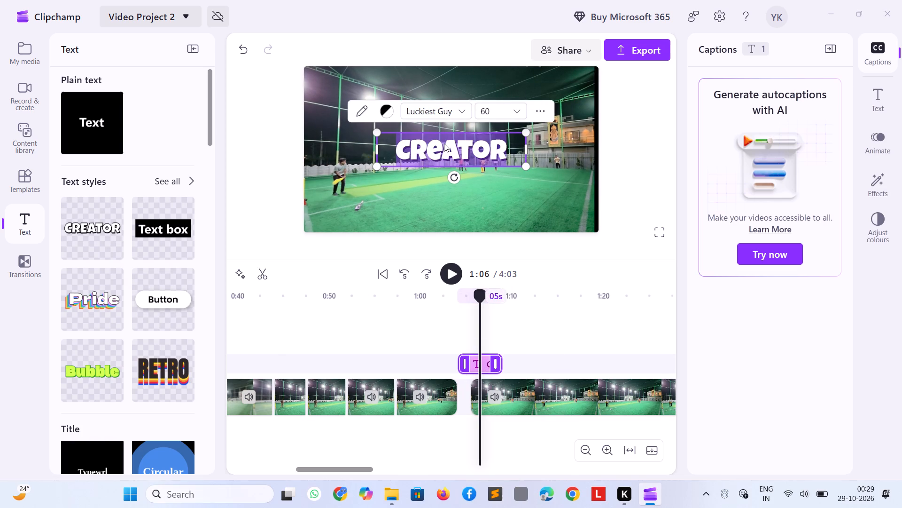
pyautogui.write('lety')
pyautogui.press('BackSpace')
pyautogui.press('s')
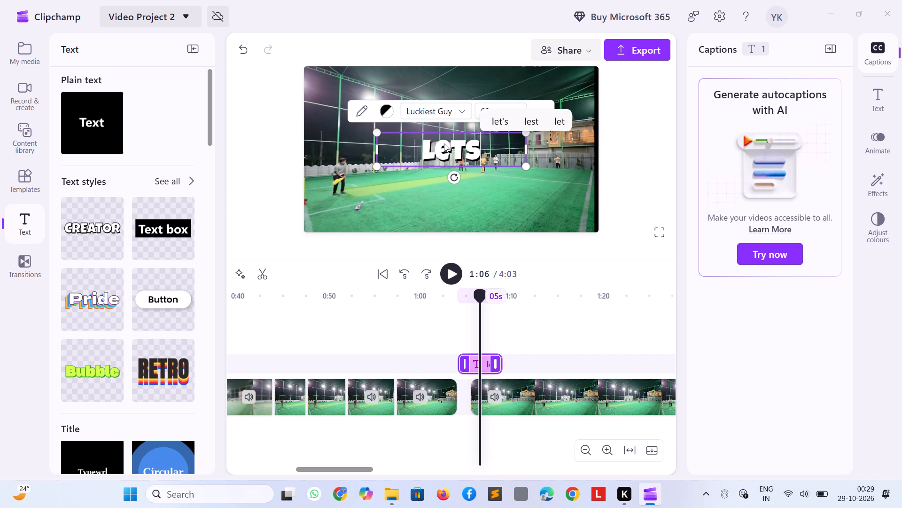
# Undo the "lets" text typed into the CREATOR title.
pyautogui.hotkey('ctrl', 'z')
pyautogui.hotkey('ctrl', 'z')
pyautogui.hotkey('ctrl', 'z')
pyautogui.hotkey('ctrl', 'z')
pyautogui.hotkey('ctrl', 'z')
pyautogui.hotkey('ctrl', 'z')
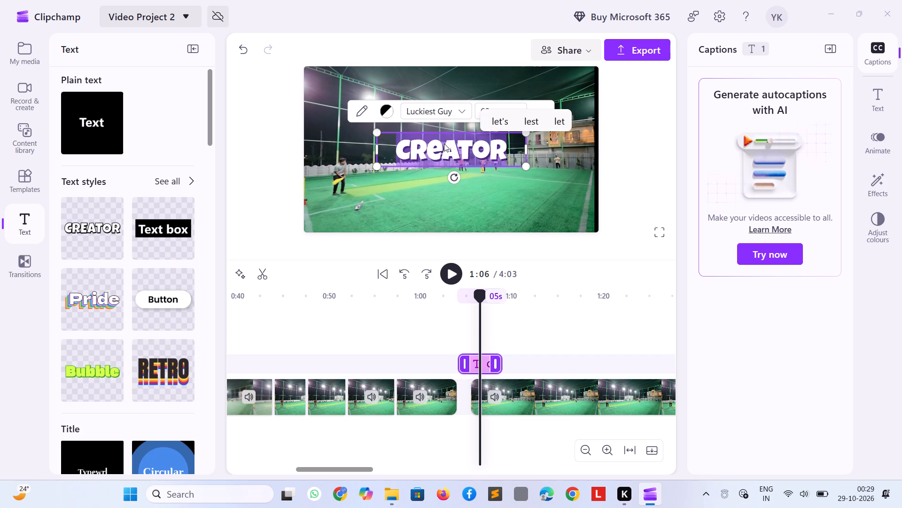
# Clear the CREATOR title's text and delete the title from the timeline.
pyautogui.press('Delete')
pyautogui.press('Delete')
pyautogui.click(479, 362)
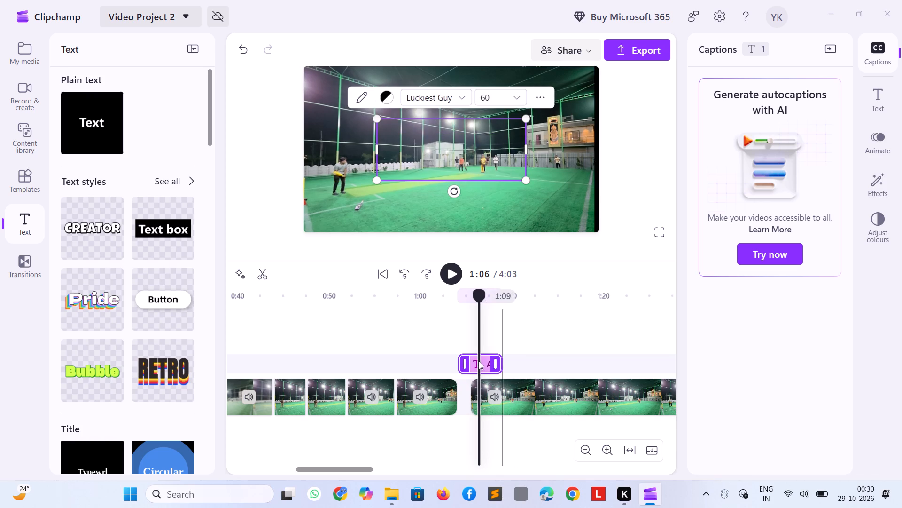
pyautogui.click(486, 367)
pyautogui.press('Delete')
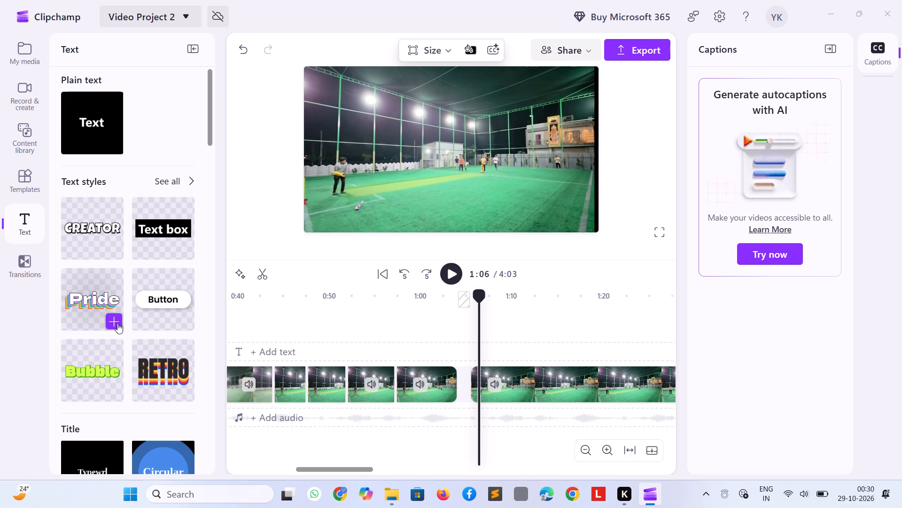
# Add the GROOVY title and move it to start at about 1:03, spanning the gap between the clips.
pyautogui.scroll(-1, 117, 323)
pyautogui.scroll(-2, 106, 391)
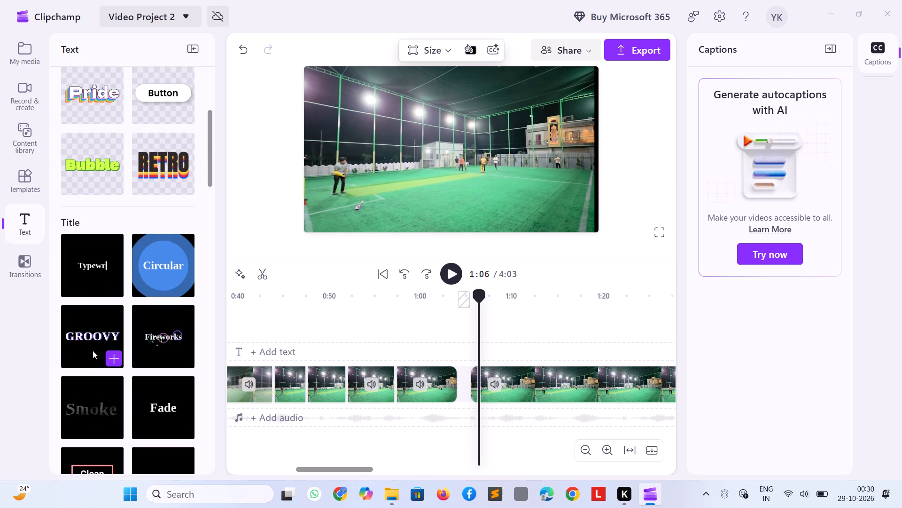
pyautogui.click(114, 356)
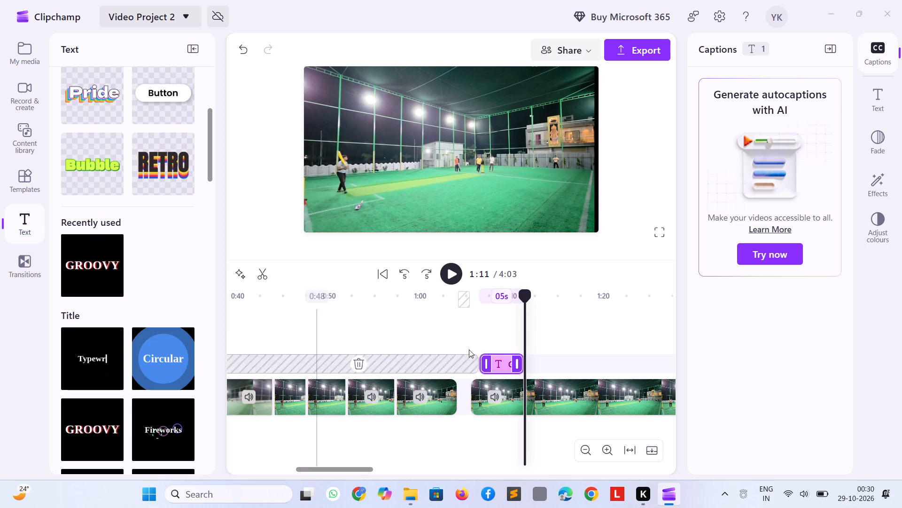
pyautogui.click(504, 367)
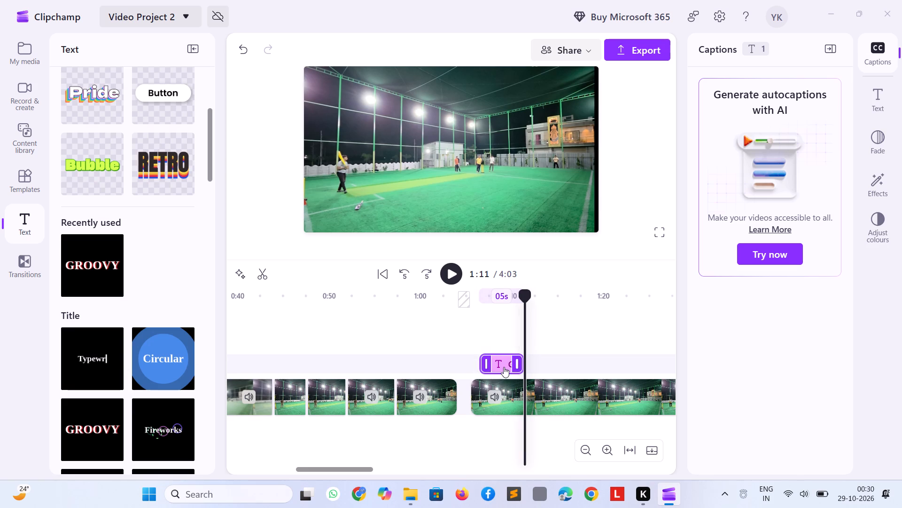
pyautogui.click(504, 367)
pyautogui.click(499, 357)
pyautogui.moveTo(501, 361); pyautogui.dragTo(479, 365)
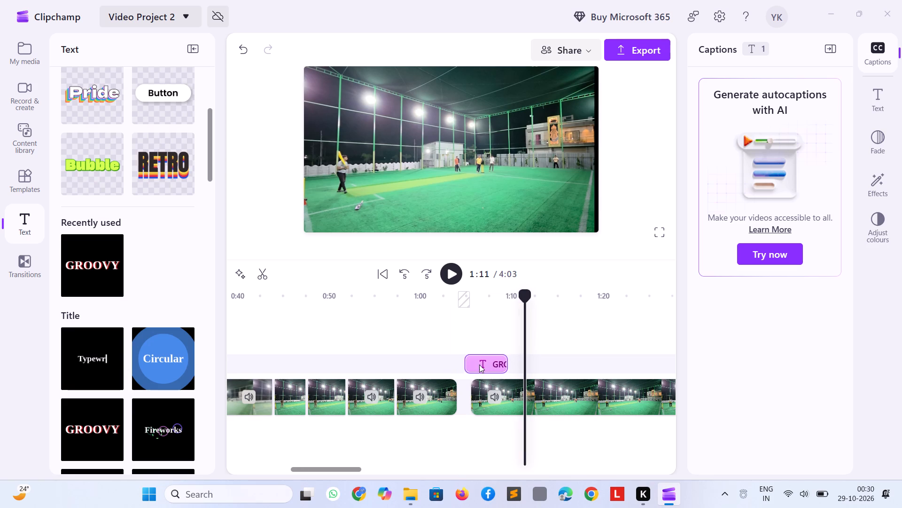
pyautogui.moveTo(479, 365); pyautogui.dragTo(469, 365)
pyautogui.click(470, 357)
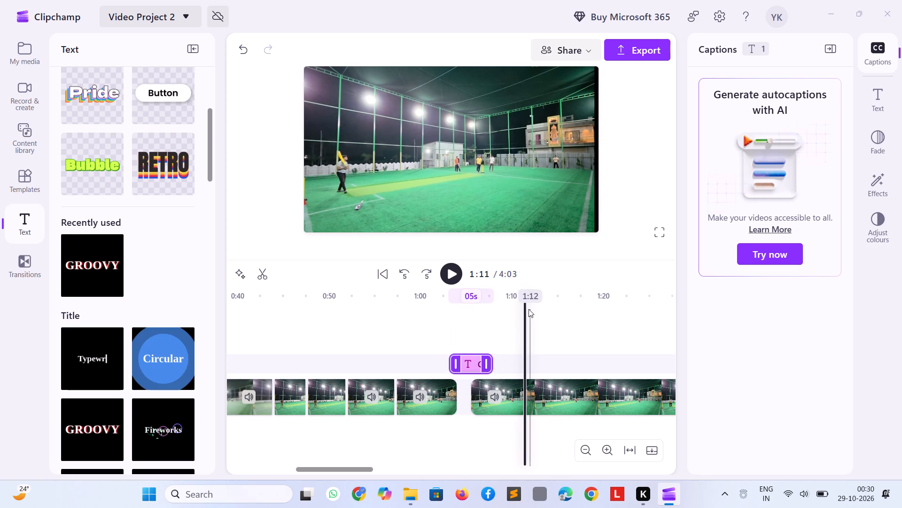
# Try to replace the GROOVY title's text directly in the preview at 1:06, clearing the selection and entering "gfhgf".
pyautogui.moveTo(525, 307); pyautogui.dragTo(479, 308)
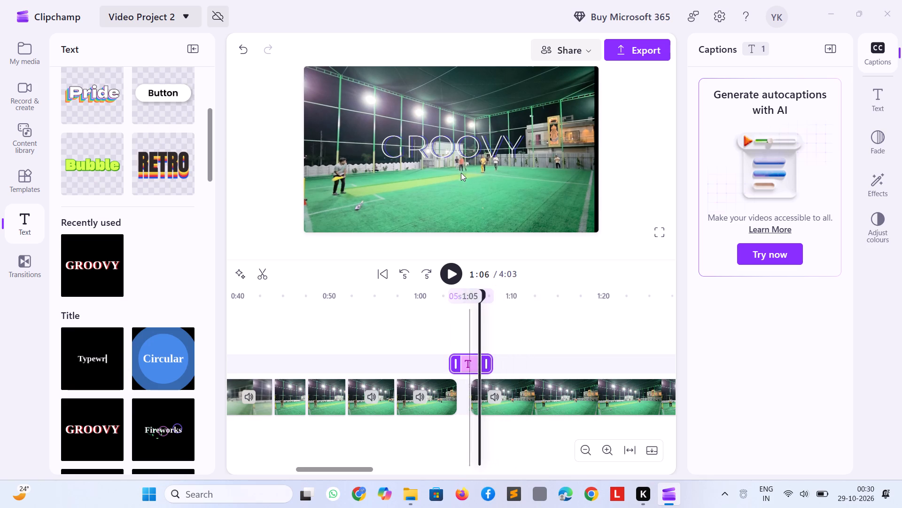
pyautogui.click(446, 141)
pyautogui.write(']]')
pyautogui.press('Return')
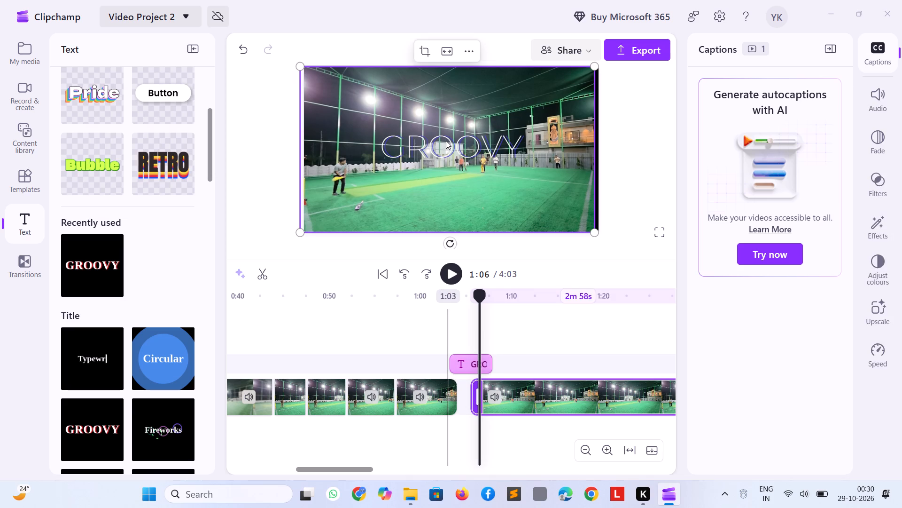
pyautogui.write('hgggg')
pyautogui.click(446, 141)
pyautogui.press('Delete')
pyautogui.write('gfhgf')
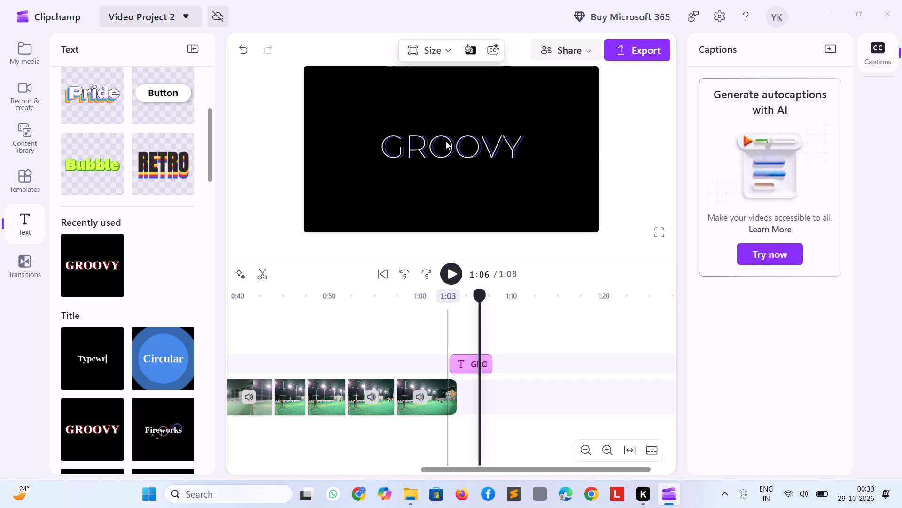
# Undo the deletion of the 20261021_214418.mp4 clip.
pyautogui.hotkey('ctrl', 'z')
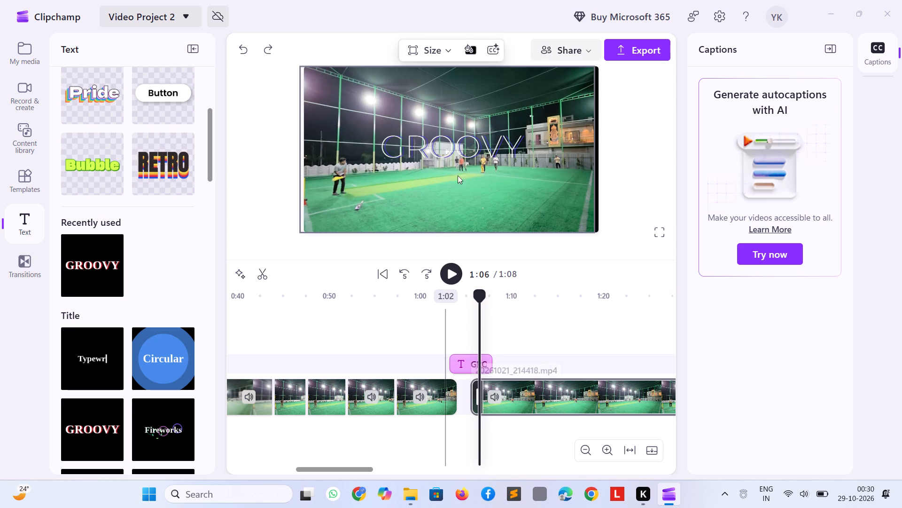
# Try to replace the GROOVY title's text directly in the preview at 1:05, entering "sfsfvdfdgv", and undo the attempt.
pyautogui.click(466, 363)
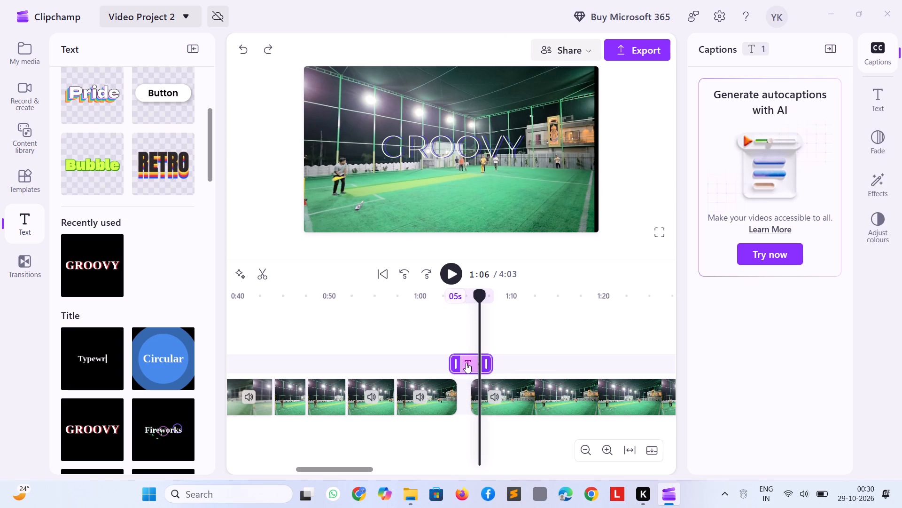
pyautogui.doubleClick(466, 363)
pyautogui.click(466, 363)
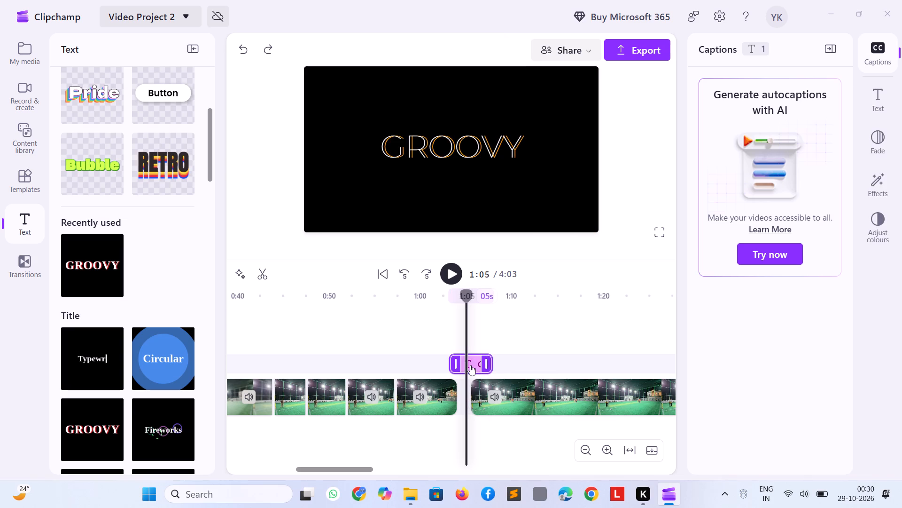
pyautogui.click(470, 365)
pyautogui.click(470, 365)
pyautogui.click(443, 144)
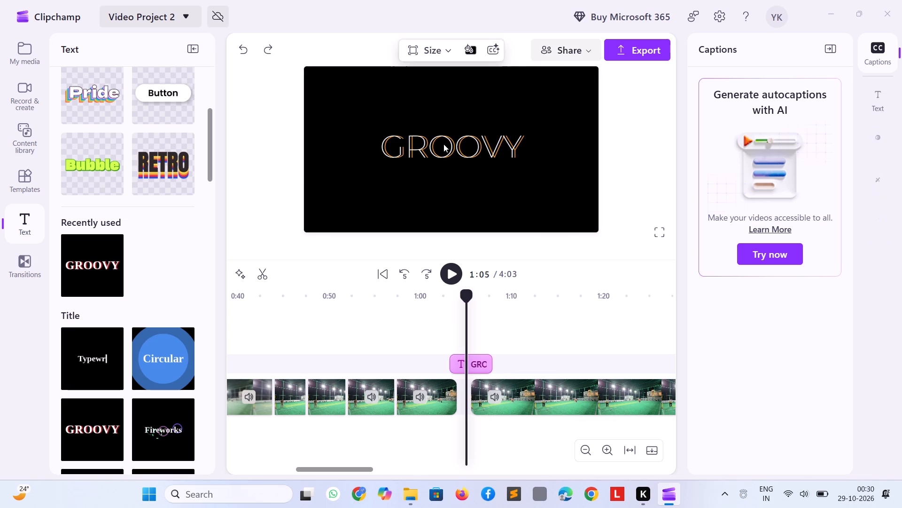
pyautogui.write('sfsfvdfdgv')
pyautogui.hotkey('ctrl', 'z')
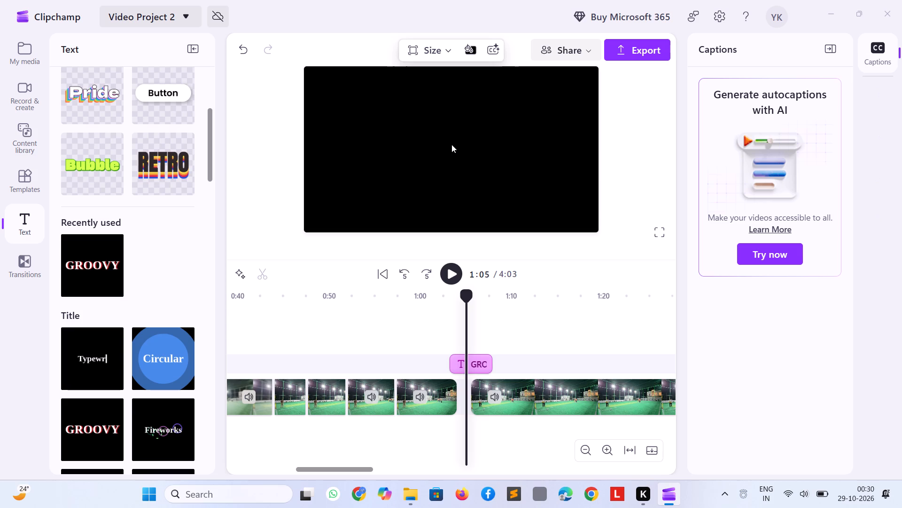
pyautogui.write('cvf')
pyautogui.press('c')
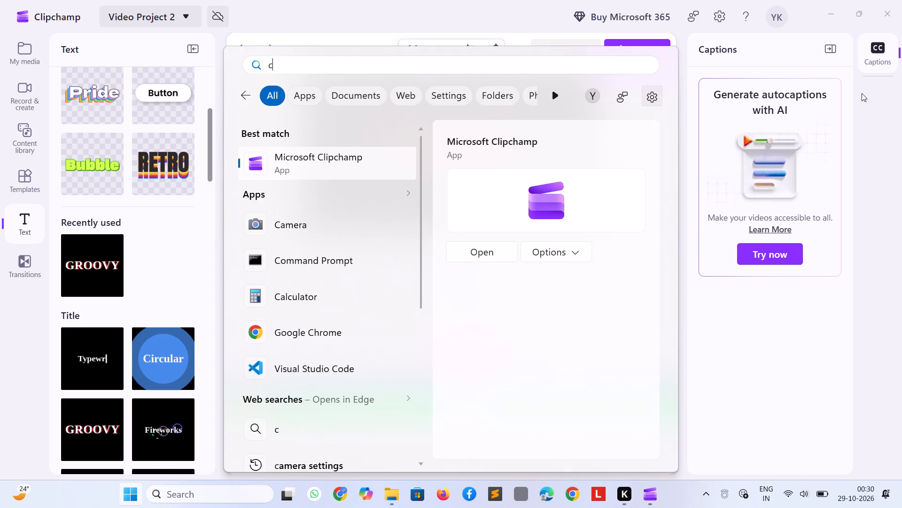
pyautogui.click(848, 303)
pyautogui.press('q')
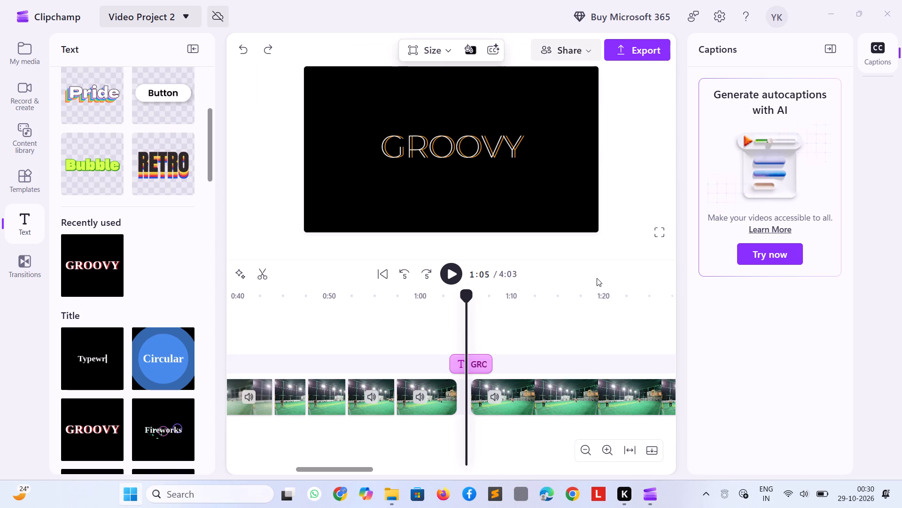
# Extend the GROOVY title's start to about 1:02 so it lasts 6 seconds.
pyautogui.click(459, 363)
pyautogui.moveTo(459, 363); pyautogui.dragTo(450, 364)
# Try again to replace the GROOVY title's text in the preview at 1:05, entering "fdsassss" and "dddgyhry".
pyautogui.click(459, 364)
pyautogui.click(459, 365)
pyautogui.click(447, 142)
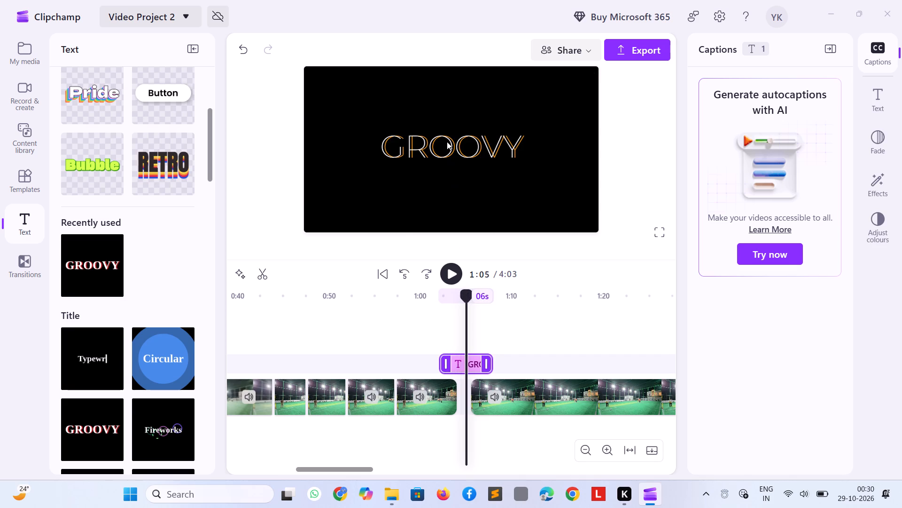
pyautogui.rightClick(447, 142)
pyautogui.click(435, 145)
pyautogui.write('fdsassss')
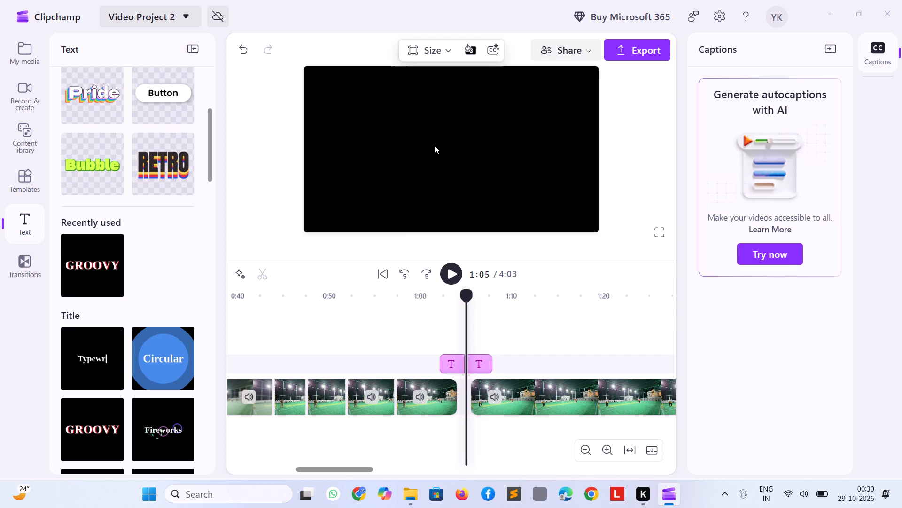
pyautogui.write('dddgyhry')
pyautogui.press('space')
# Undo the GROOVY title's edits and its placement until the title is removed from the timeline.
pyautogui.hotkey('ctrl', 'z')
pyautogui.hotkey('ctrl', 'z')
pyautogui.hotkey('ctrl', 'z')
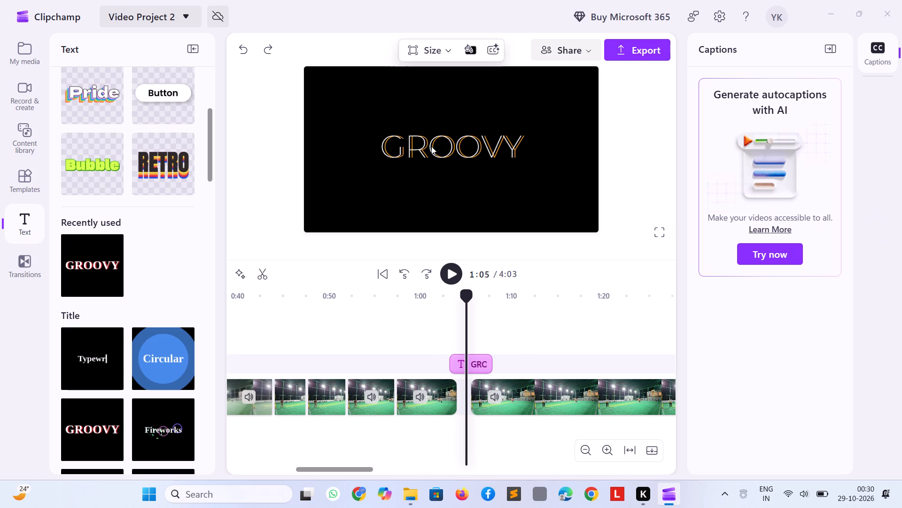
pyautogui.hotkey('ctrl', 'z')
pyautogui.hotkey('ctrl', 'z')
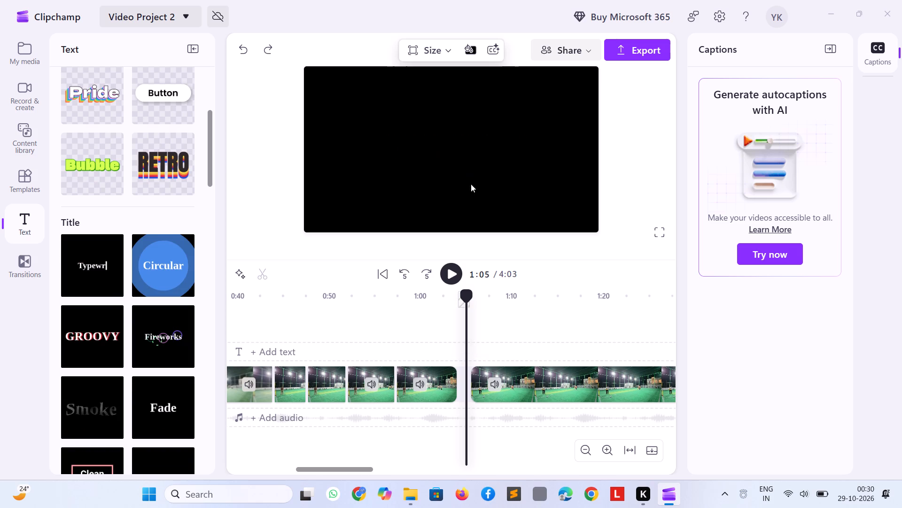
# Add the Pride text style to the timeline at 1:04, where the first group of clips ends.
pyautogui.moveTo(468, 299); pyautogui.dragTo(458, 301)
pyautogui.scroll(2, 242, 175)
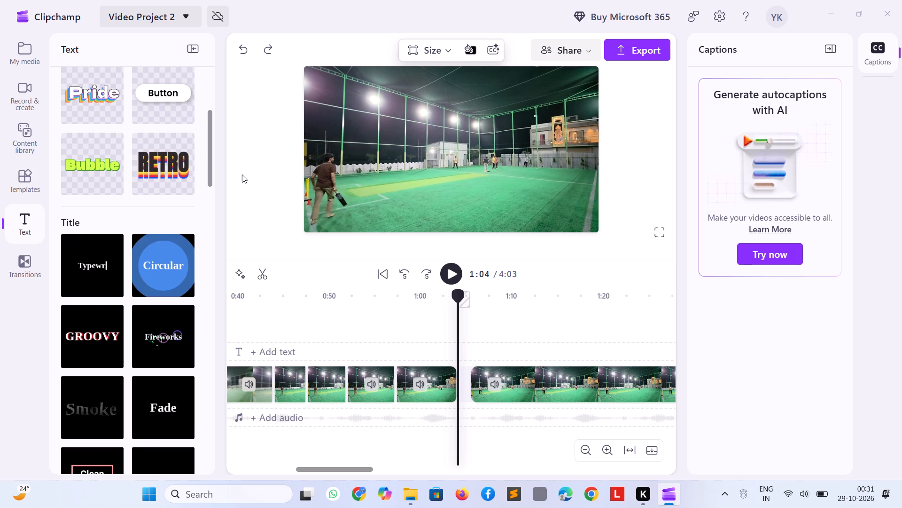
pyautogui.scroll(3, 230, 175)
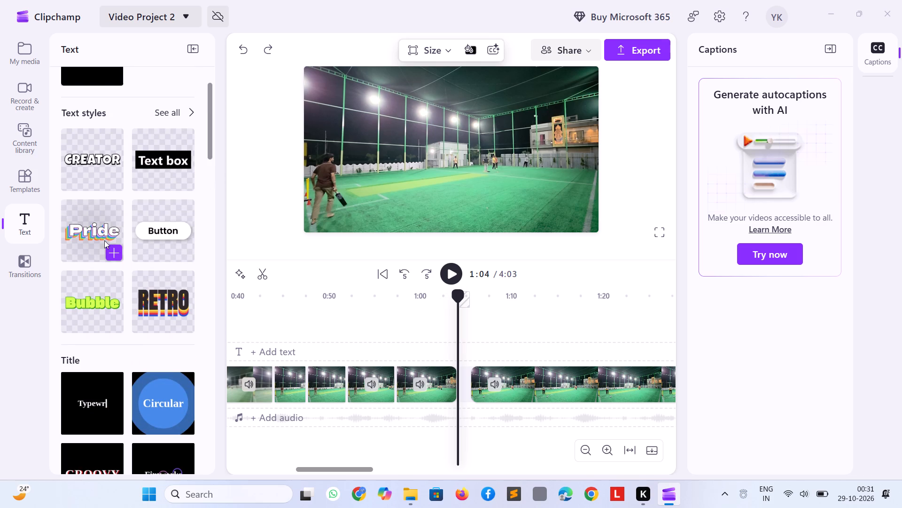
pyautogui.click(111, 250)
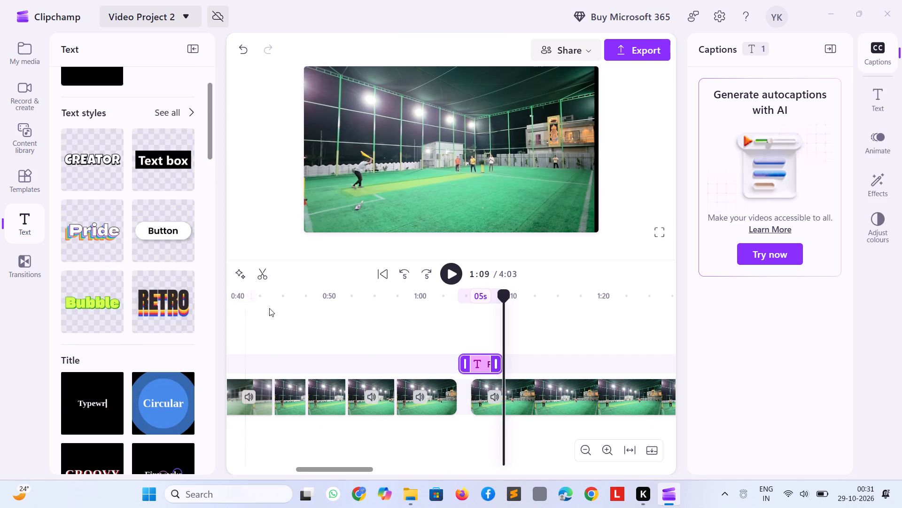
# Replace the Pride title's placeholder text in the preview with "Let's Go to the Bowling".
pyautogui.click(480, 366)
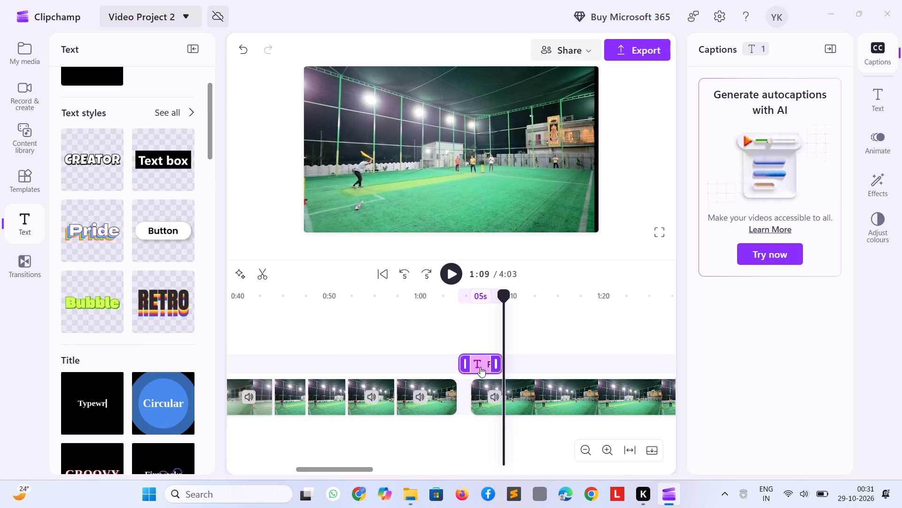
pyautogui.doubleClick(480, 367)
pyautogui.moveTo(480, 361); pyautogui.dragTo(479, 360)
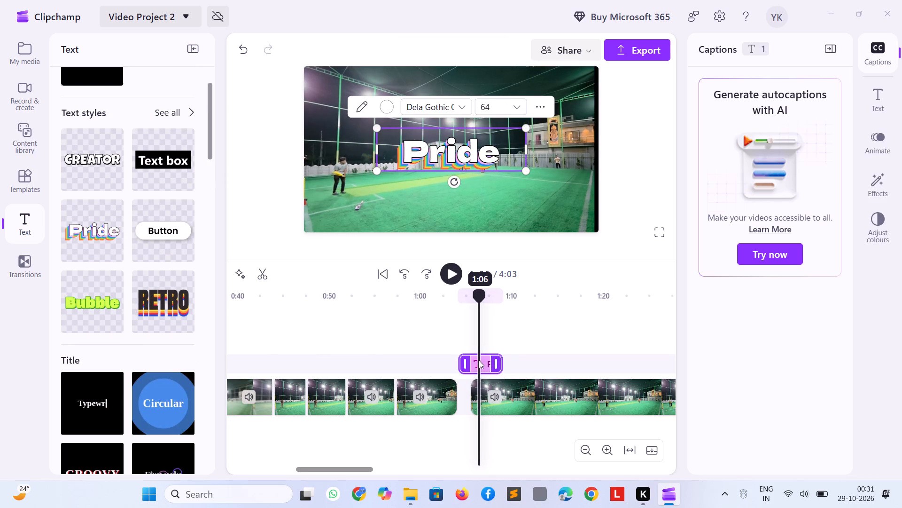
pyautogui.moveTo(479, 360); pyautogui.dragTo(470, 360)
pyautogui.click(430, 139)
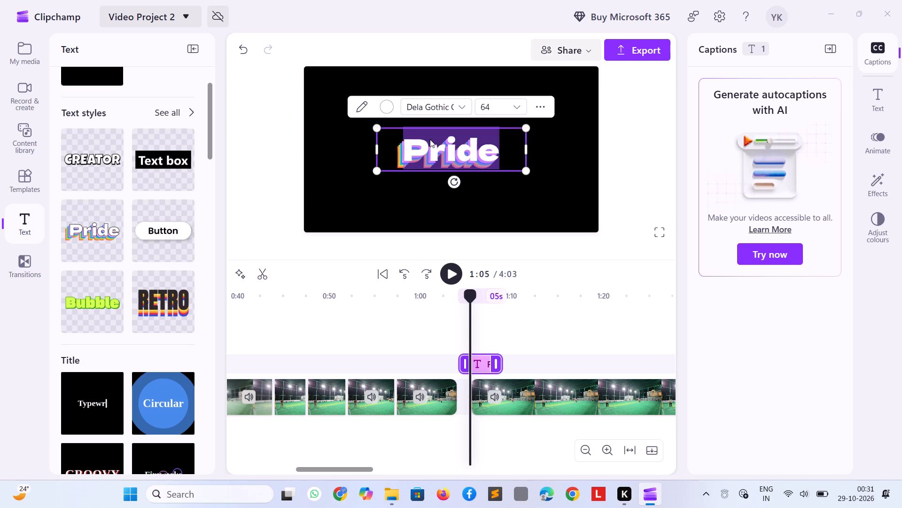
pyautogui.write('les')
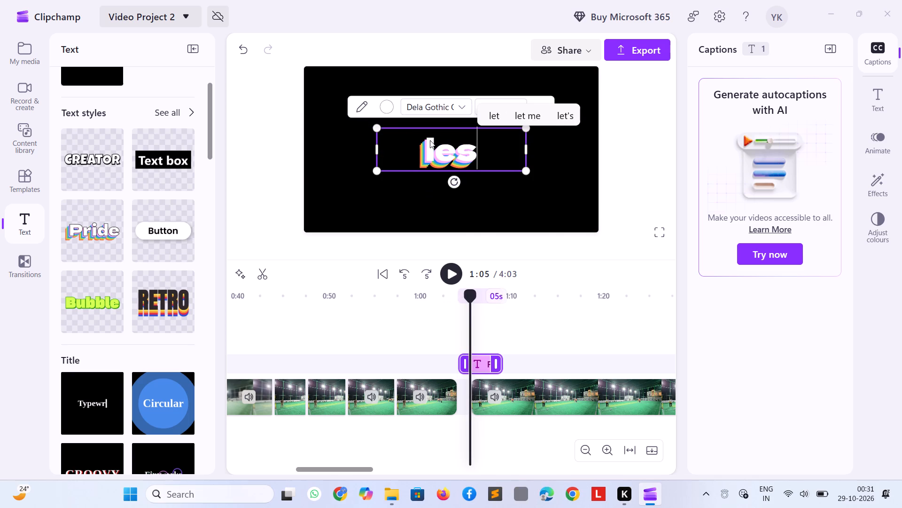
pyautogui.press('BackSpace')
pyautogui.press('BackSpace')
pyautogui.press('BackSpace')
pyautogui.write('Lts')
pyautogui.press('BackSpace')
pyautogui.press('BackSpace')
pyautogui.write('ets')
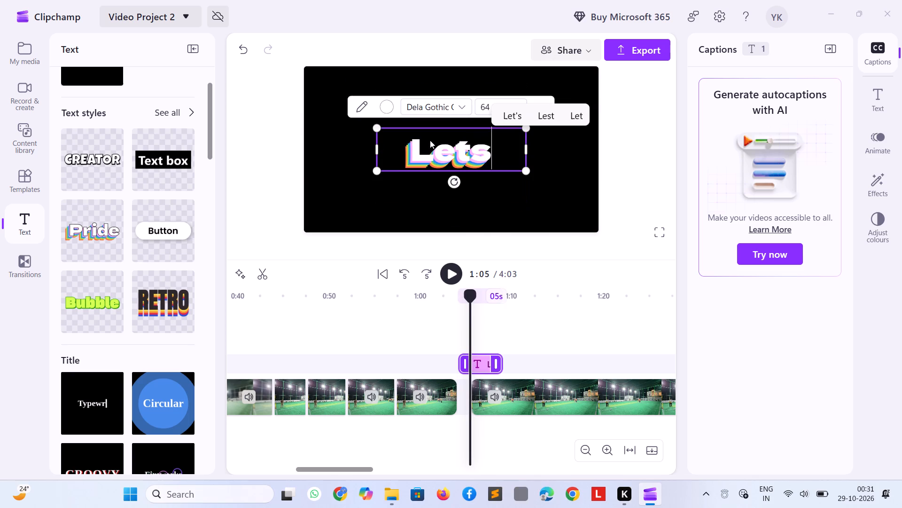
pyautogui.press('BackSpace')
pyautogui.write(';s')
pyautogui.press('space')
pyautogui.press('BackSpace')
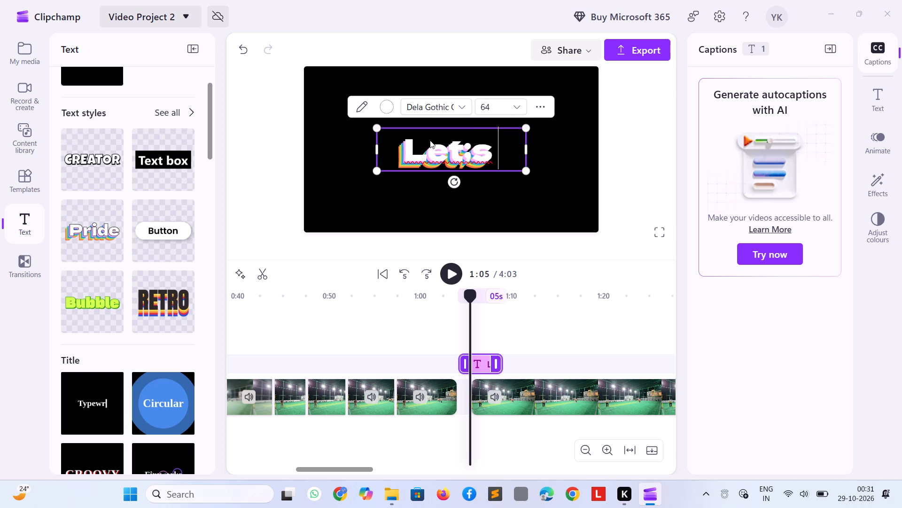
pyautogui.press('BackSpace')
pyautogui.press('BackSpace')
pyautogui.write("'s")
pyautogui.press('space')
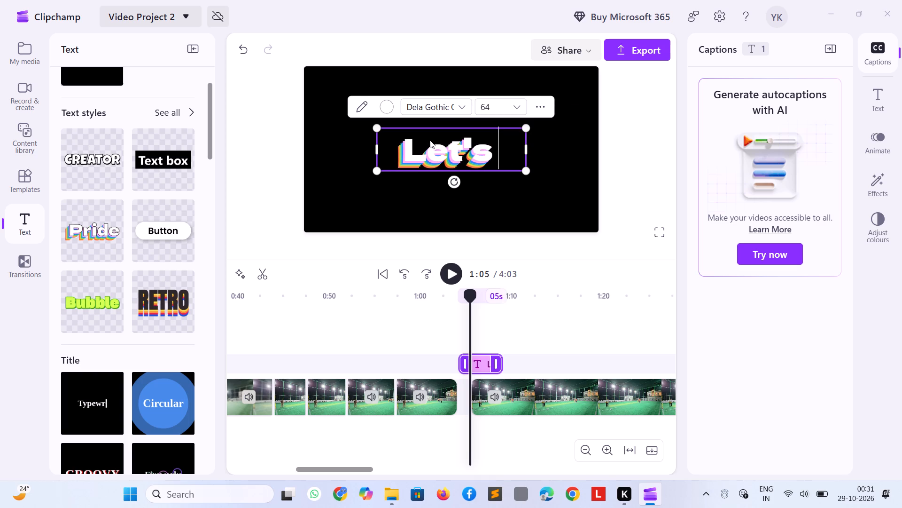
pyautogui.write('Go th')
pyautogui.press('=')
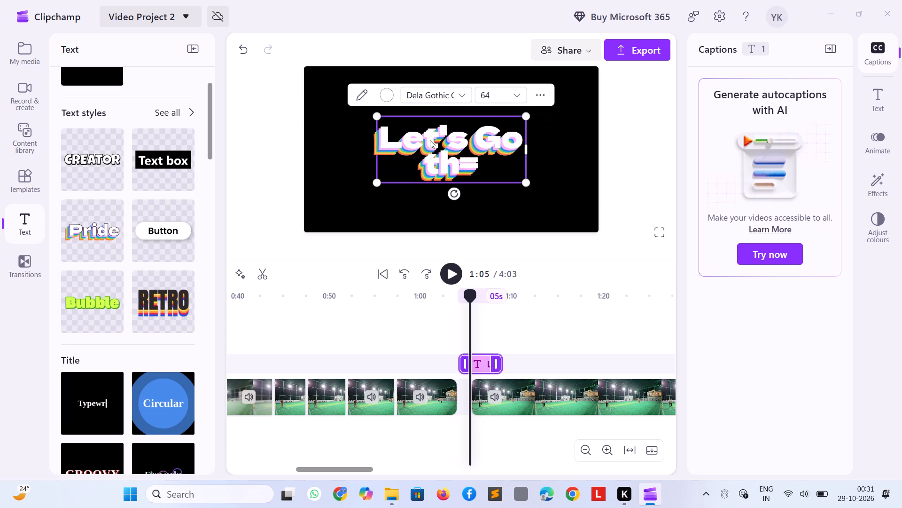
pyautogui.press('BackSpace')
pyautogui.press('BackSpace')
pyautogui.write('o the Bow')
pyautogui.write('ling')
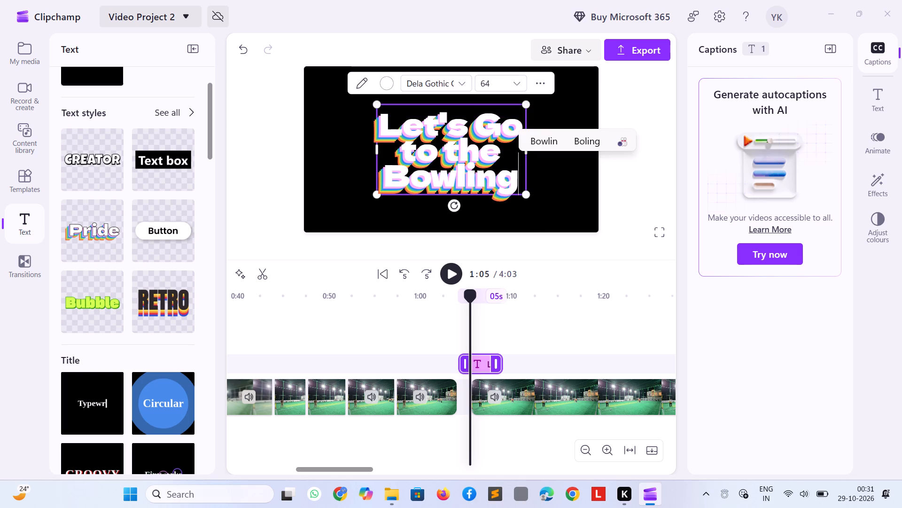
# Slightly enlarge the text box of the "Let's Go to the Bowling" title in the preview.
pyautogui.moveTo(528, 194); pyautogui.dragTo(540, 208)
# Undo the Pride title's resize, text entry and placement, stepping back until the earlier "Add your text here" title is restored at 1:04.
pyautogui.hotkey('ctrl', 'z')
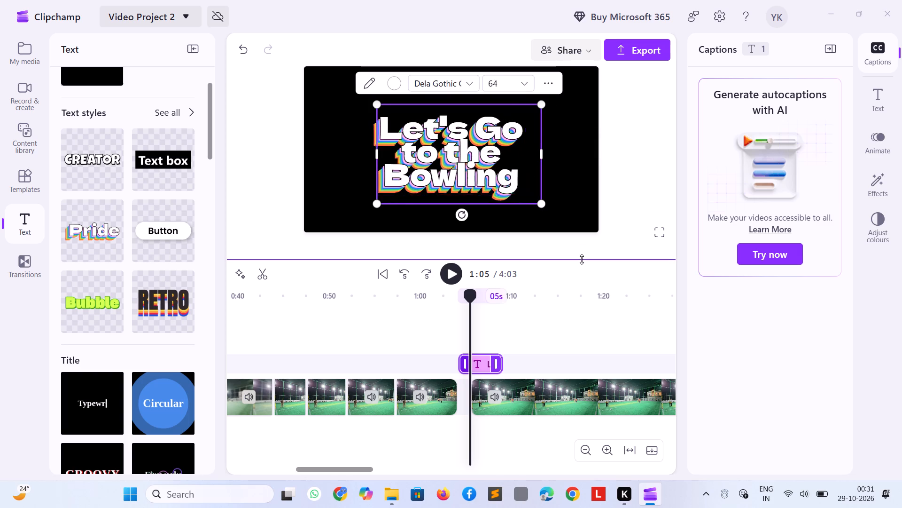
pyautogui.hotkey('ctrl', 'z')
pyautogui.hotkey('ctrl', 'z')
pyautogui.hotkey('ctrl', 'z')
pyautogui.hotkey('ctrl', 'z')
pyautogui.hotkey('ctrl', 'z')
pyautogui.hotkey('ctrl', 'z')
pyautogui.hotkey('ctrl', 'z')
pyautogui.hotkey('ctrl', 'z')
pyautogui.hotkey('ctrl', 'z')
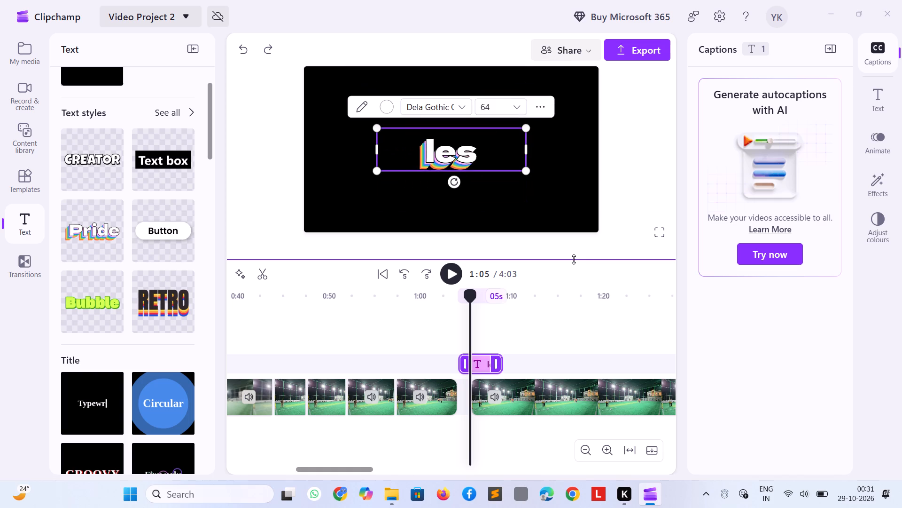
pyautogui.hotkey('ctrl', 'z')
pyautogui.hotkey('ctrl', 'z')
pyautogui.hotkey('ctrl', 'z')
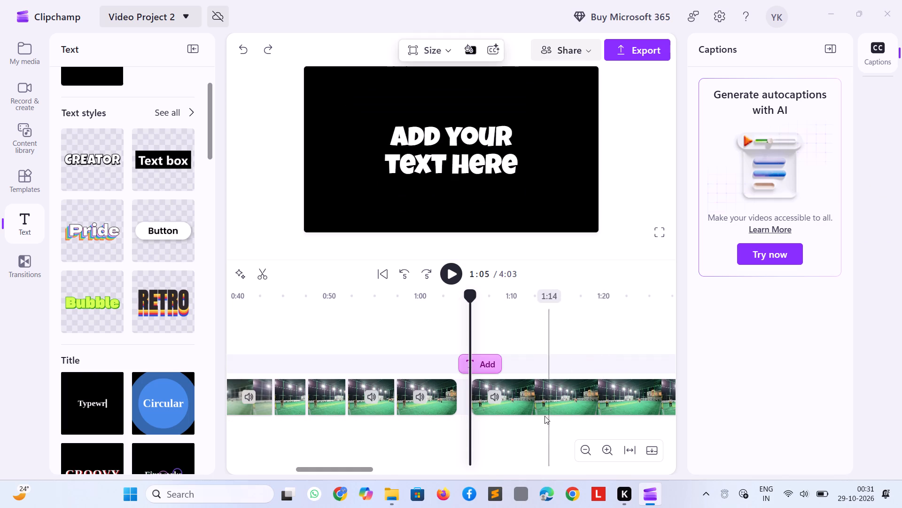
# Move the "Add your text here" title along the timeline to start at about 1:07.
pyautogui.click(525, 372)
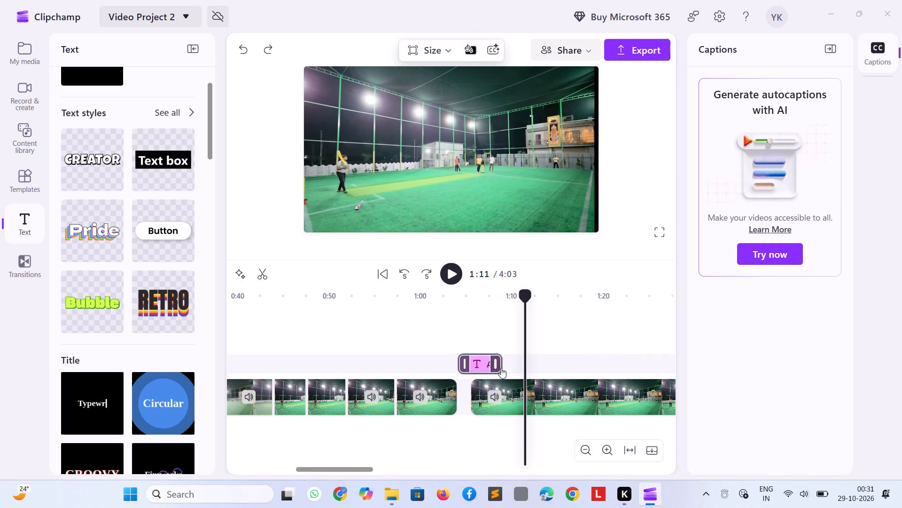
pyautogui.moveTo(501, 368); pyautogui.dragTo(529, 366)
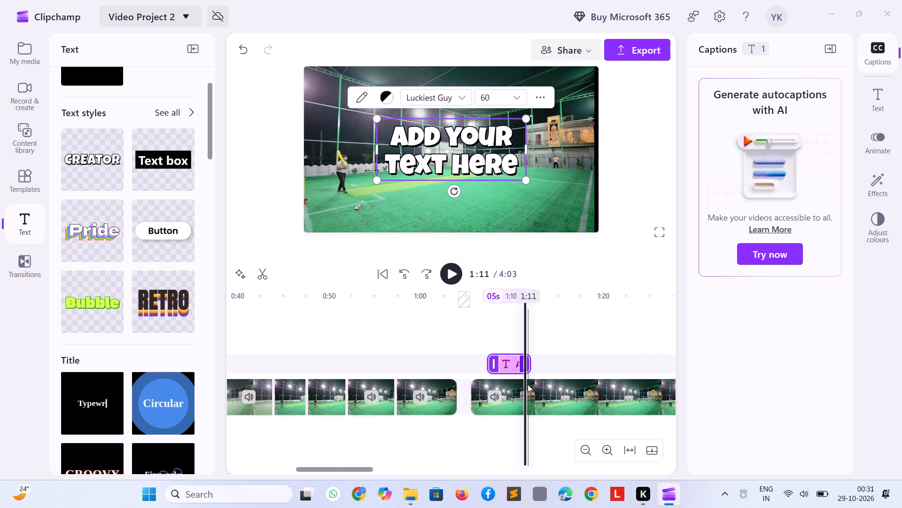
# Move the 20261021_214418.mp4 clip to a separate track below the first clips, starting at about 1:04 where they end.
pyautogui.scroll(-4, 513, 454)
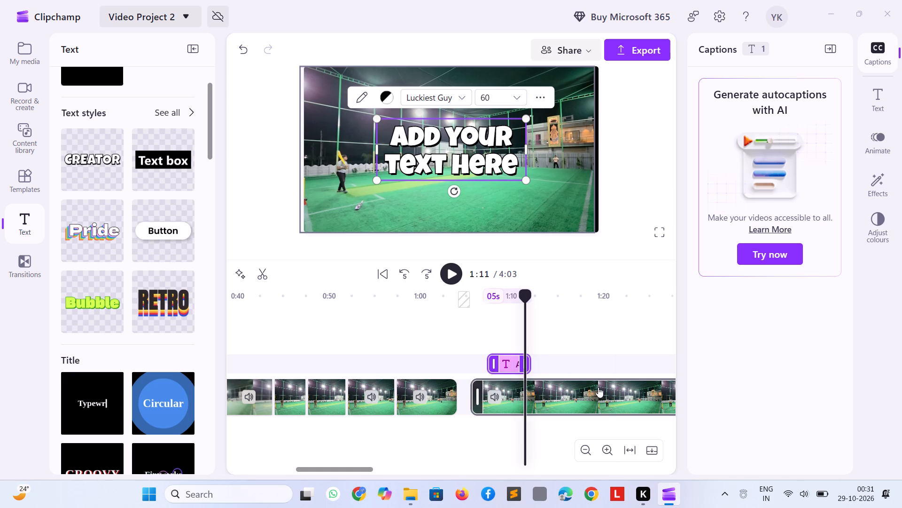
pyautogui.moveTo(598, 387); pyautogui.dragTo(583, 430)
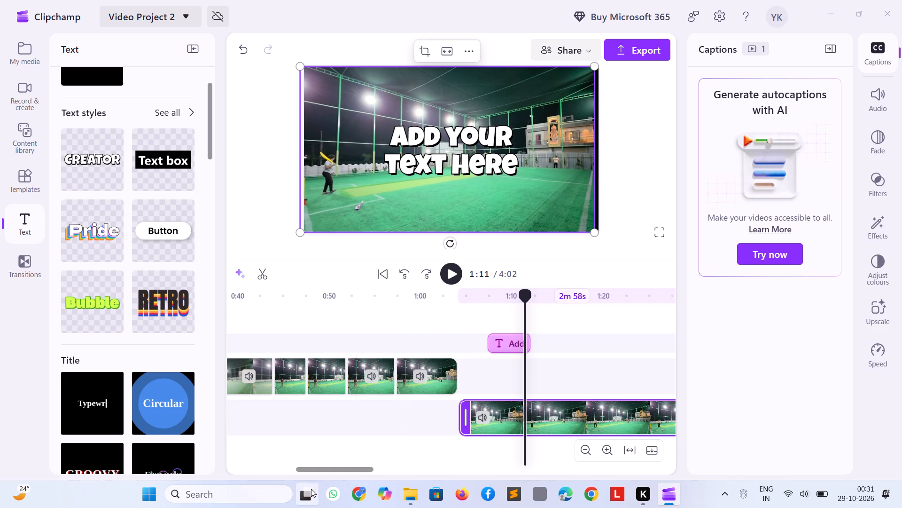
# Review the 20261021_214418.mp4 clip from about 1:11 past 2:10 to find where the footage should end.
pyautogui.moveTo(333, 469); pyautogui.dragTo(684, 468)
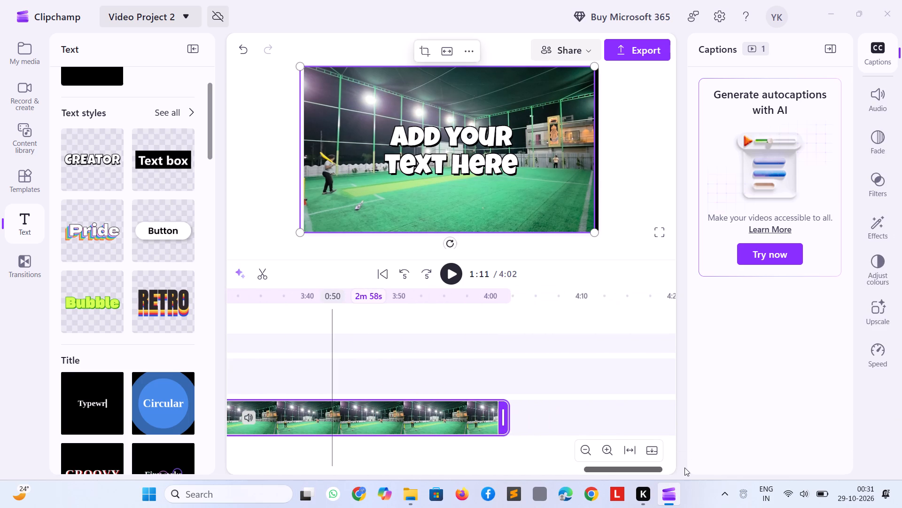
pyautogui.moveTo(684, 468); pyautogui.dragTo(451, 499)
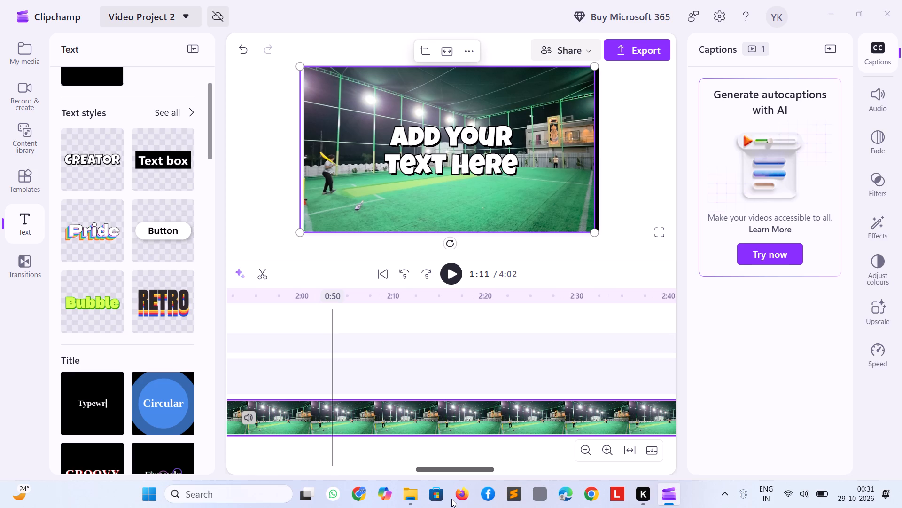
pyautogui.moveTo(451, 499); pyautogui.dragTo(378, 507)
pyautogui.press('space')
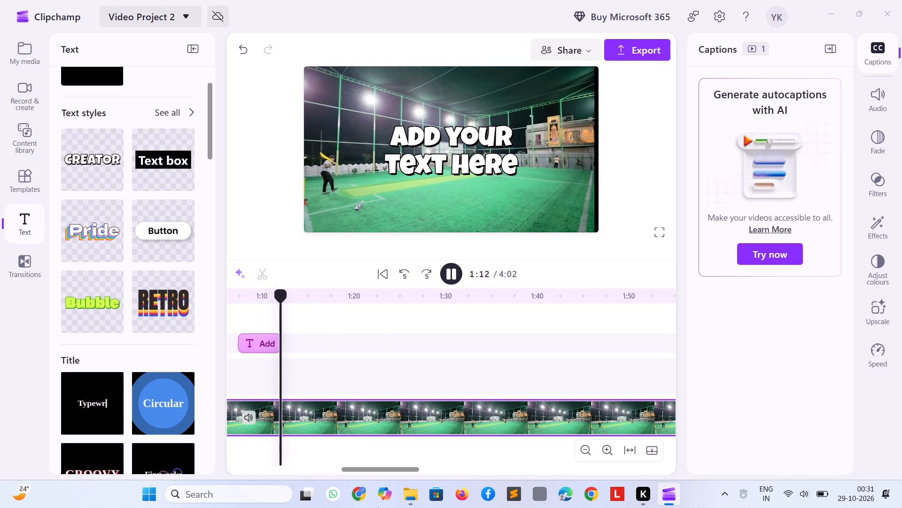
pyautogui.press('space')
pyautogui.press('space')
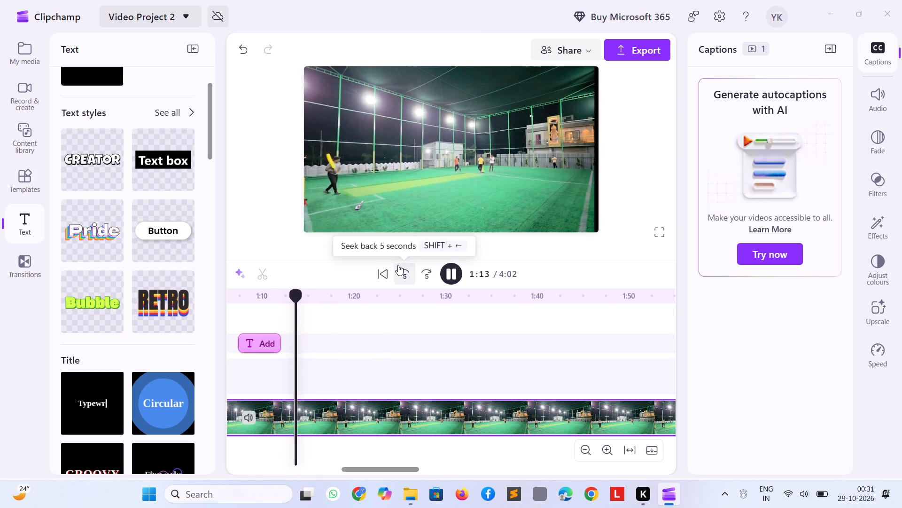
pyautogui.hotkey('shift', 'Right')
pyautogui.hotkey('shift', 'Right')
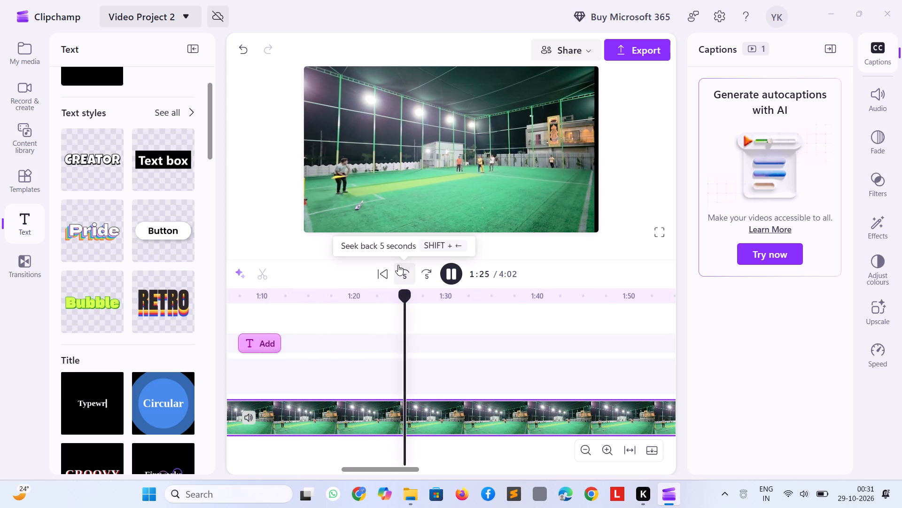
pyautogui.hotkey('shift', 'Right')
pyautogui.hotkey('shift', 'Right')
pyautogui.hotkey('shift', 'Right')
pyautogui.hotkey('shift', 'Right')
pyautogui.hotkey('shift', 'Right')
pyautogui.hotkey('shift', 'Right')
pyautogui.hotkey('shift', 'Right')
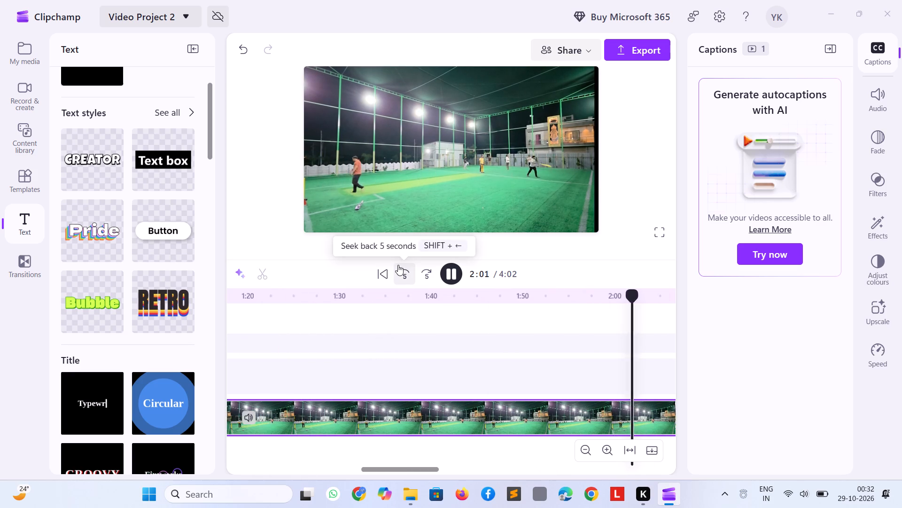
pyautogui.hotkey('shift', 'Right')
pyautogui.hotkey('shift', 'Right')
pyautogui.hotkey('shift', 'Right')
pyautogui.hotkey('shift', 'Right')
# Split the 20261021_214418.mp4 clip at 2:11 and delete the part after the cut.
pyautogui.hotkey('shift', 'Left')
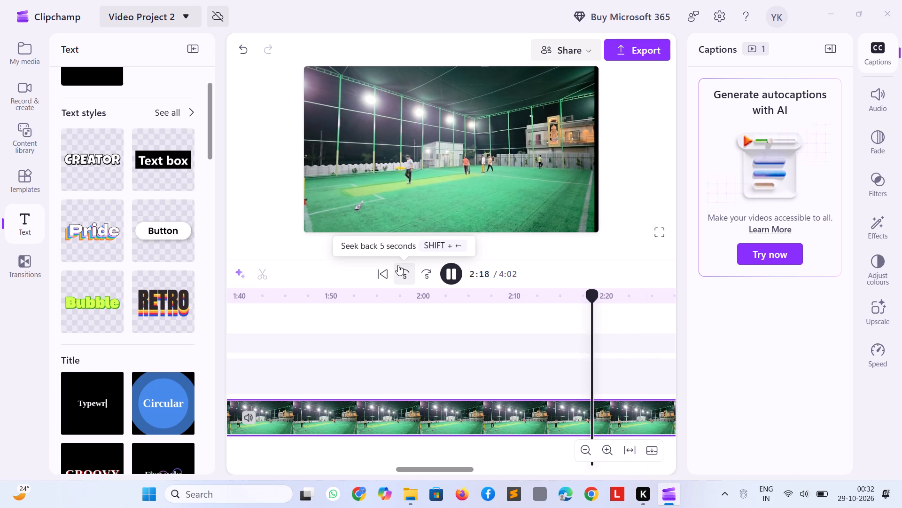
pyautogui.hotkey('shift', 'Left')
pyautogui.hotkey('shift', 'Left')
pyautogui.hotkey('shift', 'Left')
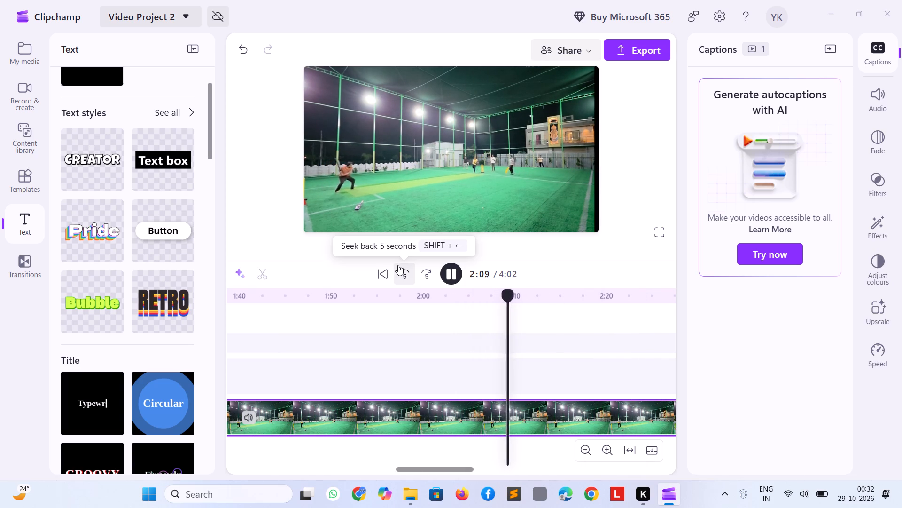
pyautogui.press('space')
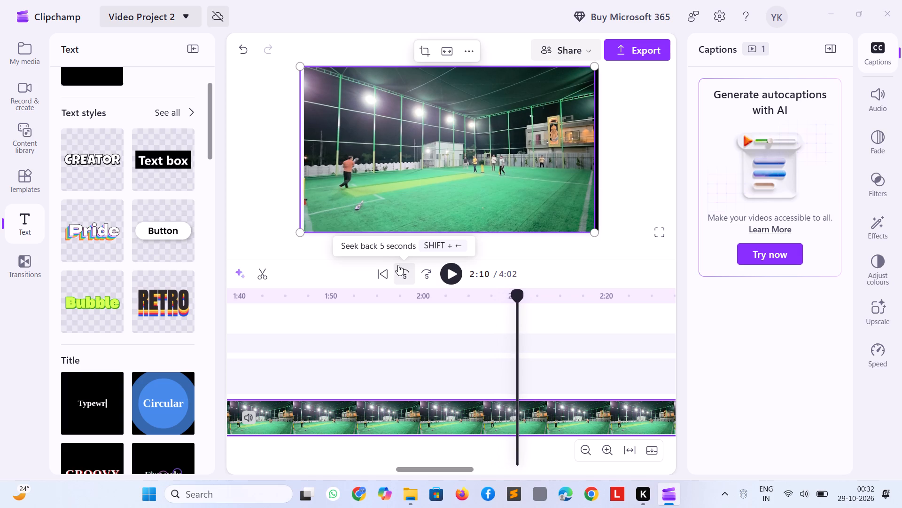
pyautogui.press('space')
pyautogui.press('space')
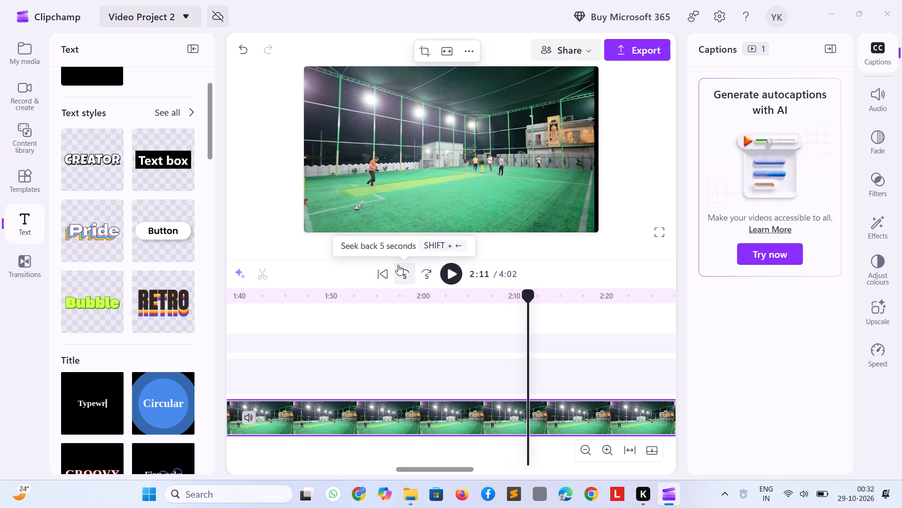
pyautogui.press('s')
pyautogui.rightClick(398, 264)
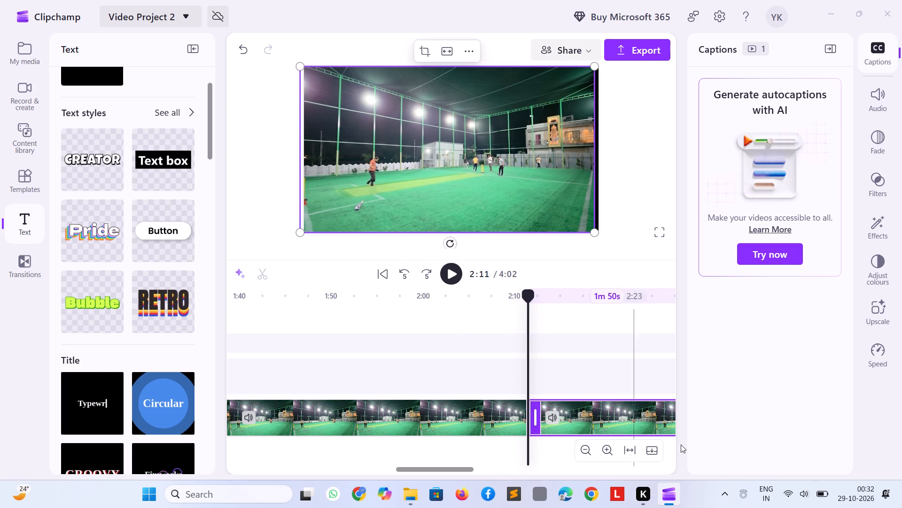
pyautogui.click(626, 412)
pyautogui.press('Delete')
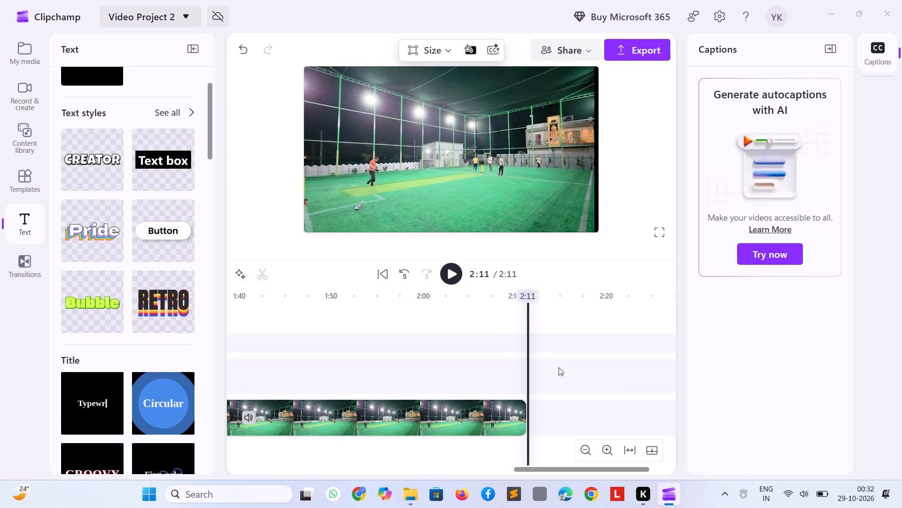
# Import the video 20261021_215310.mp4 from the Cricket folder into the project media.
pyautogui.click(32, 44)
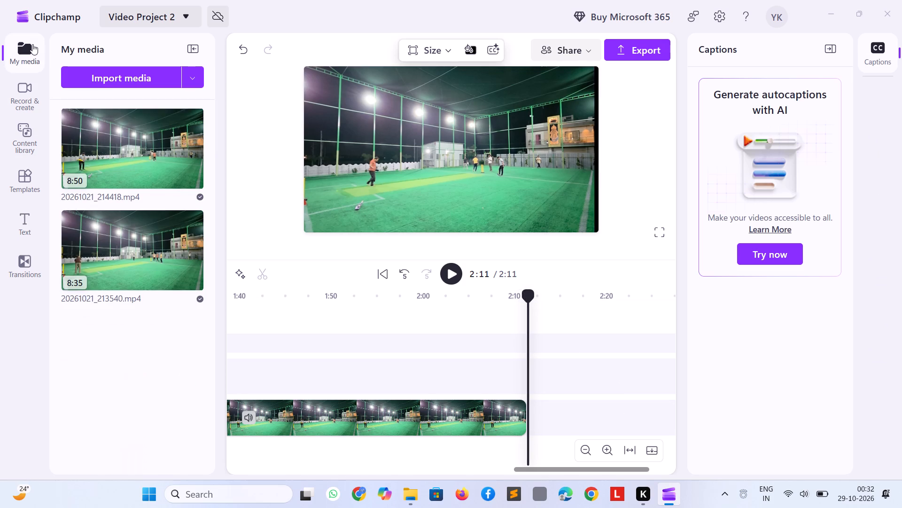
pyautogui.click(115, 70)
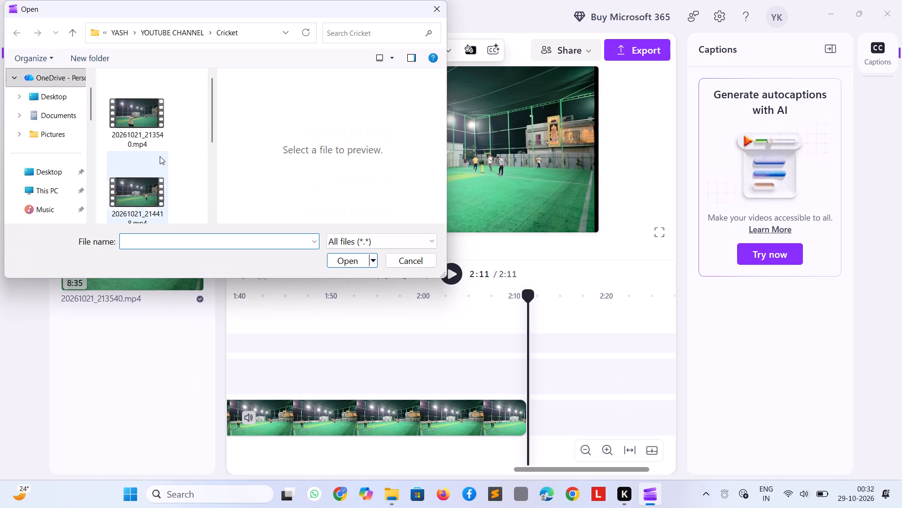
pyautogui.scroll(-2, 130, 121)
pyautogui.scroll(-3, 136, 174)
pyautogui.scroll(-2, 146, 116)
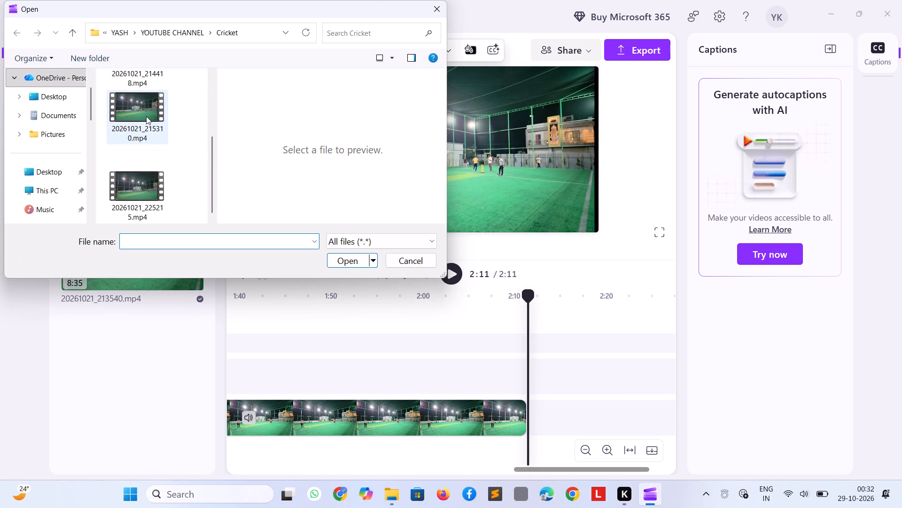
pyautogui.scroll(-3, 163, 172)
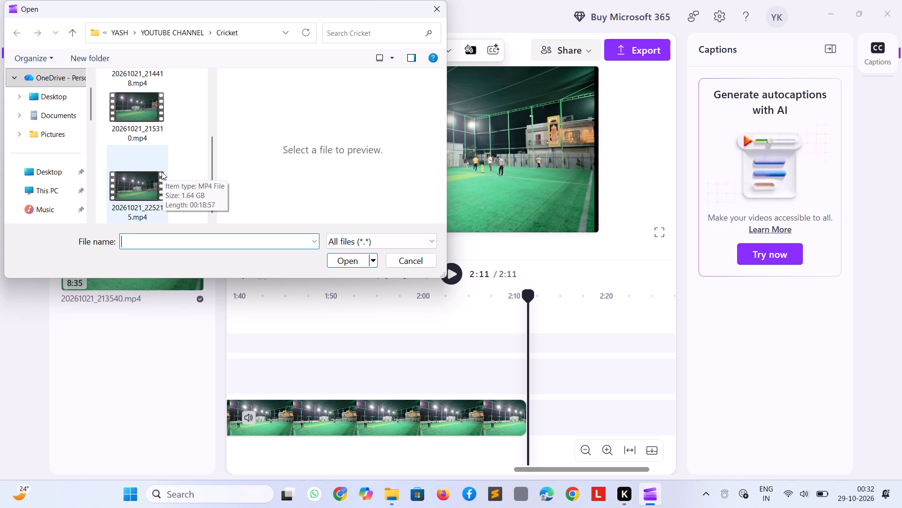
pyautogui.scroll(6, 141, 172)
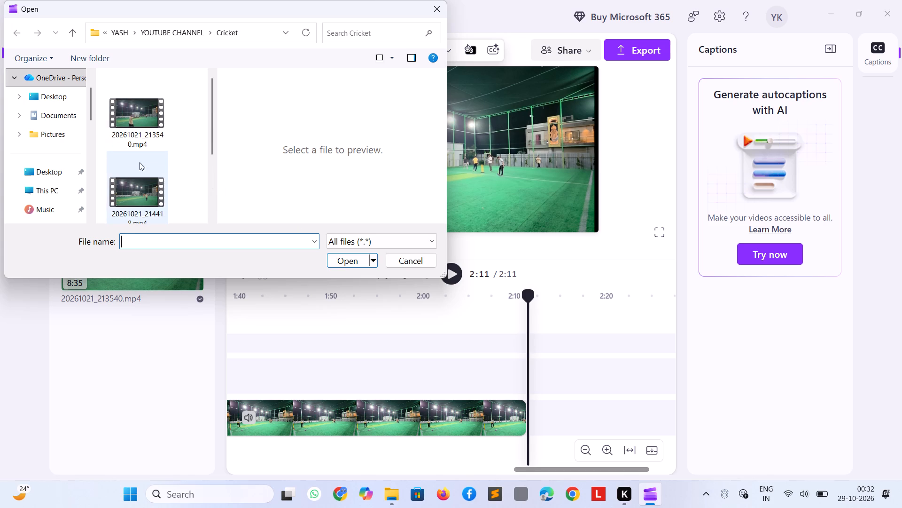
pyautogui.scroll(-2, 142, 182)
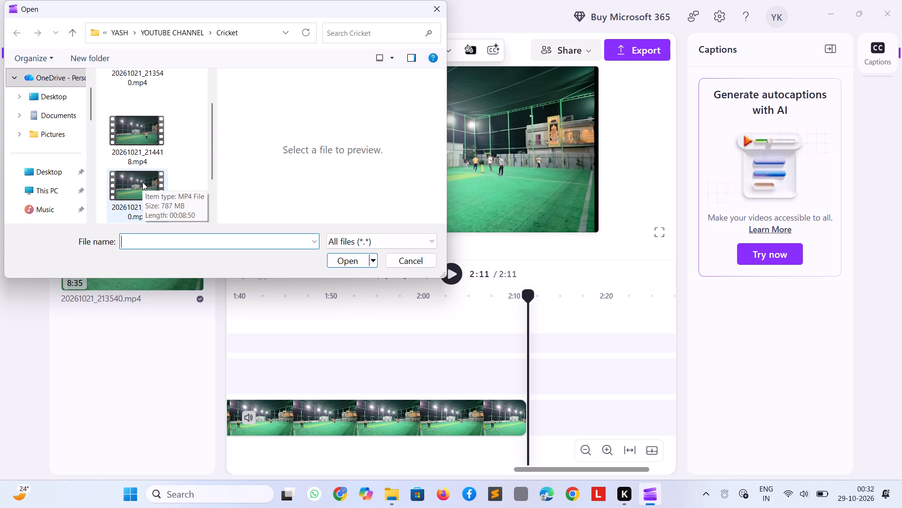
pyautogui.click(142, 182)
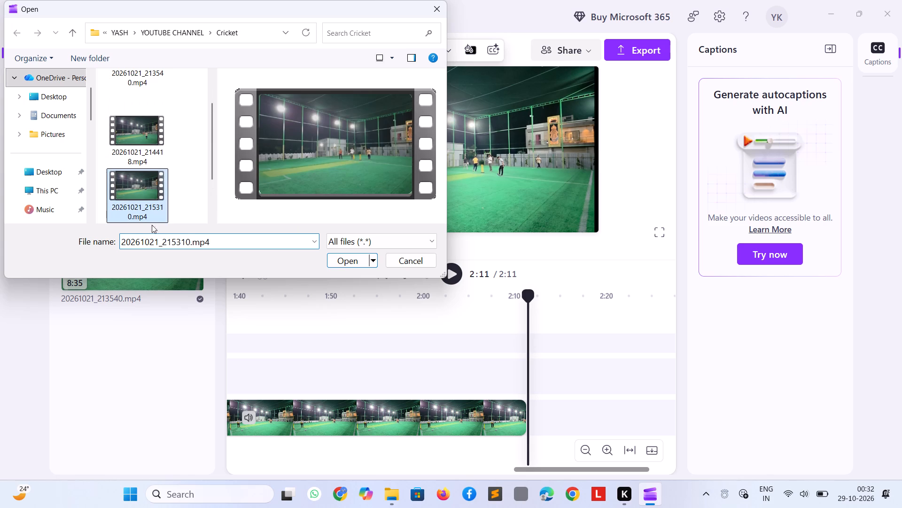
pyautogui.doubleClick(152, 194)
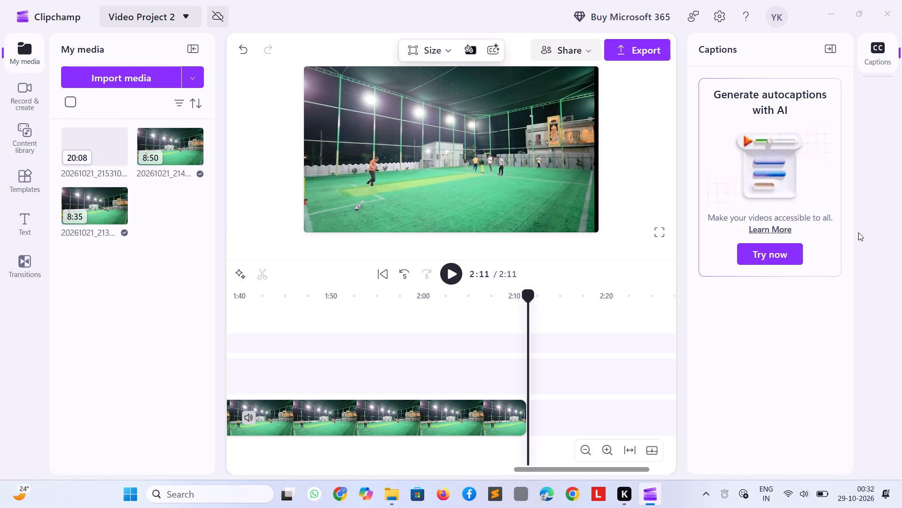
# Place the 20261021_215310.mp4 video on the upper video track, starting at 2:11 where the 20261021_214418.mp4 clip ends.
pyautogui.click(838, 50)
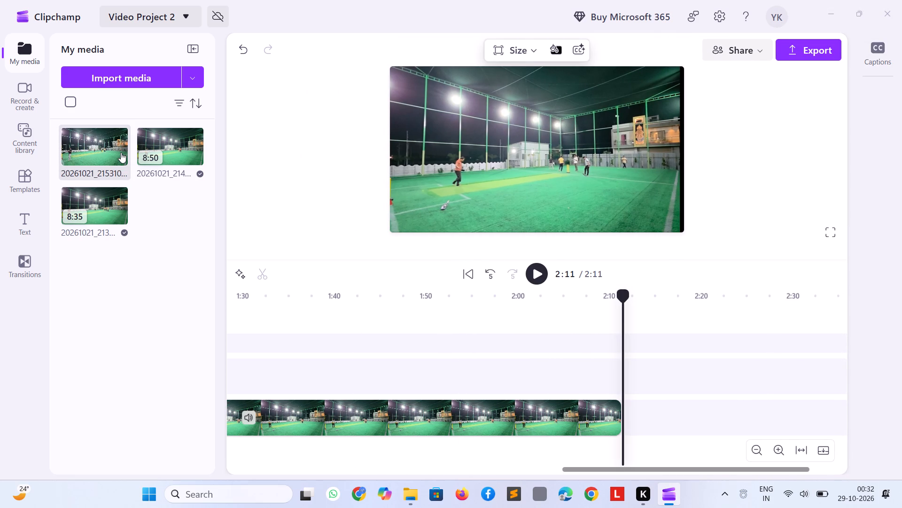
pyautogui.moveTo(109, 146); pyautogui.dragTo(679, 443)
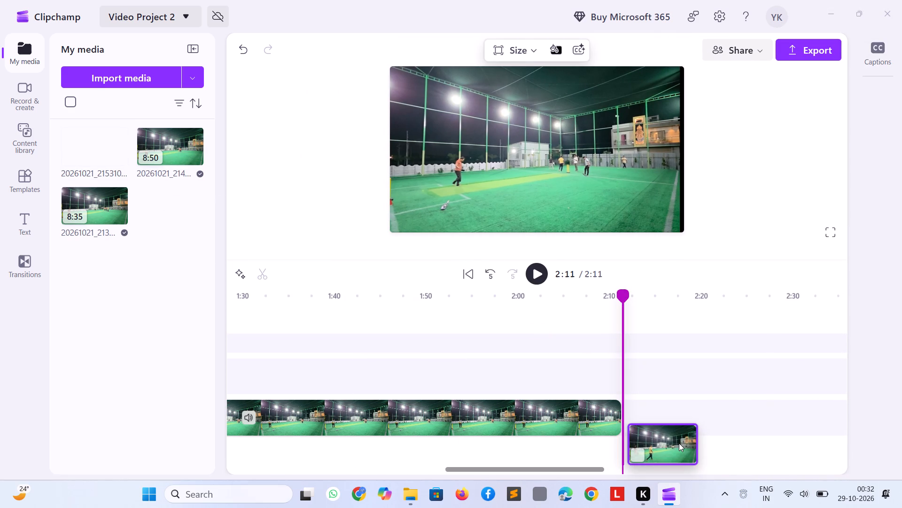
pyautogui.moveTo(679, 443); pyautogui.dragTo(682, 365)
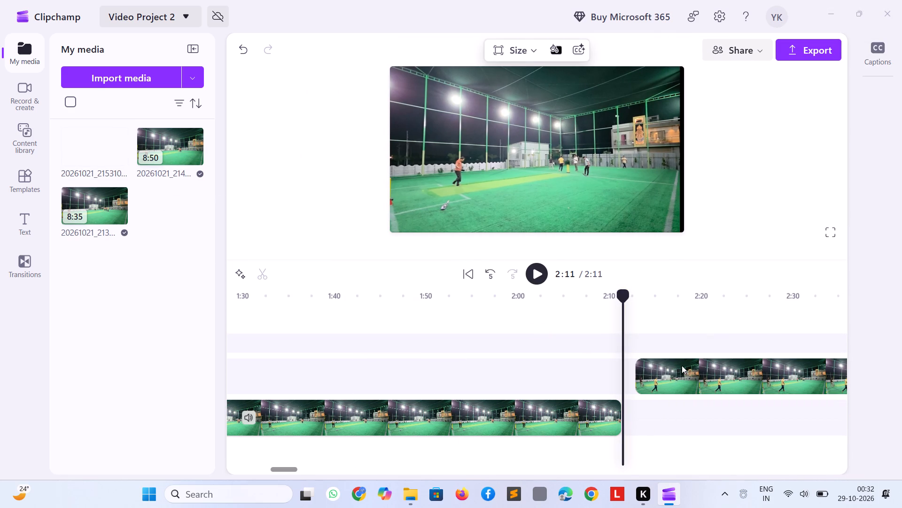
pyautogui.moveTo(682, 365); pyautogui.dragTo(670, 368)
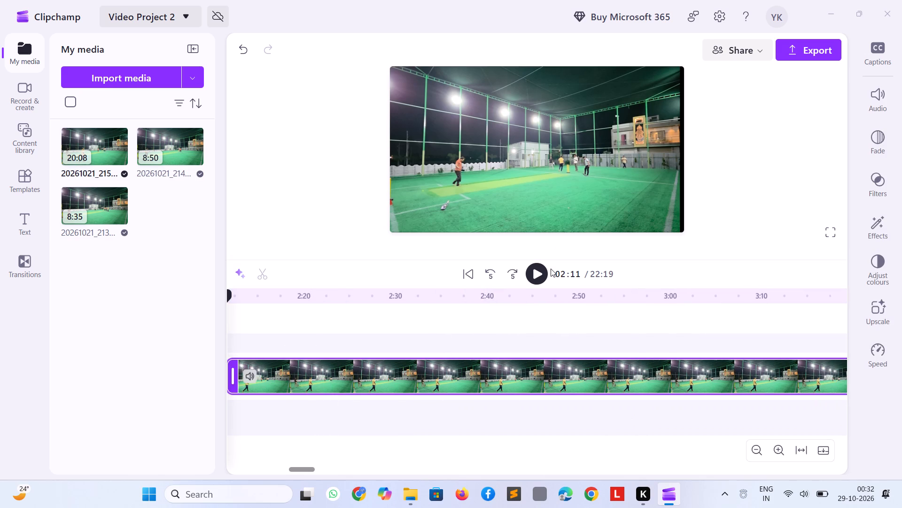
# Play and skip through the sequence from the beginning to about 1:15, checking the deliveries and the title.
pyautogui.click(539, 278)
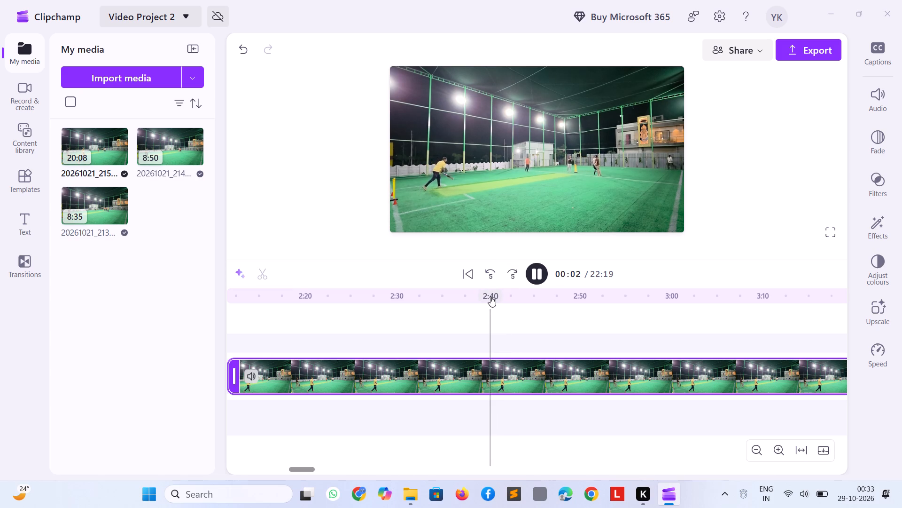
pyautogui.hotkey('shift', 'Right')
pyautogui.hotkey('shift', 'Right')
pyautogui.hotkey('shift', 'Right')
pyautogui.hotkey('shift', 'Right')
pyautogui.hotkey('shift', 'Right')
pyautogui.hotkey('shift', 'Right')
pyautogui.hotkey('shift', 'Right')
pyautogui.hotkey('shift', 'Right')
pyautogui.hotkey('shift', 'Right')
pyautogui.hotkey('shift', 'Right')
pyautogui.hotkey('shift', 'Right')
pyautogui.hotkey('shift', 'Right')
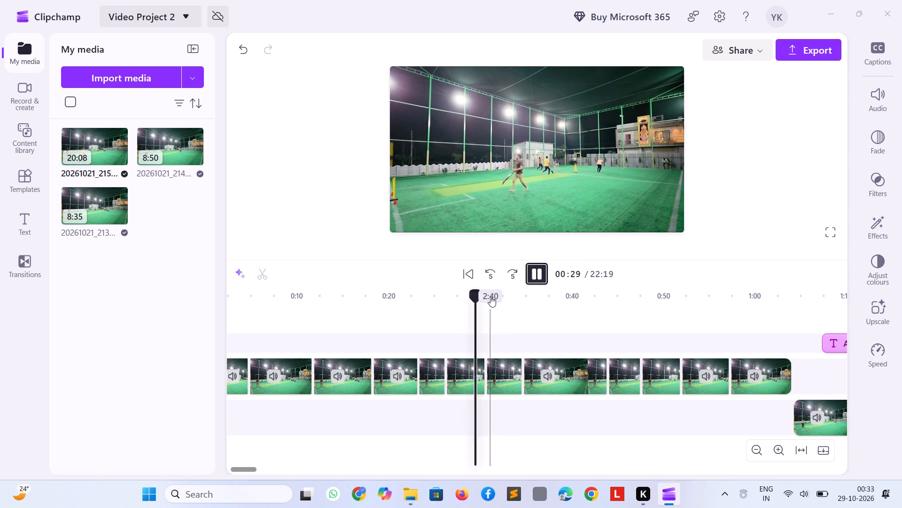
pyautogui.hotkey('shift', 'Right')
pyautogui.hotkey('shift', 'Right')
pyautogui.hotkey('shift', 'Right')
pyautogui.hotkey('shift', 'Left')
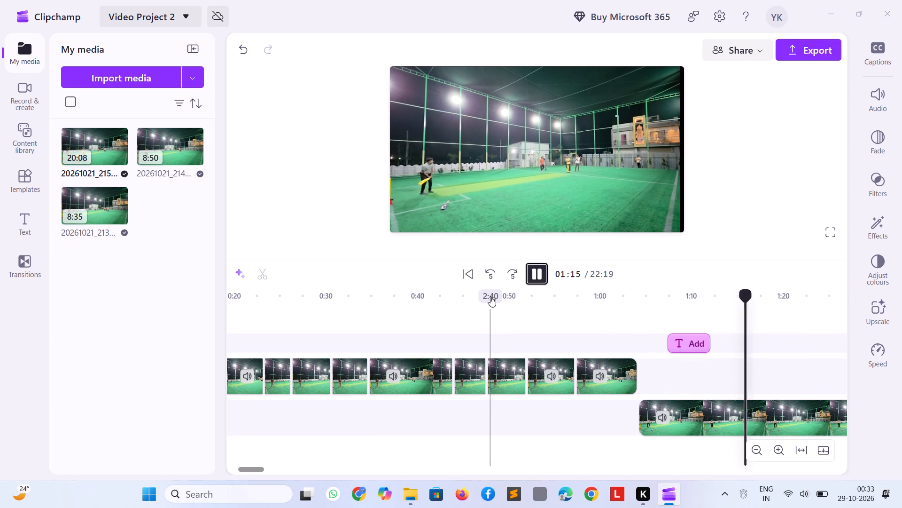
pyautogui.hotkey('shift', 'Left')
pyautogui.hotkey('shift', 'Left')
pyautogui.hotkey('shift', 'Left')
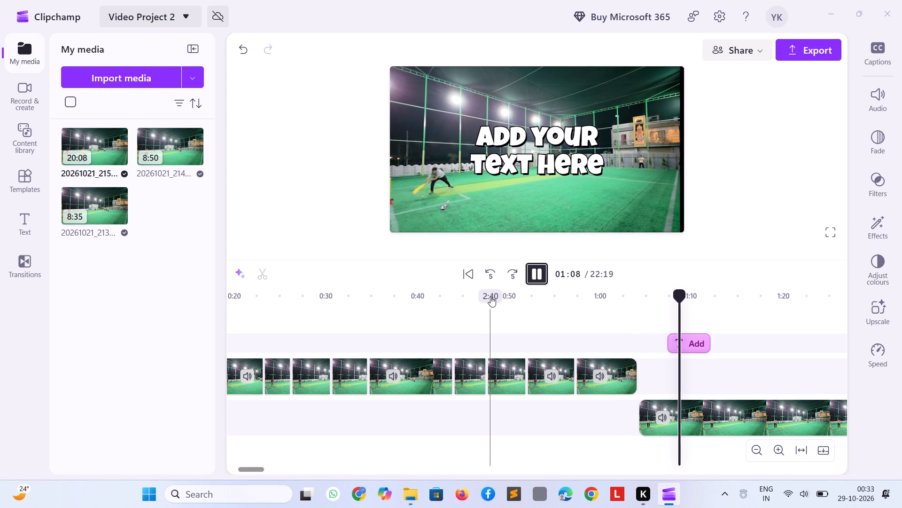
# Delete the "Add your text here" title at about 1:07 from the timeline.
pyautogui.press('space')
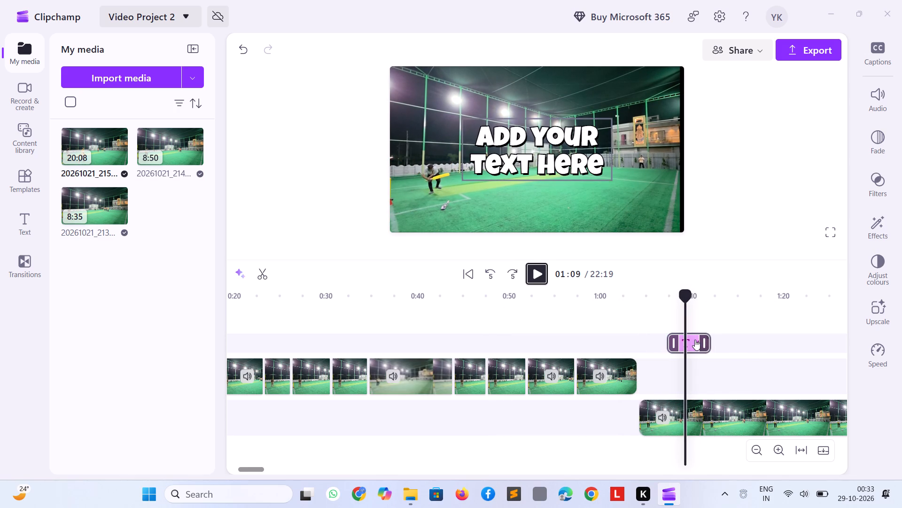
pyautogui.click(695, 340)
pyautogui.press('Delete')
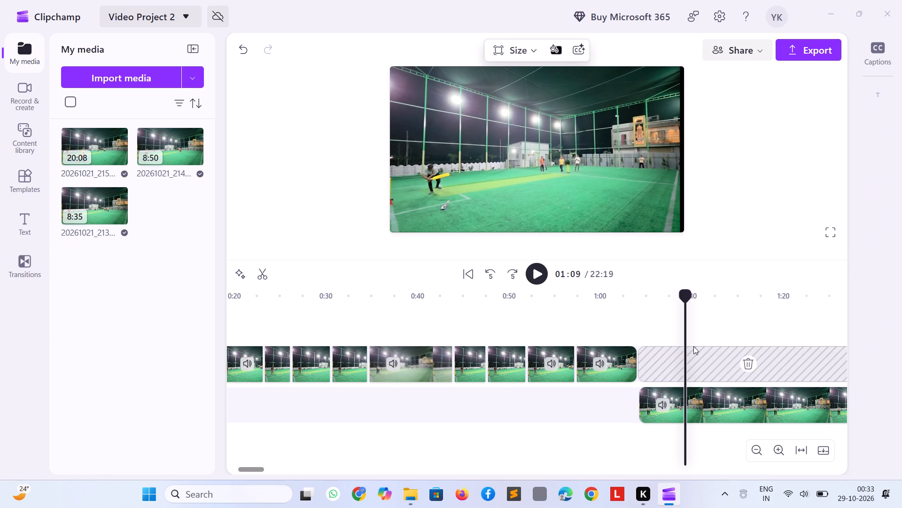
# Remove the gap on the upper video track so the 20261021_215310.mp4 clip starts at about 1:04.
pyautogui.click(671, 367)
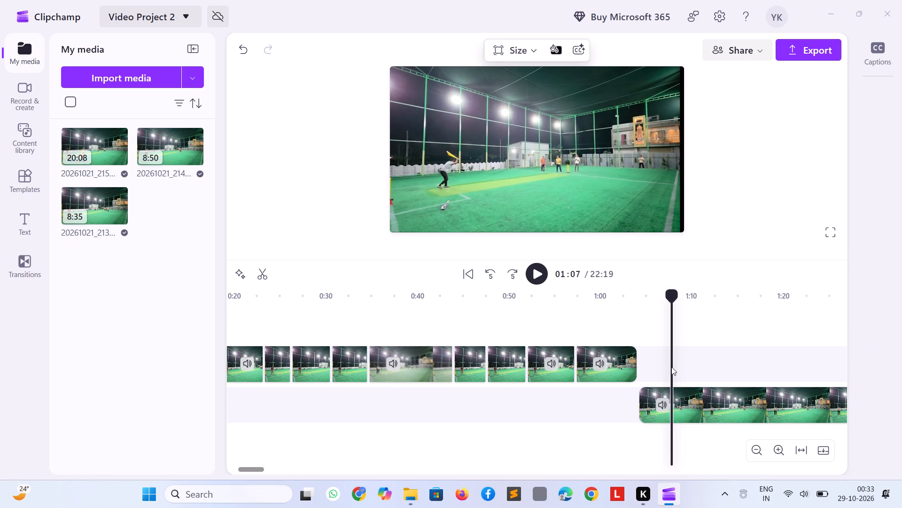
pyautogui.click(745, 358)
pyautogui.press('space')
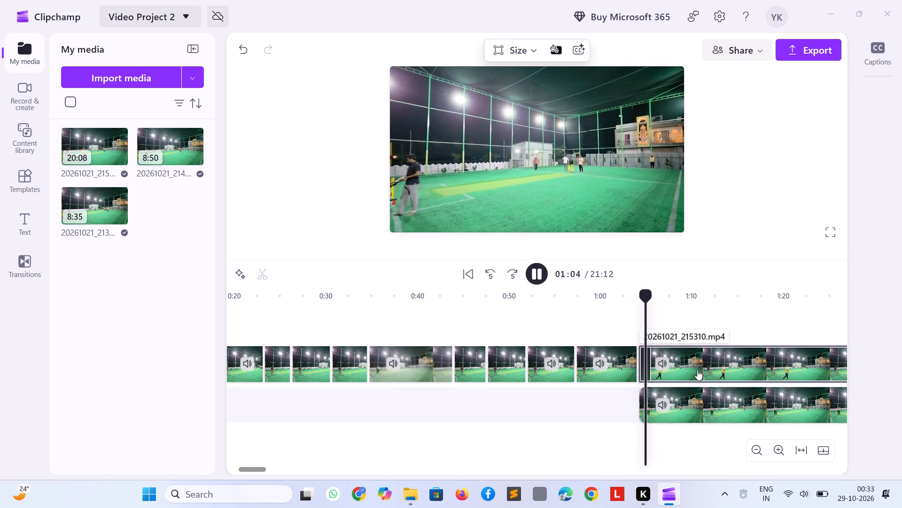
pyautogui.press('space')
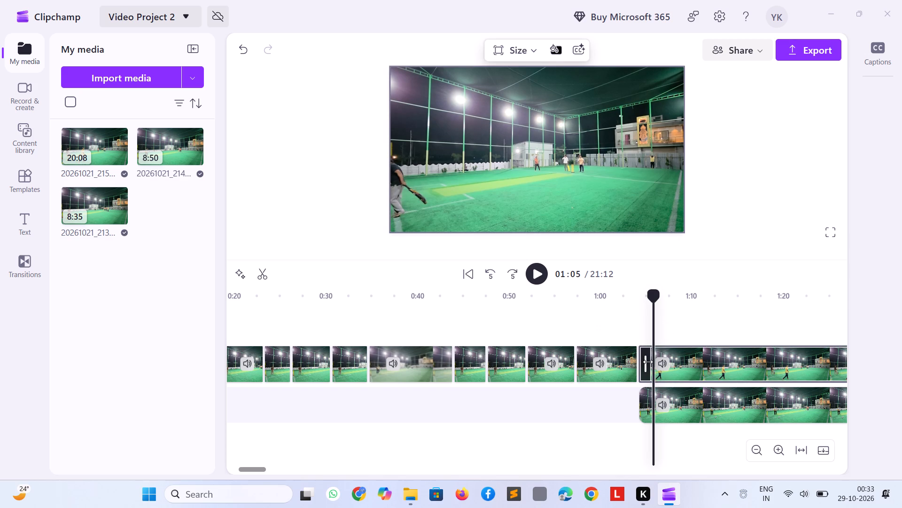
# Trim the start of the 20261021_215310.mp4 clip by about 12 seconds so it begins at about 1:15.
pyautogui.moveTo(648, 362); pyautogui.dragTo(751, 360)
pyautogui.press('space')
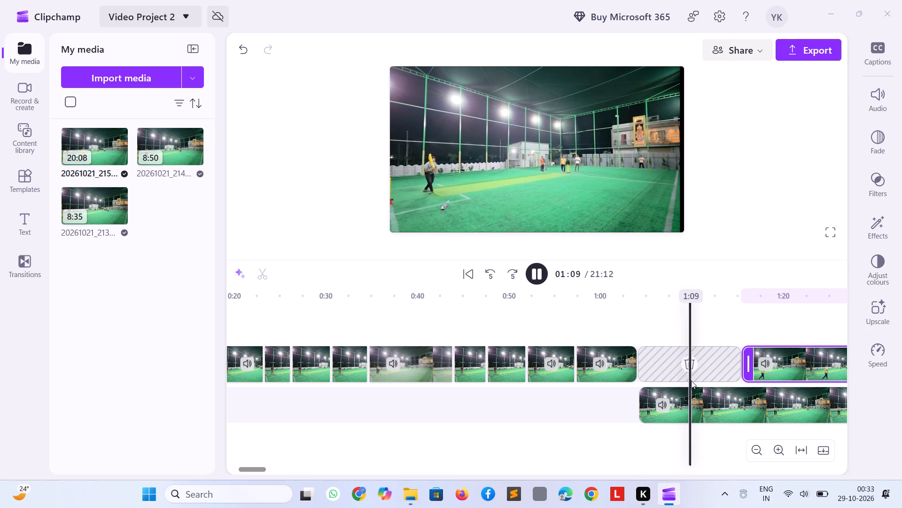
pyautogui.press('space')
pyautogui.moveTo(266, 466); pyautogui.dragTo(278, 470)
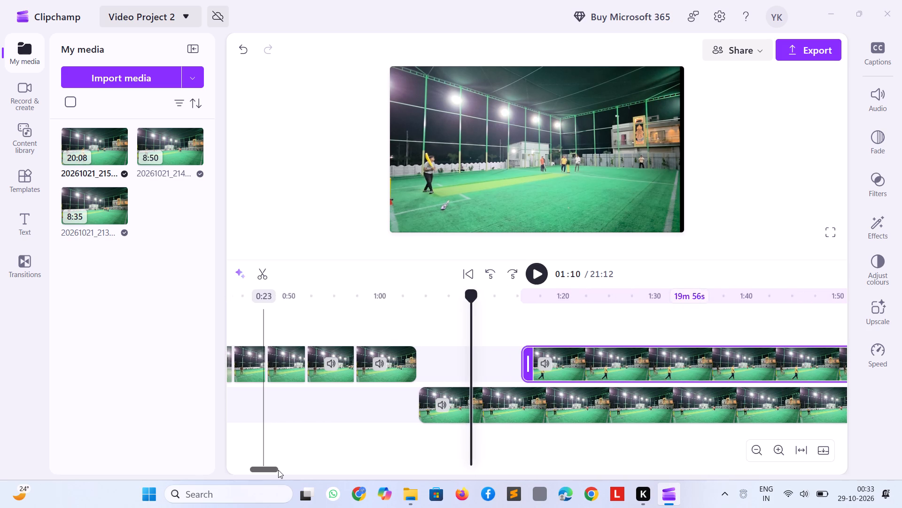
# Move the 20261021_215310.mp4 clip along the upper track to start at about 2:11, after the lower clip's end.
pyautogui.moveTo(278, 470); pyautogui.dragTo(296, 476)
pyautogui.moveTo(301, 362); pyautogui.dragTo(785, 358)
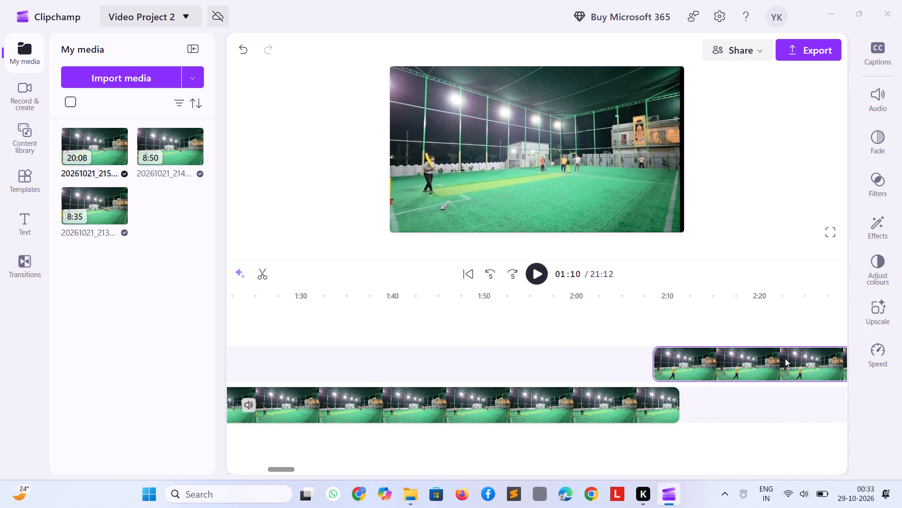
pyautogui.moveTo(785, 358); pyautogui.dragTo(809, 359)
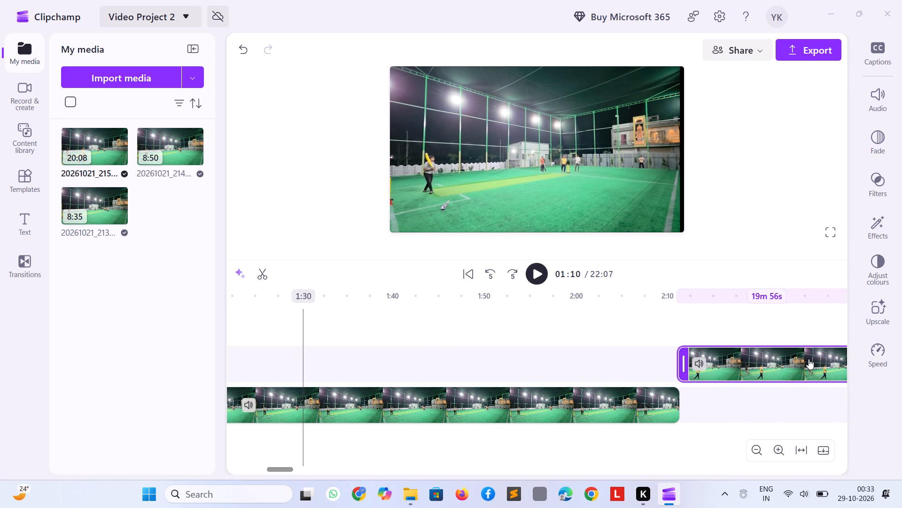
# Cut the idle footage between about 1:11 and 1:16 from the 20261021_214418.mp4 clip and close the gap.
pyautogui.moveTo(288, 467); pyautogui.dragTo(262, 474)
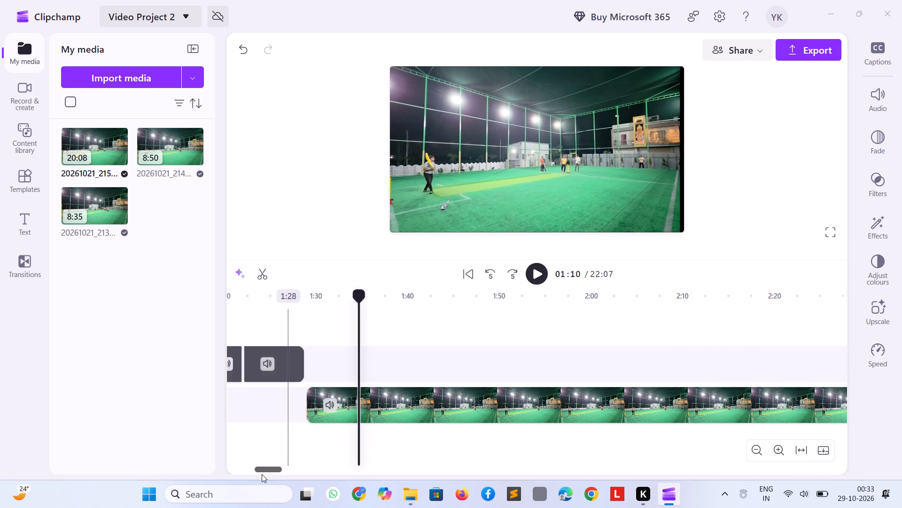
pyautogui.moveTo(262, 474); pyautogui.dragTo(261, 475)
pyautogui.press('space')
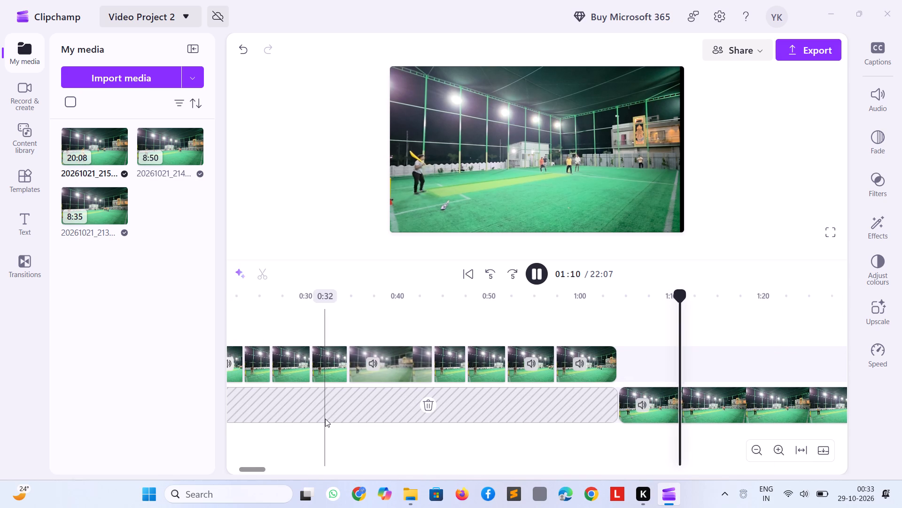
pyautogui.press('space')
pyautogui.write('s')
pyautogui.press('space')
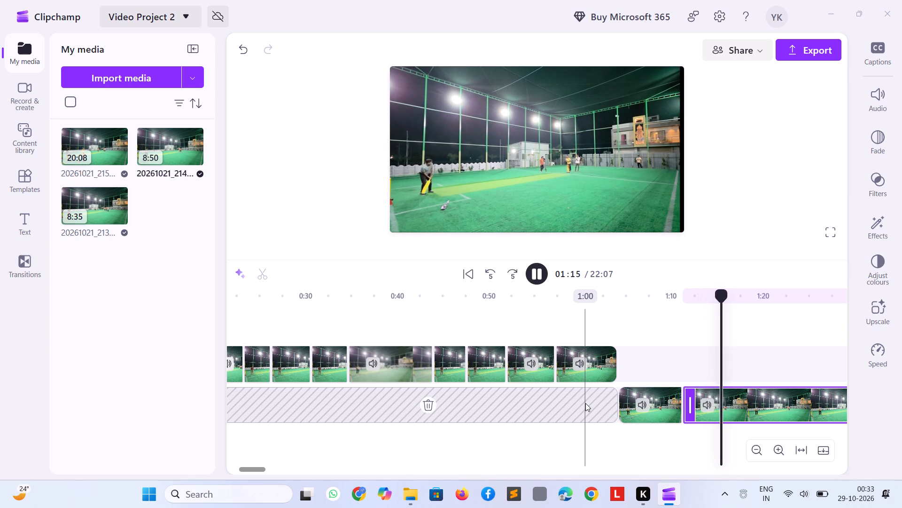
pyautogui.press('space')
pyautogui.write('s')
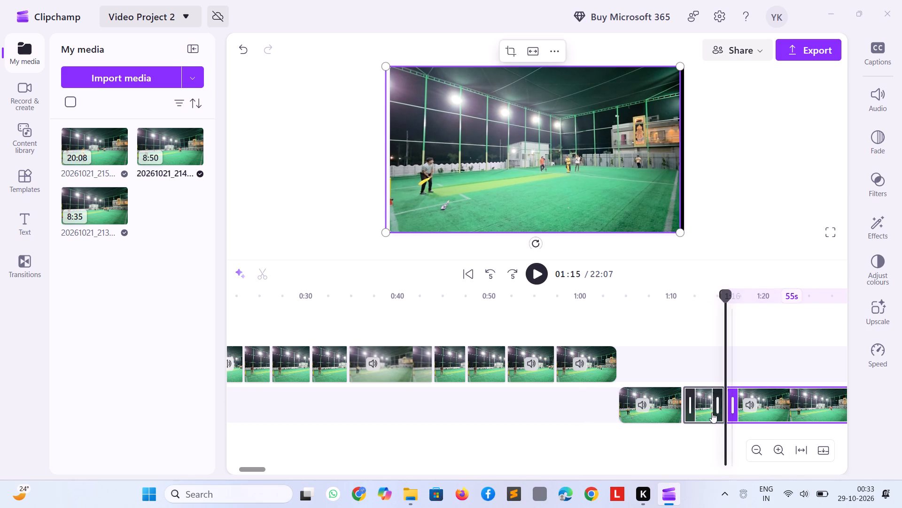
pyautogui.click(700, 407)
pyautogui.press('Delete')
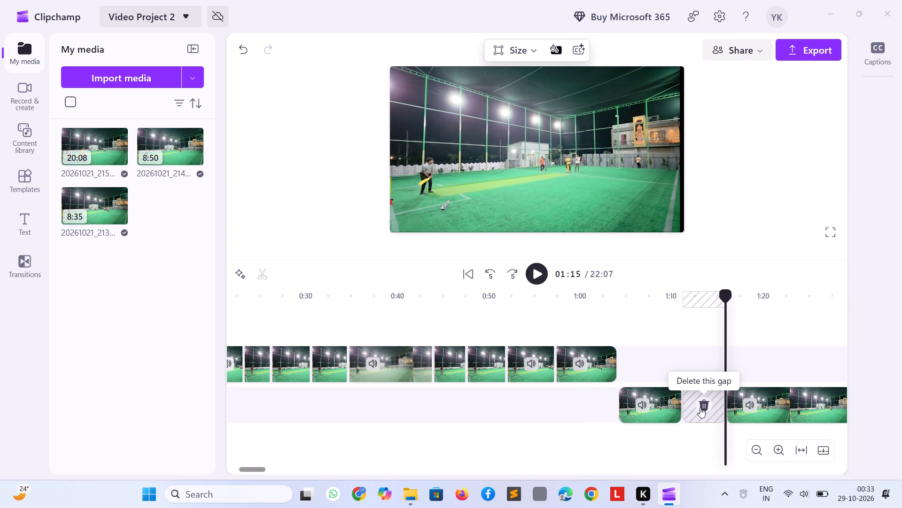
pyautogui.click(700, 407)
# Play the next delivery, cut the idle footage between about 1:16 and 1:21 from 20261021_214418.mp4, and close the gap.
pyautogui.press('space')
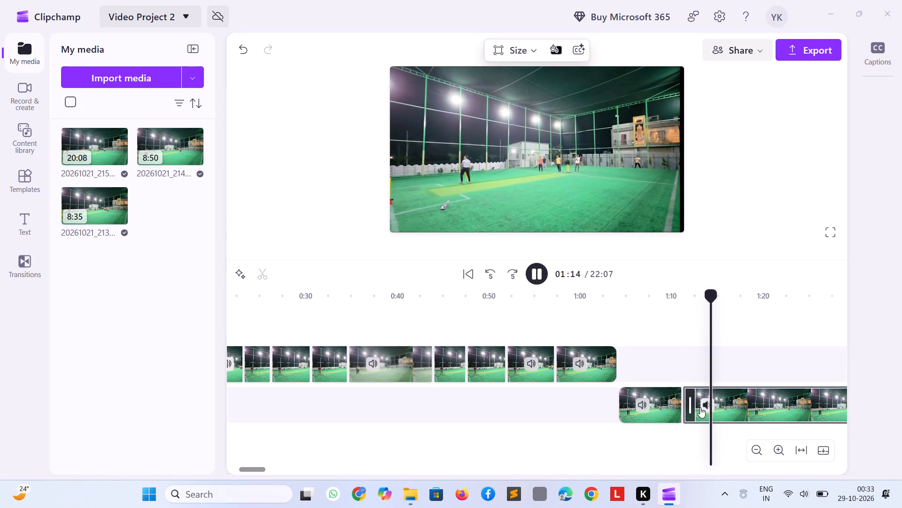
pyautogui.press('space')
pyautogui.press('space')
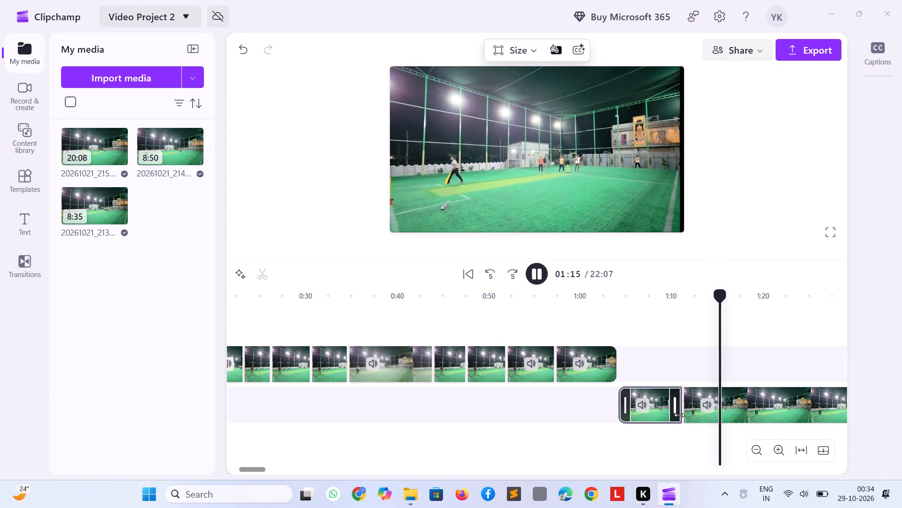
pyautogui.press('space')
pyautogui.write('s')
pyautogui.press('space')
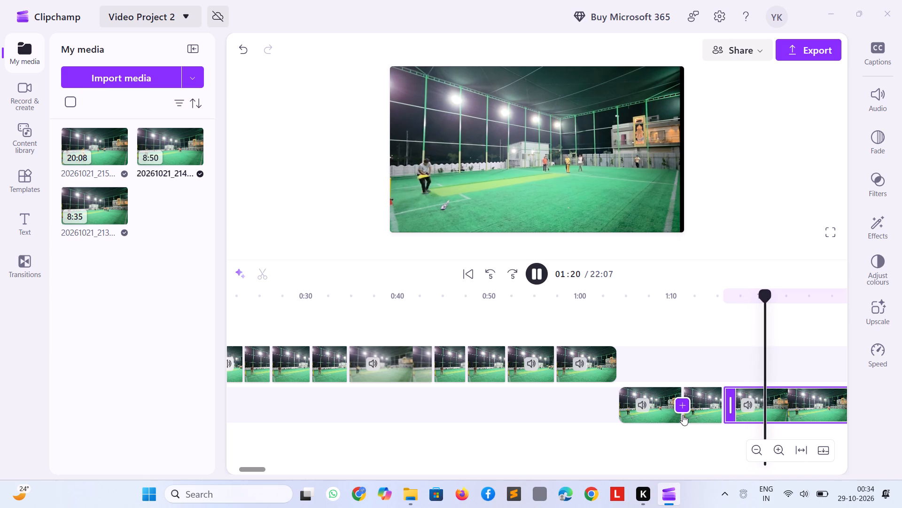
pyautogui.press('space')
pyautogui.press('s')
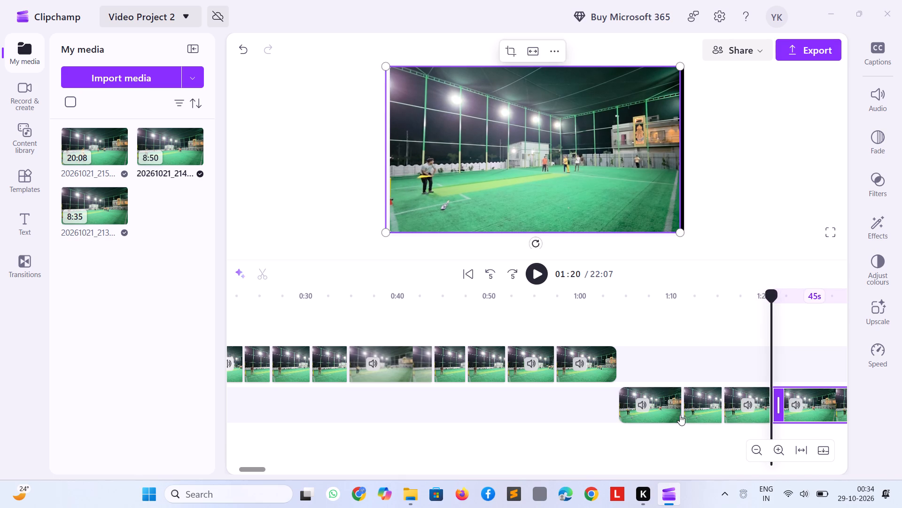
pyautogui.click(734, 402)
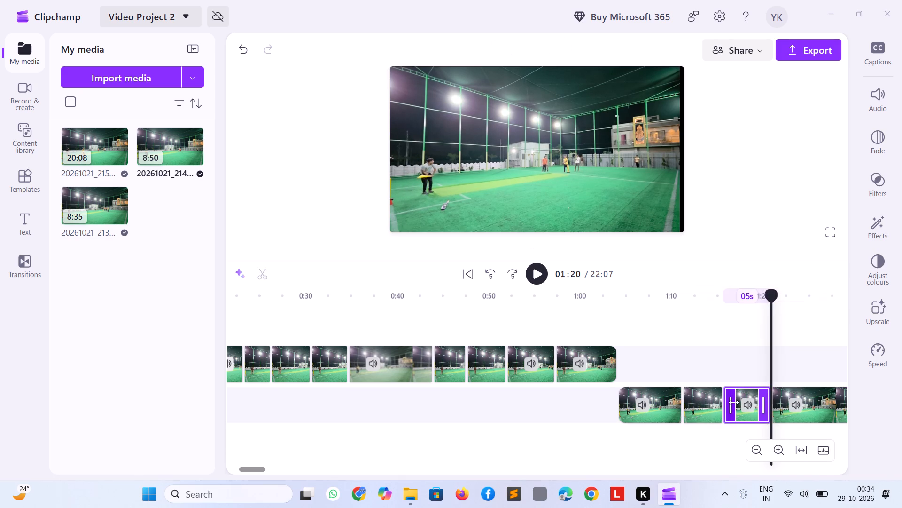
pyautogui.press('Delete')
pyautogui.click(748, 409)
# Split 20261021_214418.mp4 at about 1:23, delete the piece between about 1:16 and 1:23, and close the gap.
pyautogui.press('space')
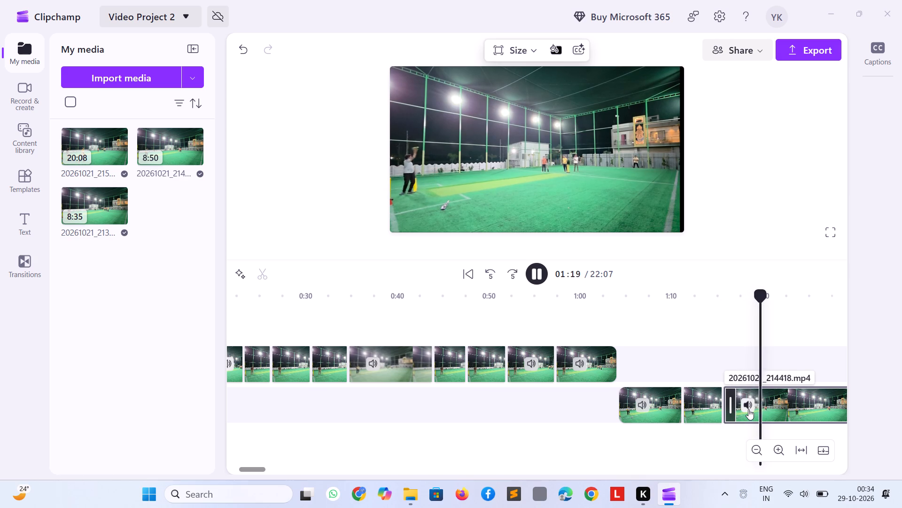
pyautogui.press('space')
pyautogui.press('space')
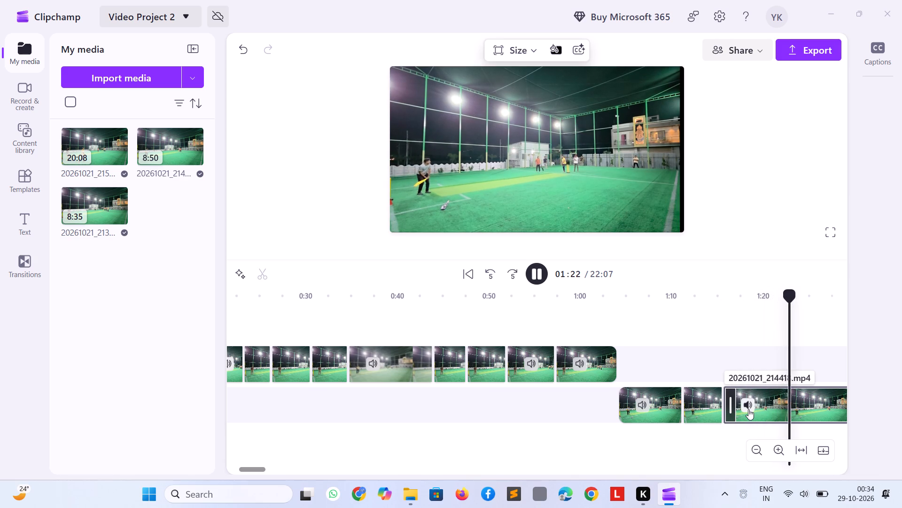
pyautogui.press('space')
pyautogui.press('s')
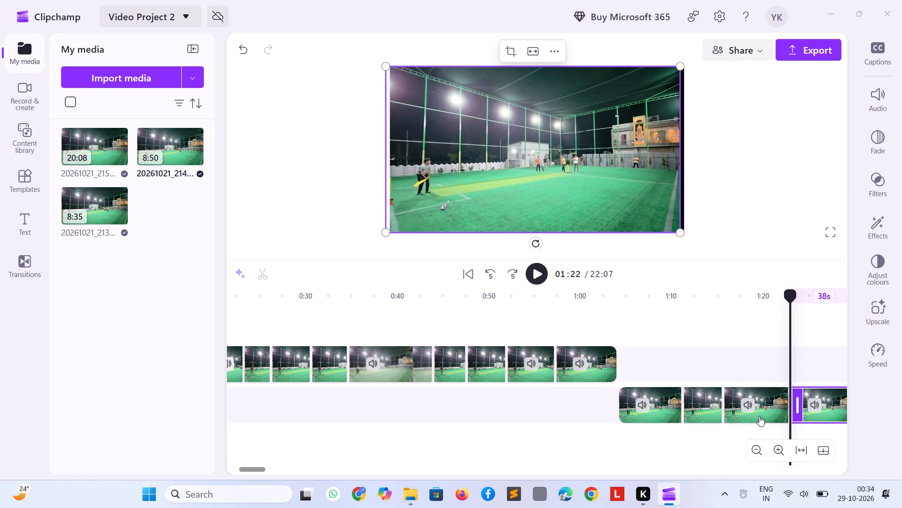
pyautogui.click(759, 416)
pyautogui.press('Delete')
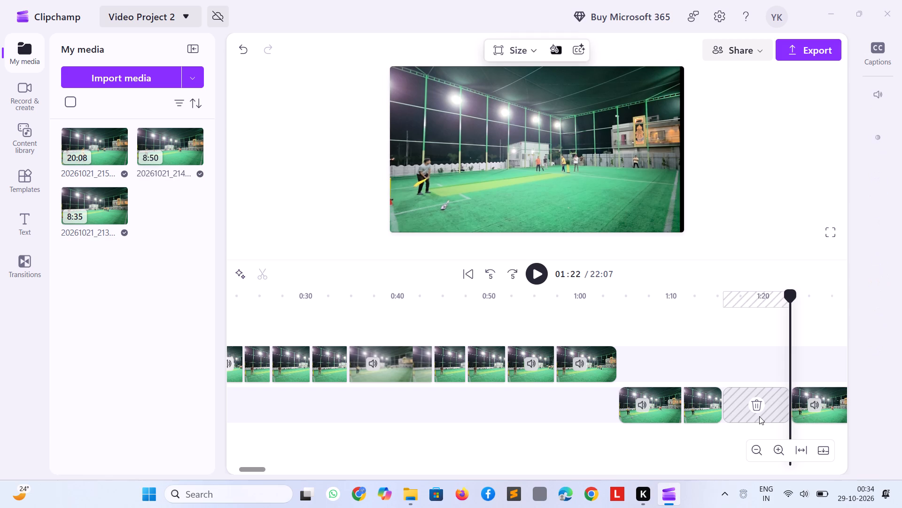
pyautogui.click(760, 405)
# Keep the delivery up to about 1:22, cut 20261021_214418.mp4 from there to about 1:28, and close the gap.
pyautogui.press('space')
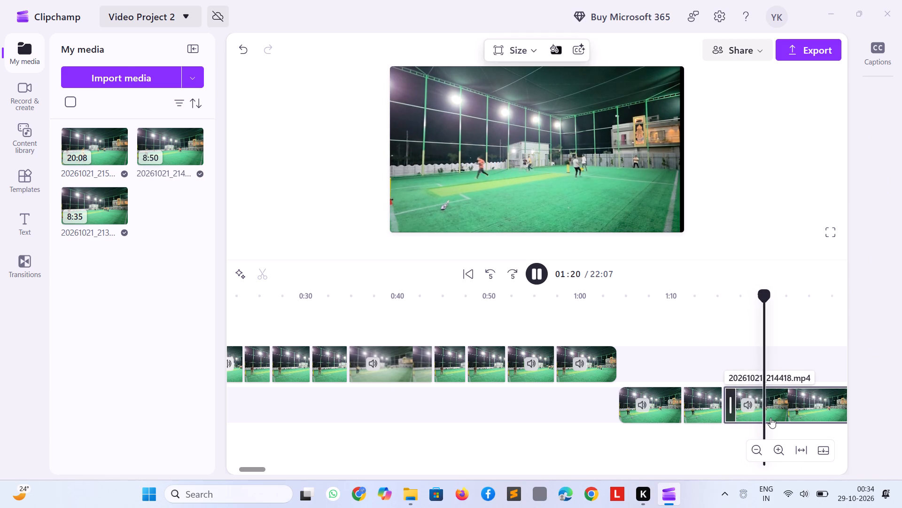
pyautogui.press('space')
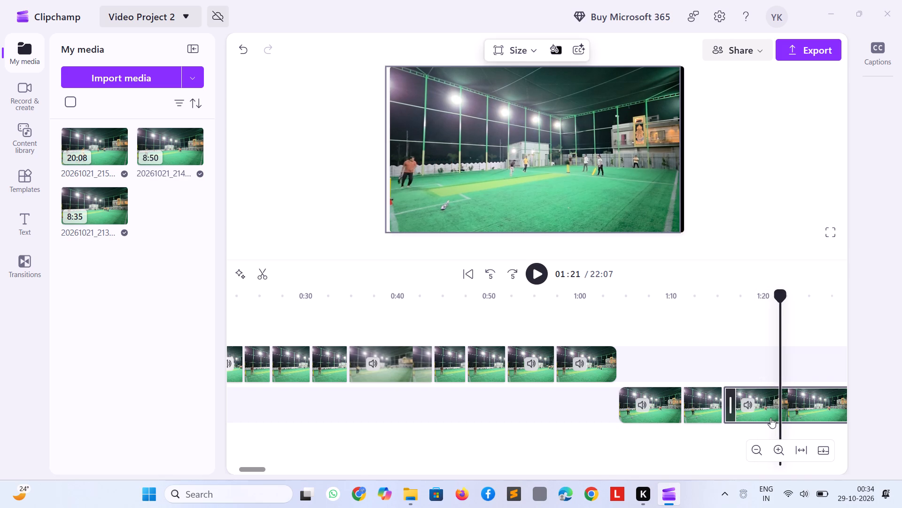
pyautogui.write('s')
pyautogui.press('space')
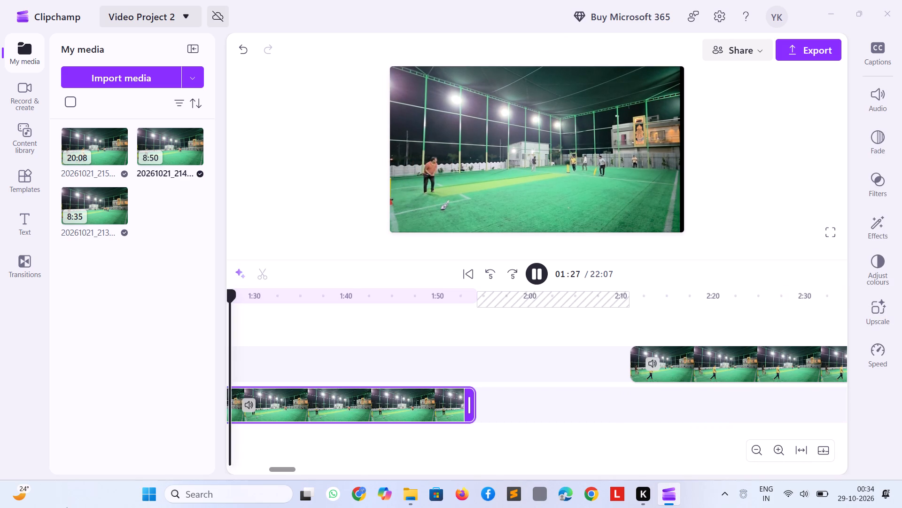
pyautogui.press('space')
pyautogui.press('s')
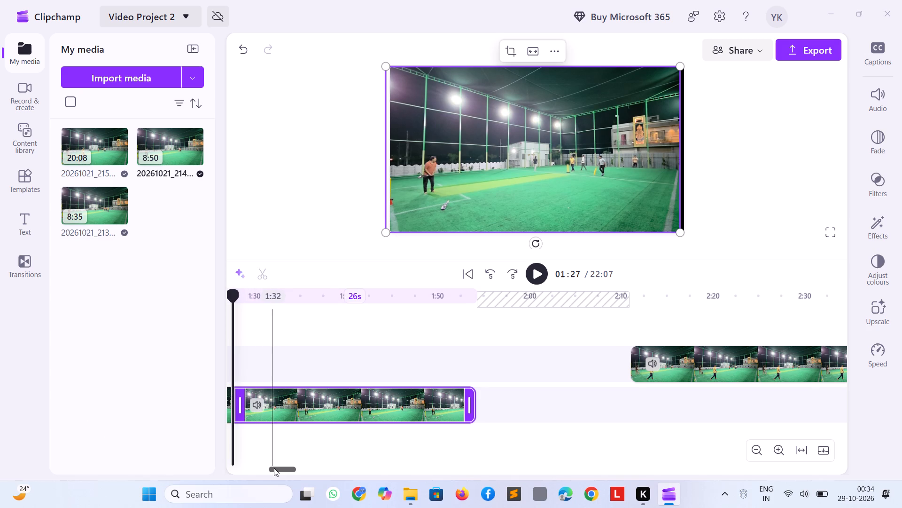
pyautogui.moveTo(274, 468); pyautogui.dragTo(269, 467)
pyautogui.click(311, 412)
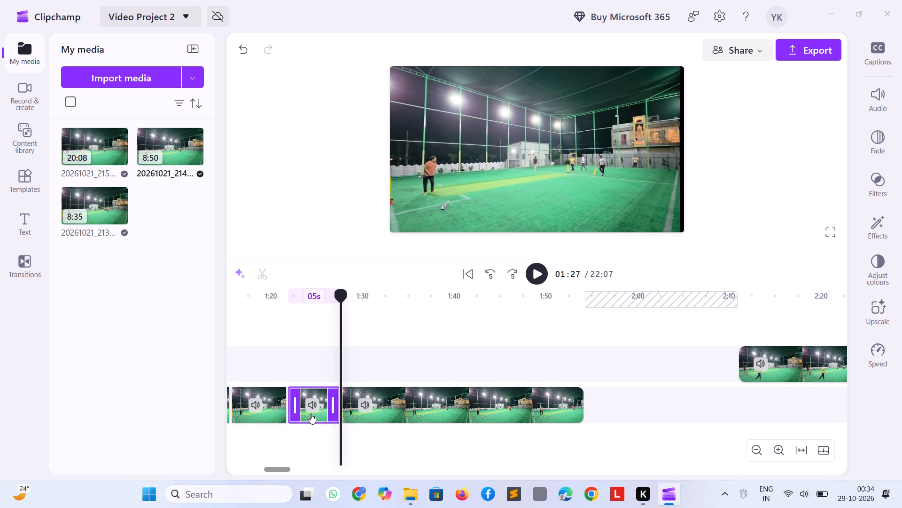
pyautogui.press('Delete')
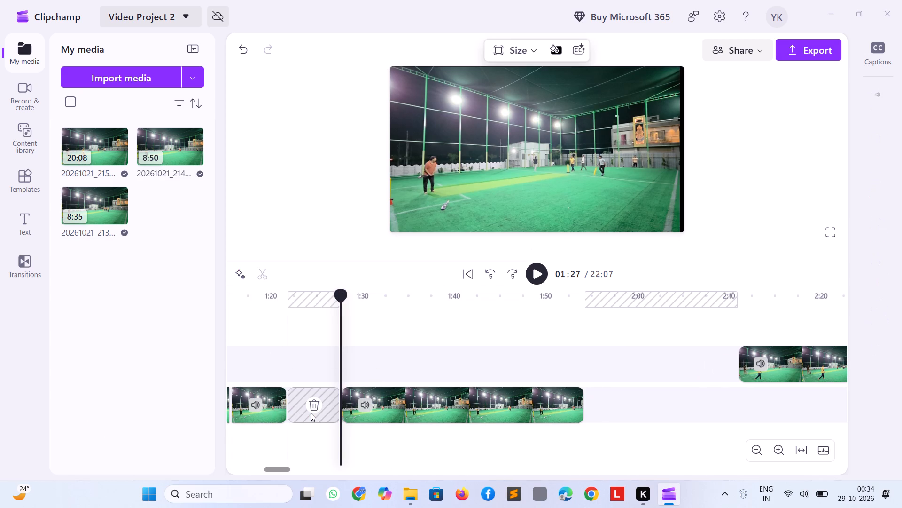
pyautogui.click(318, 403)
# Keep the delivery up to about 1:26, cut 20261021_214418.mp4 from there to about 1:31, and close the gap.
pyautogui.press('space')
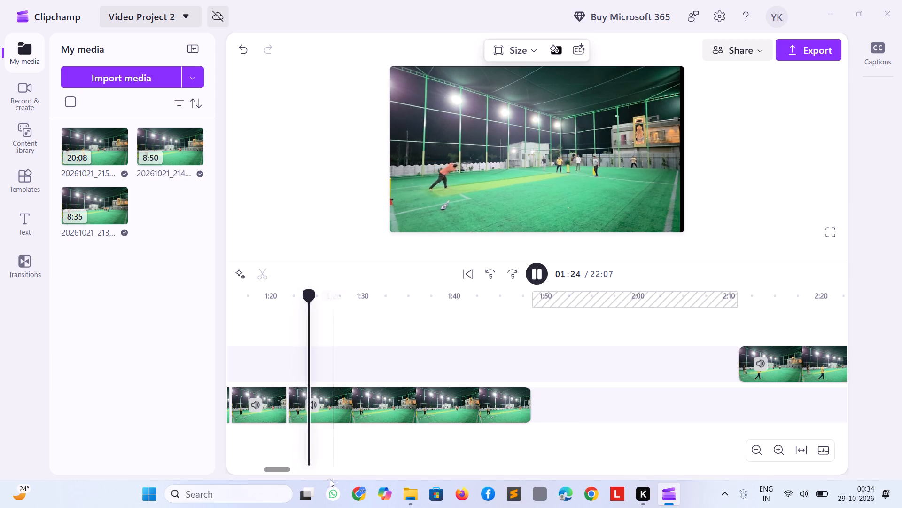
pyautogui.press('space')
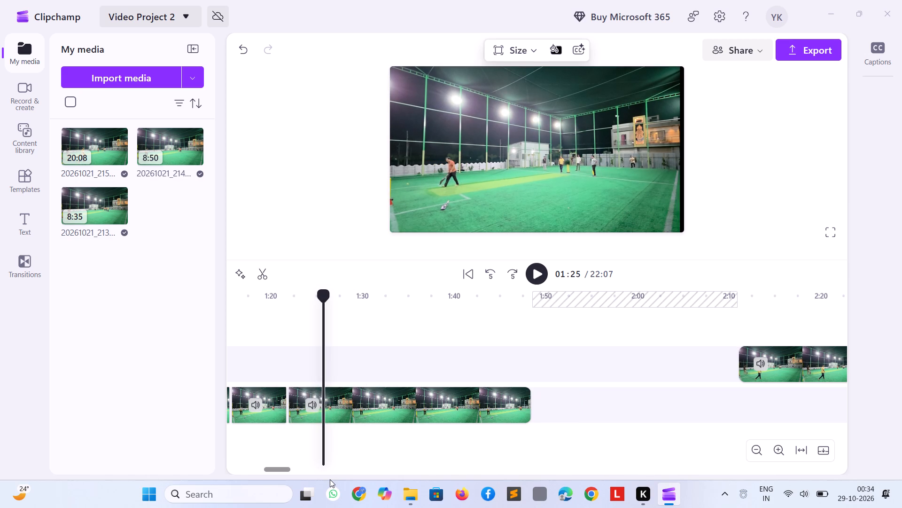
pyautogui.write('s')
pyautogui.press('space')
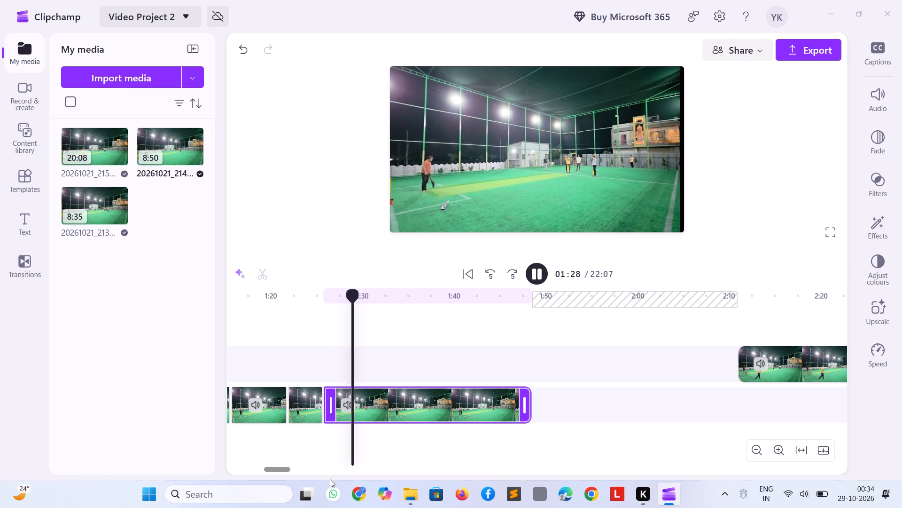
pyautogui.press('space')
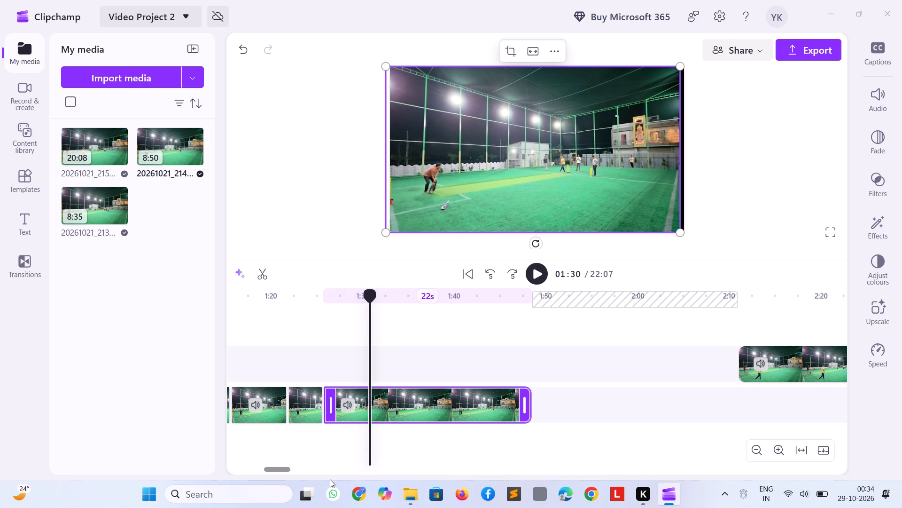
pyautogui.press('a')
pyautogui.press('s')
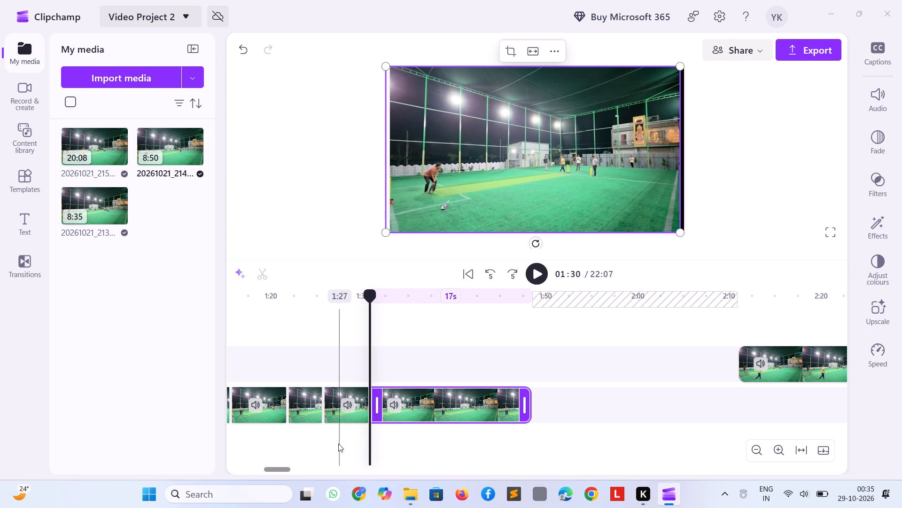
pyautogui.click(338, 416)
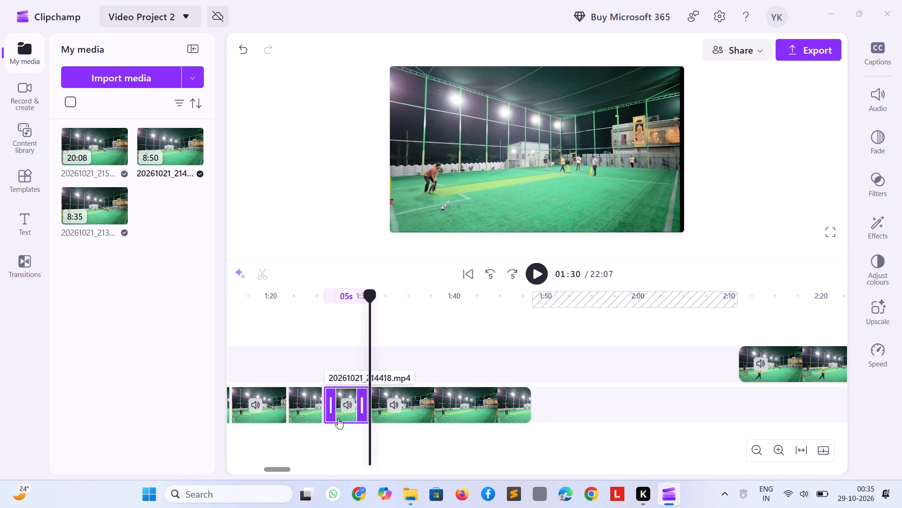
pyautogui.press('Delete')
pyautogui.click(349, 397)
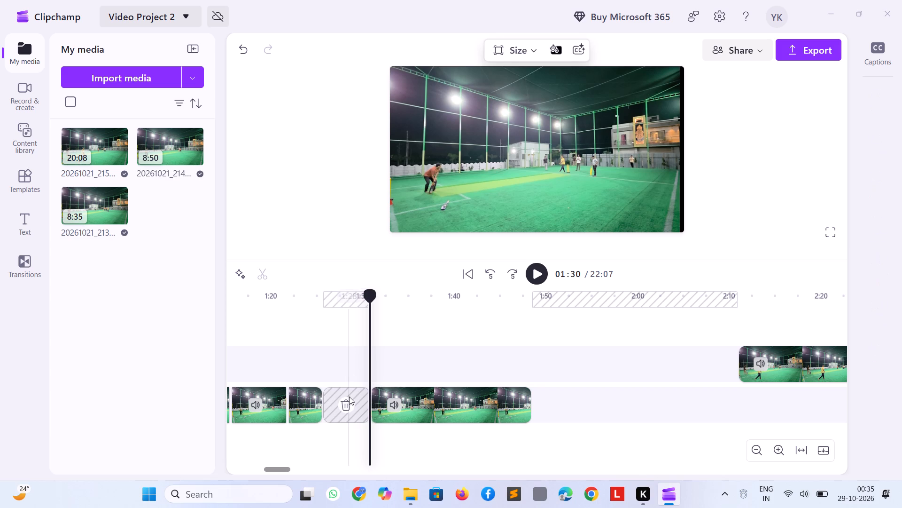
pyautogui.click(347, 408)
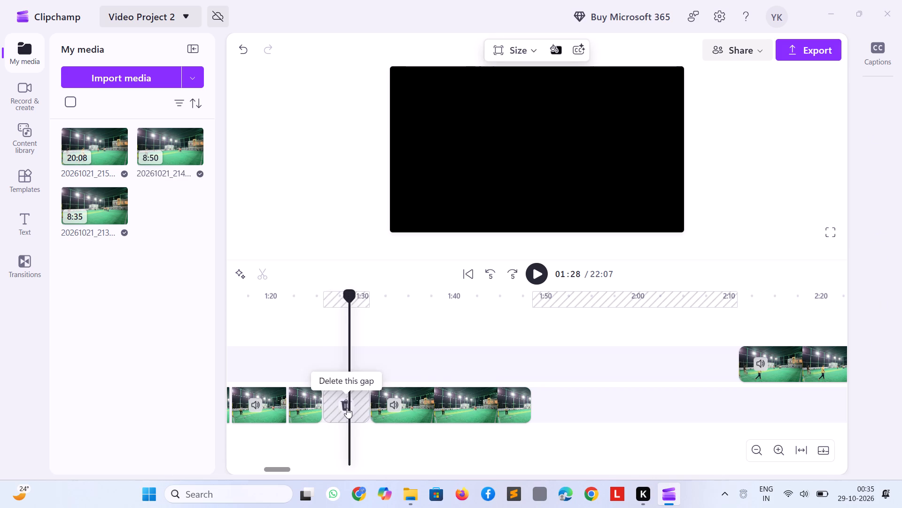
# Play on from about 1:28 and split 20261021_214418.mp4 at about 1:30.
pyautogui.press('space')
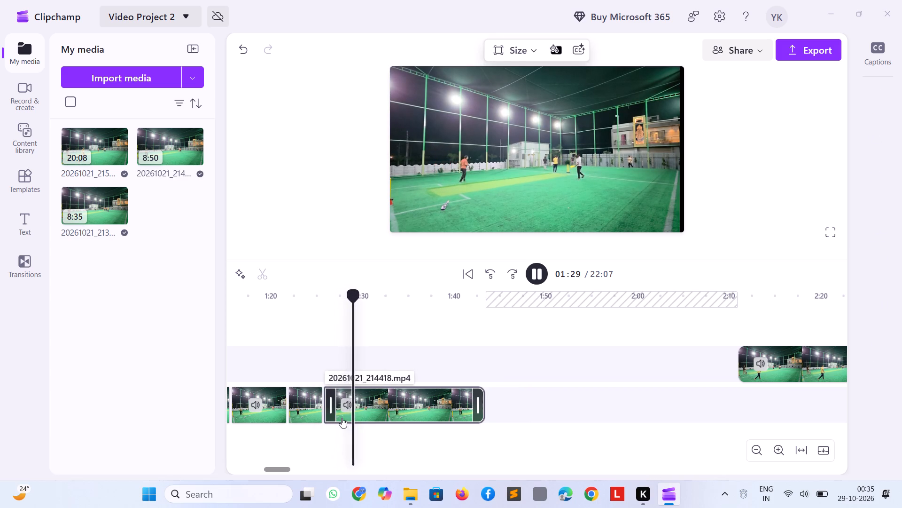
pyautogui.press('space')
pyautogui.write('s')
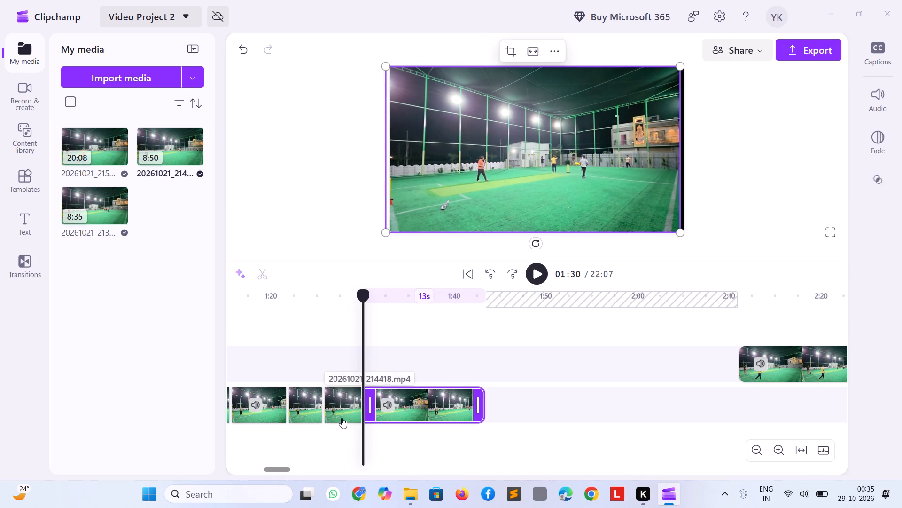
# Play the footage between about 1:30 and 1:39, go back over it, and split 20261021_214418.mp4 at about 1:33.
pyautogui.press('space')
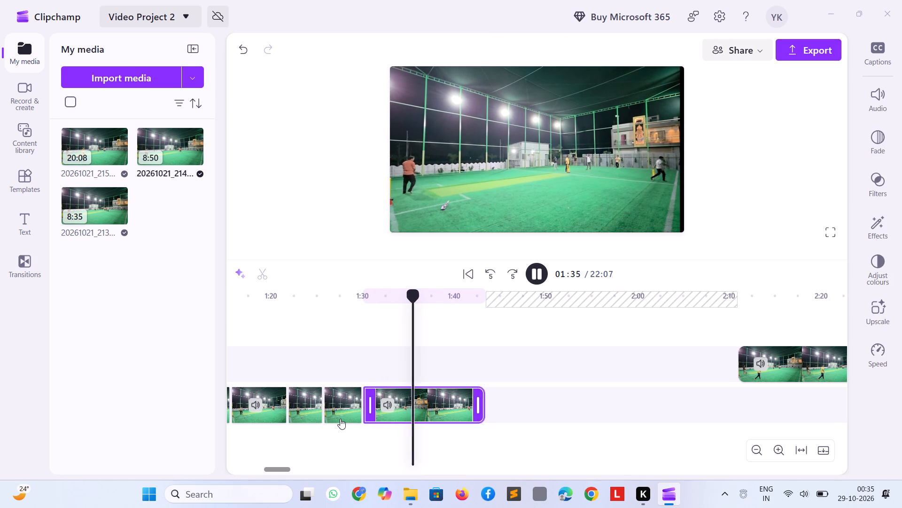
pyautogui.press('space')
pyautogui.press('space')
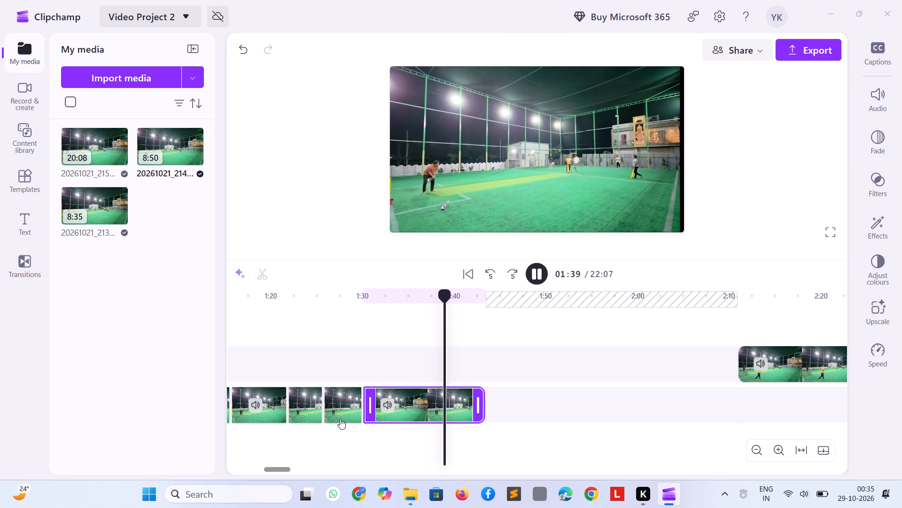
pyautogui.press('space')
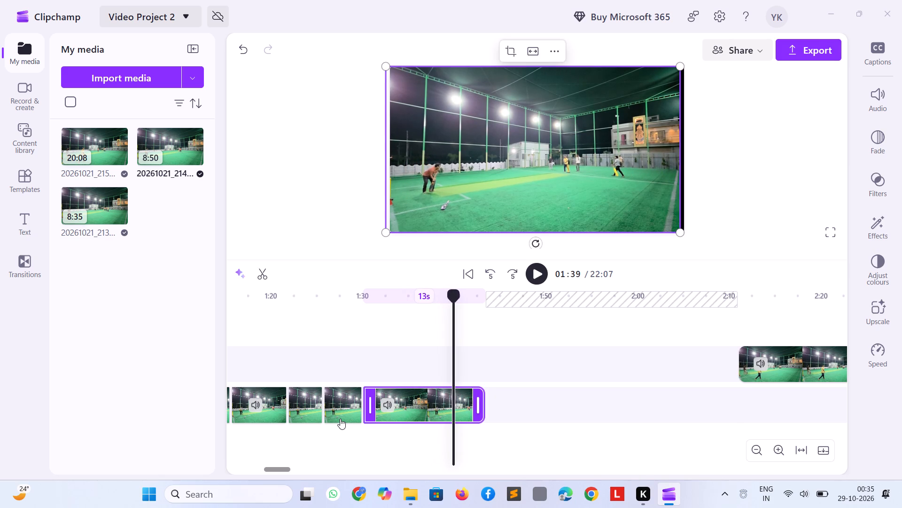
pyautogui.press('Left')
pyautogui.press('Left')
pyautogui.press('Left')
pyautogui.press('Left')
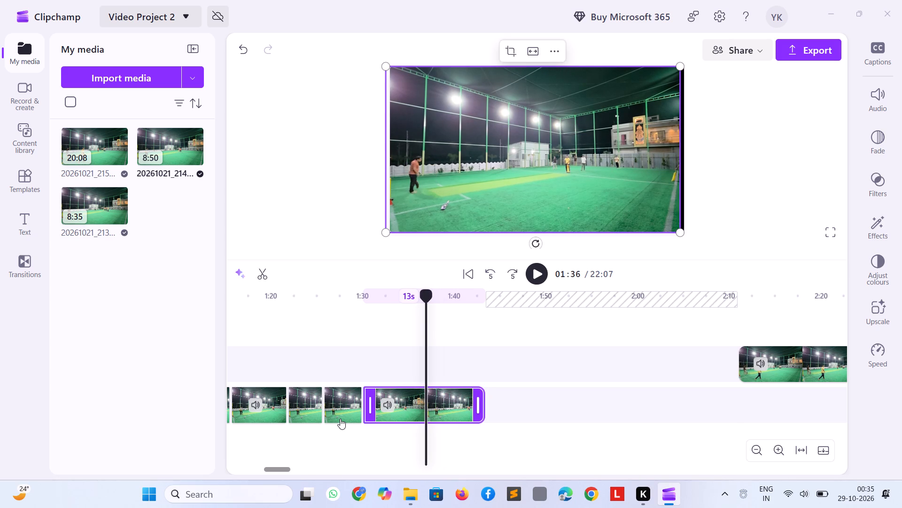
pyautogui.press('Left')
pyautogui.press('space')
pyautogui.press('space')
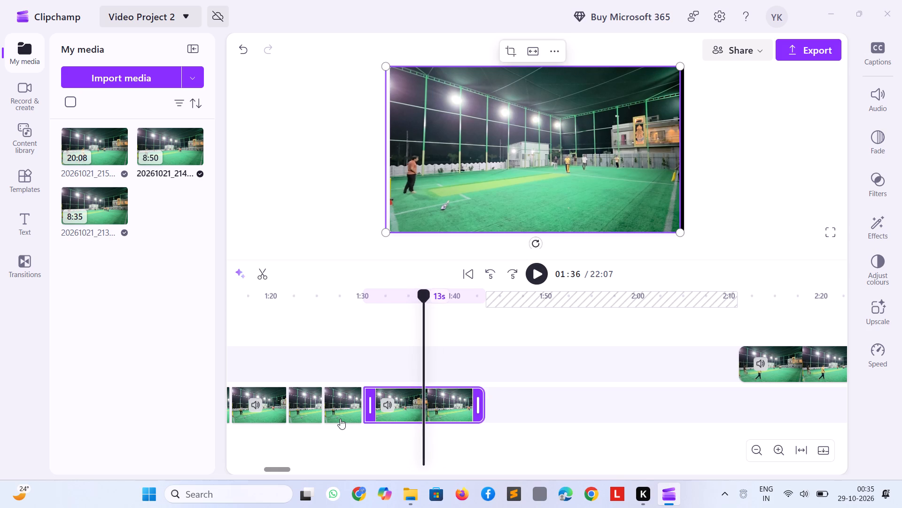
pyautogui.press('Left')
pyautogui.press('Left')
pyautogui.press('Left')
pyautogui.press('Left')
pyautogui.press('space')
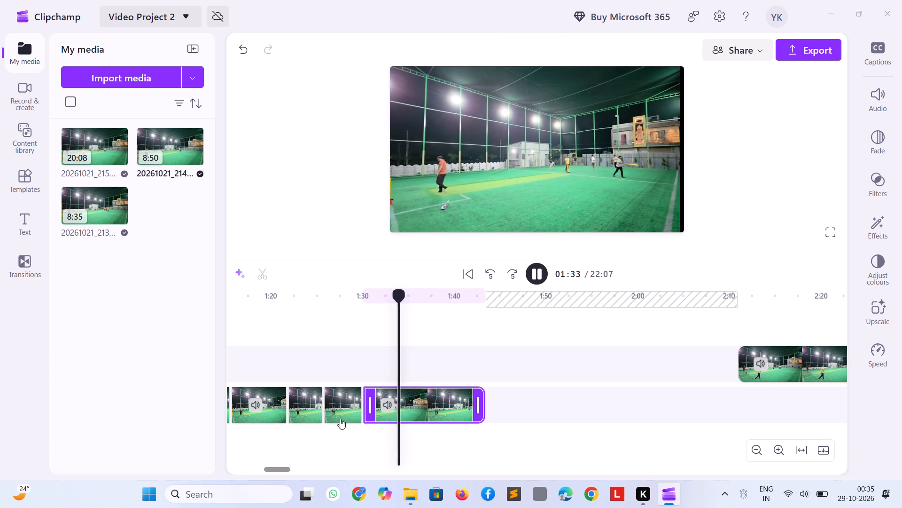
pyautogui.press('Left')
pyautogui.press('Left')
pyautogui.press('Left')
pyautogui.press('Left')
pyautogui.press('Left')
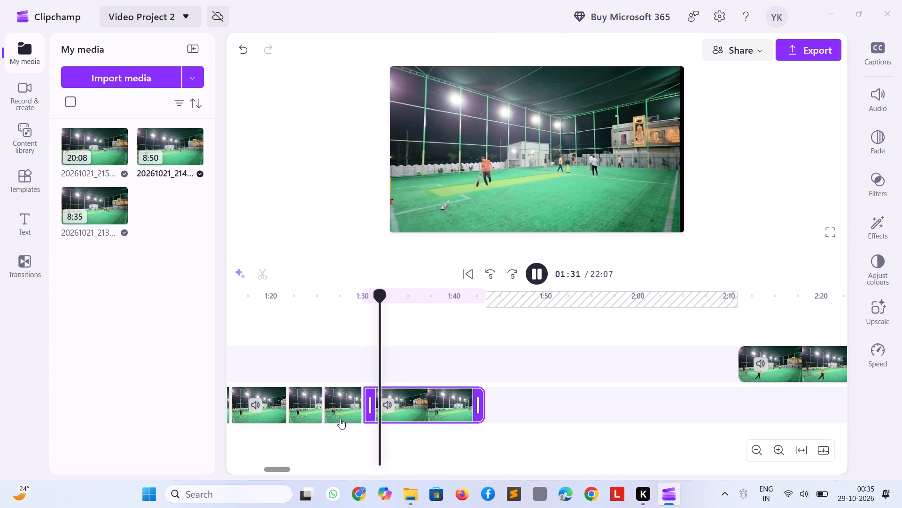
pyautogui.press('space')
pyautogui.write('s')
# Split 20261021_214418.mp4 at about 1:39, delete the piece between about 1:33 and 1:39, and close the gap.
pyautogui.press('space')
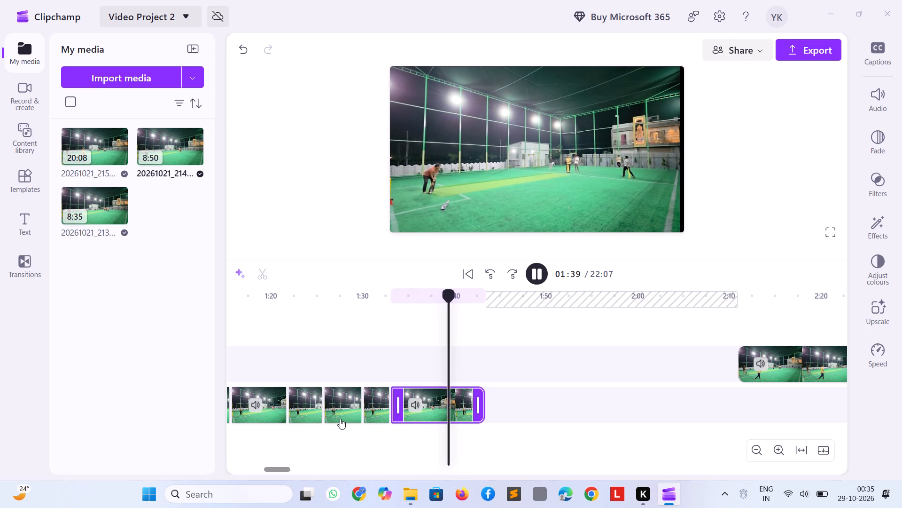
pyautogui.press('space')
pyautogui.write('s')
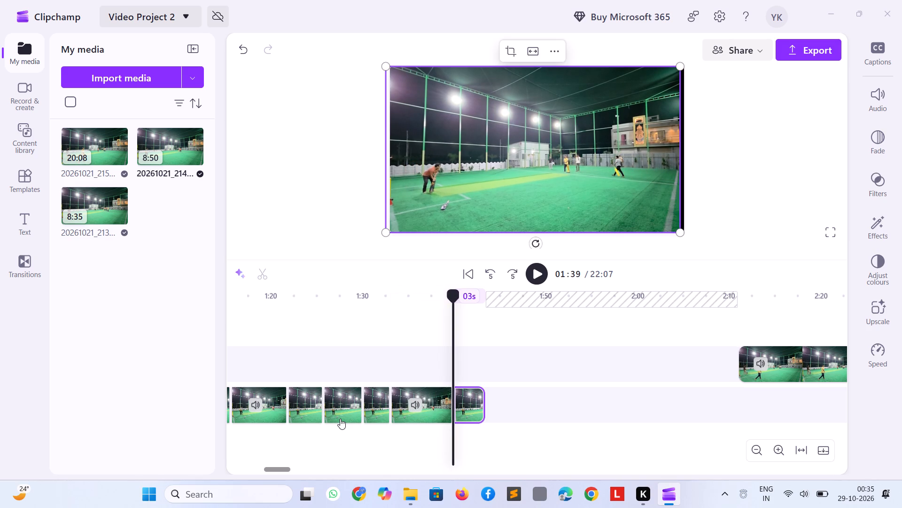
pyautogui.click(414, 394)
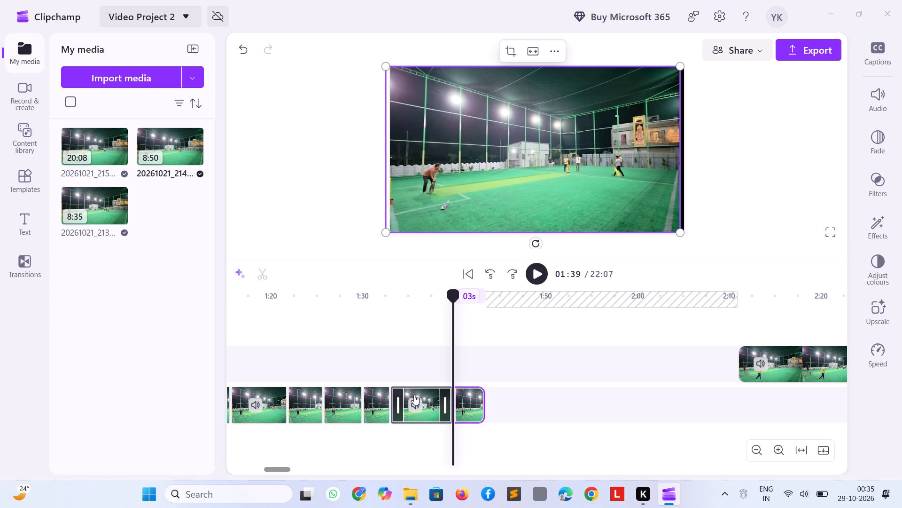
pyautogui.press('Delete')
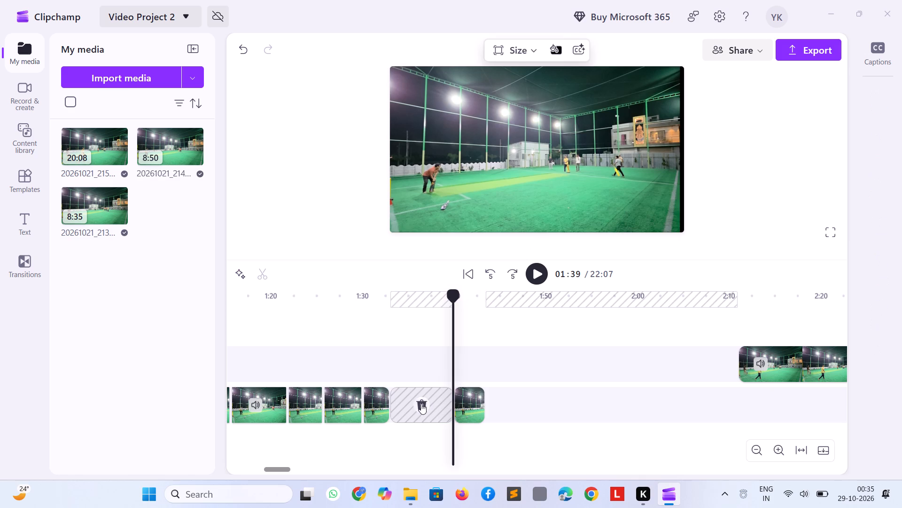
pyautogui.click(421, 404)
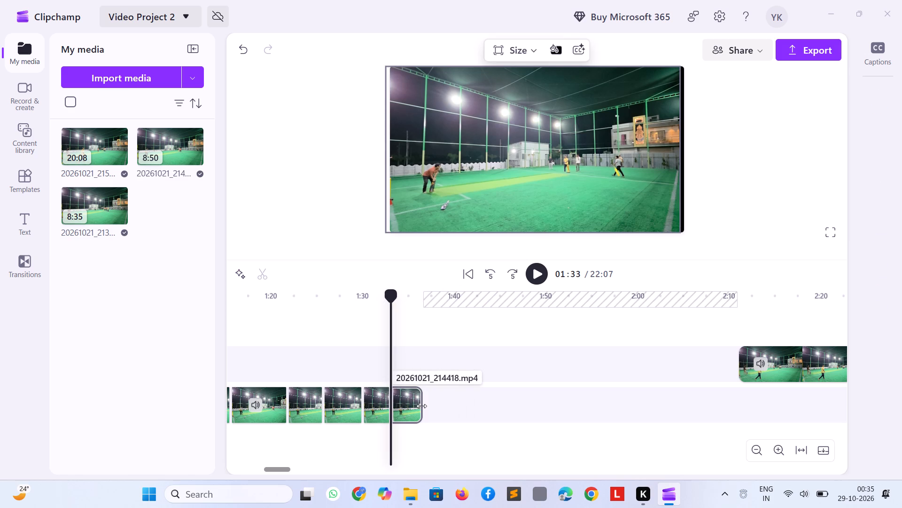
# Play the last 20261021_214418.mp4 piece from about 1:33 to its end, and return the playhead to about 1:30.
pyautogui.hotkey('shift', 'Left')
pyautogui.press('space')
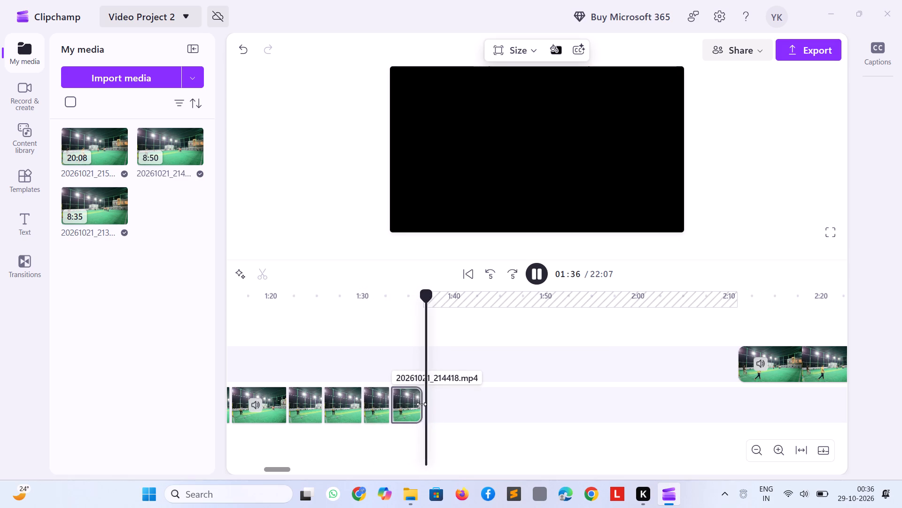
pyautogui.press('space')
pyautogui.click(537, 392)
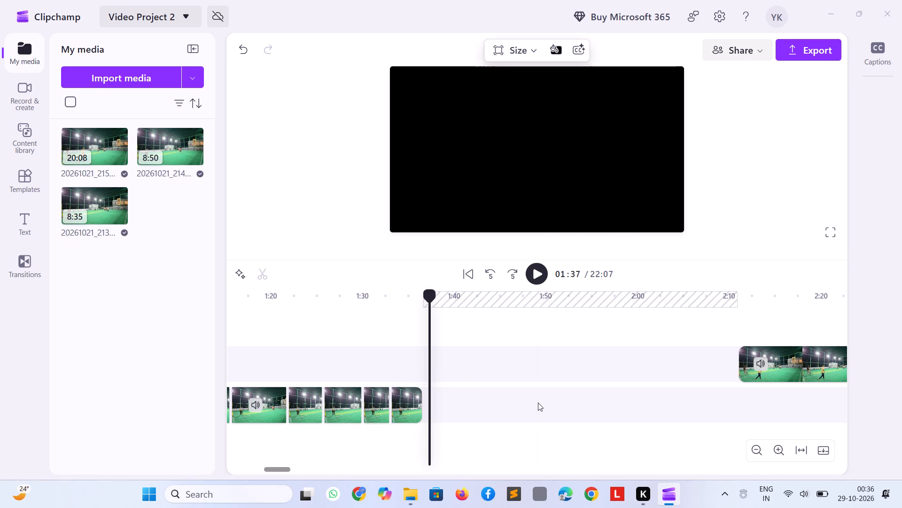
pyautogui.click(538, 403)
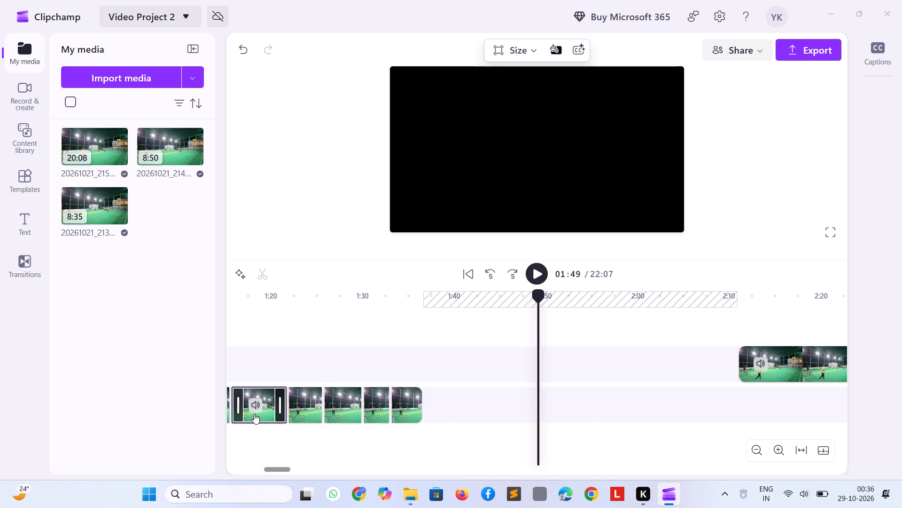
pyautogui.click(456, 397)
pyautogui.moveTo(456, 397); pyautogui.dragTo(425, 409)
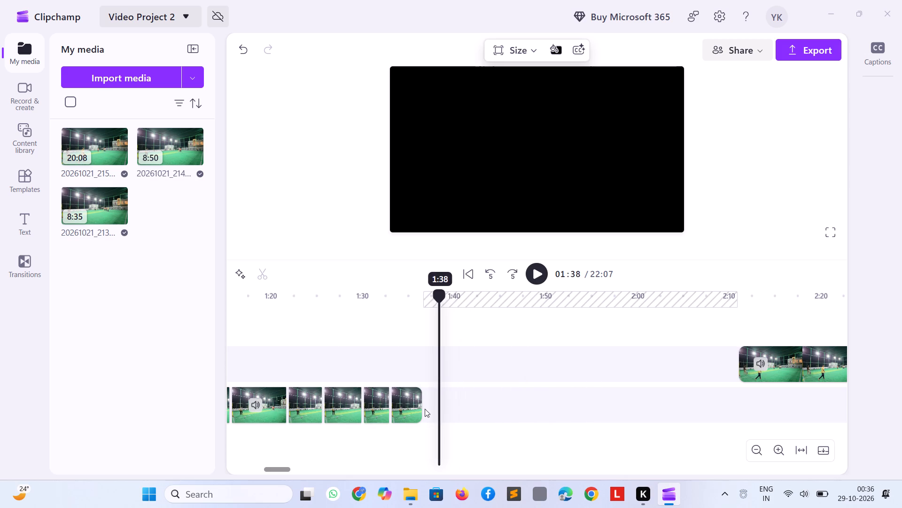
pyautogui.moveTo(425, 409); pyautogui.dragTo(368, 423)
pyautogui.click(398, 410)
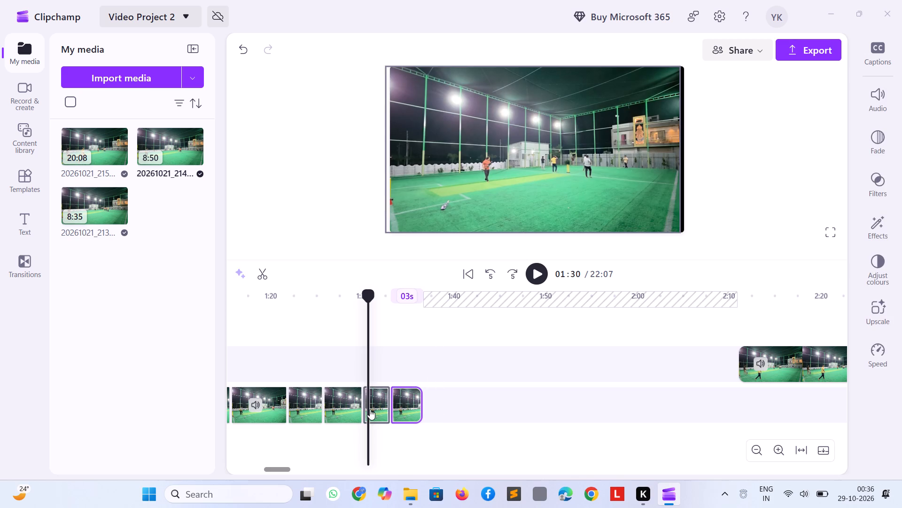
pyautogui.click(370, 409)
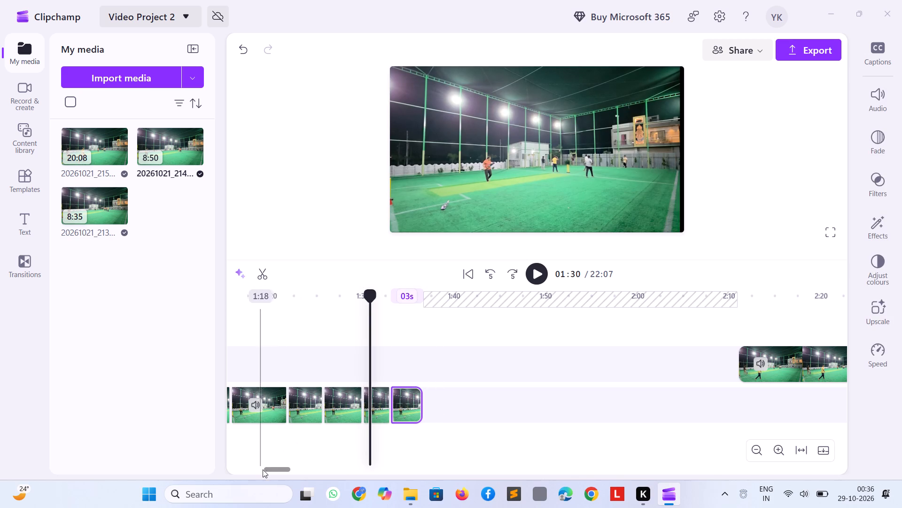
# Add a transition at about 1:11 between the first two 20261021_214418.mp4 clips, keeping the first clip's audio on.
pyautogui.moveTo(267, 469); pyautogui.dragTo(254, 490)
pyautogui.click(404, 400)
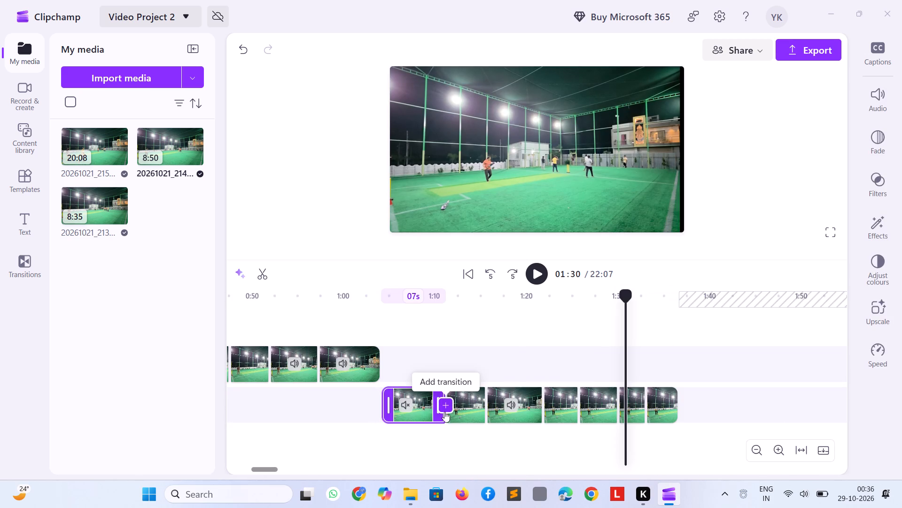
pyautogui.click(447, 410)
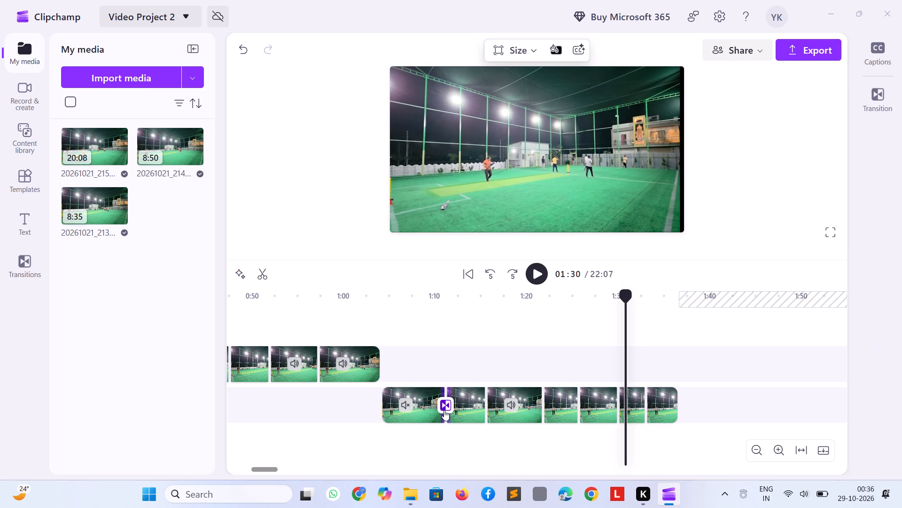
pyautogui.click(444, 410)
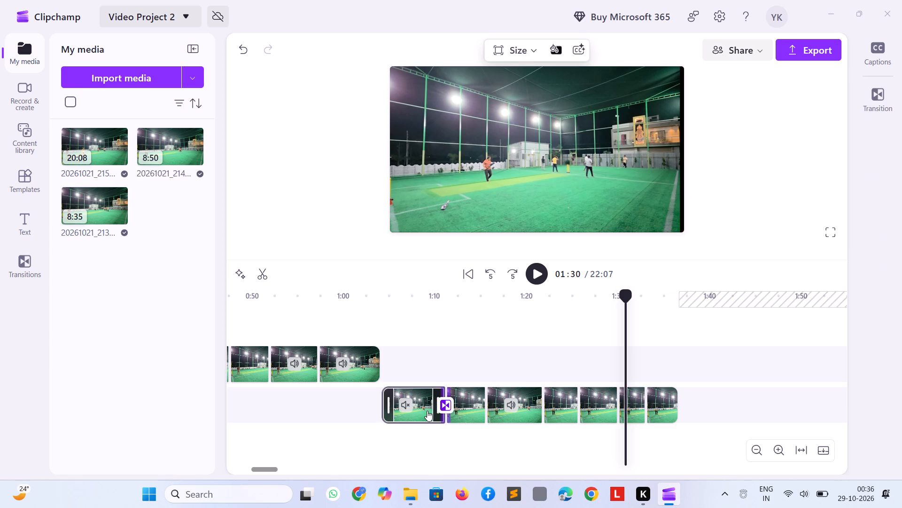
pyautogui.click(427, 411)
pyautogui.click(420, 412)
pyautogui.click(408, 405)
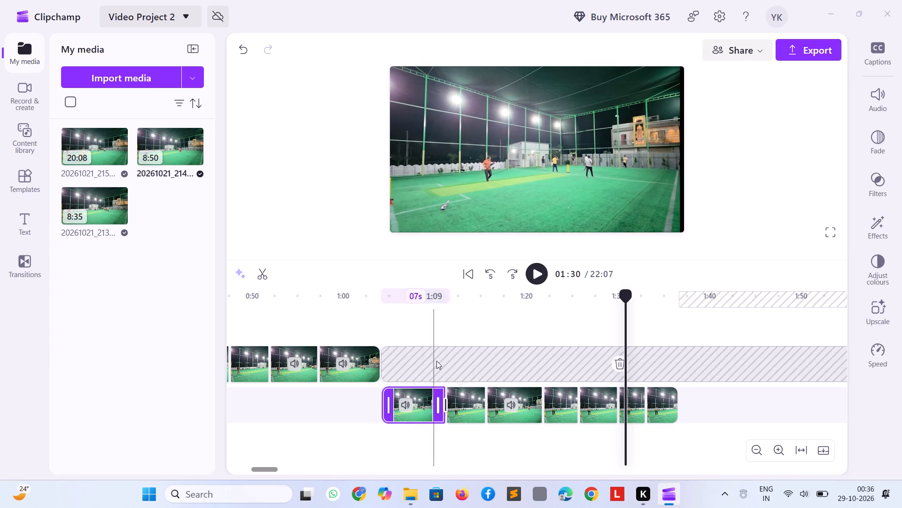
# Play the sequence from about 1:04 and add a transition between the 20261021_214418.mp4 clips that meet at about 1:15.
pyautogui.moveTo(625, 300); pyautogui.dragTo(461, 329)
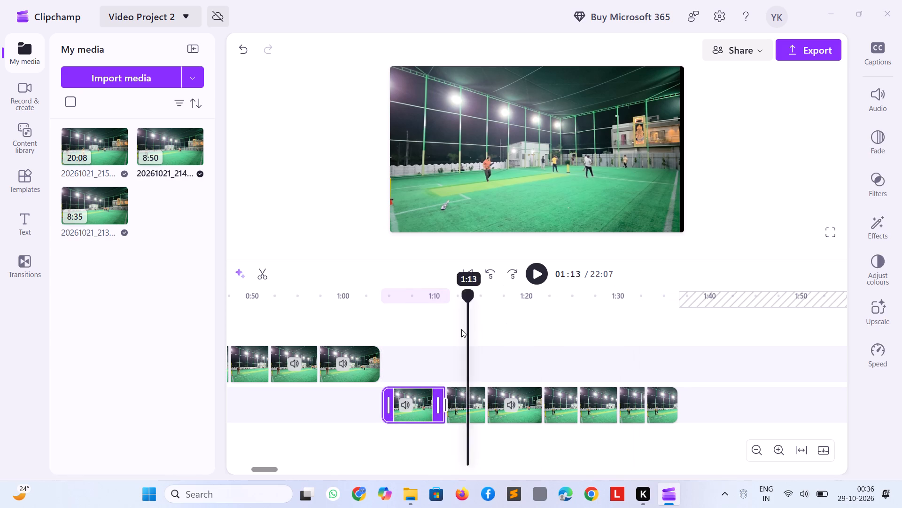
pyautogui.moveTo(461, 329); pyautogui.dragTo(382, 347)
pyautogui.press('space')
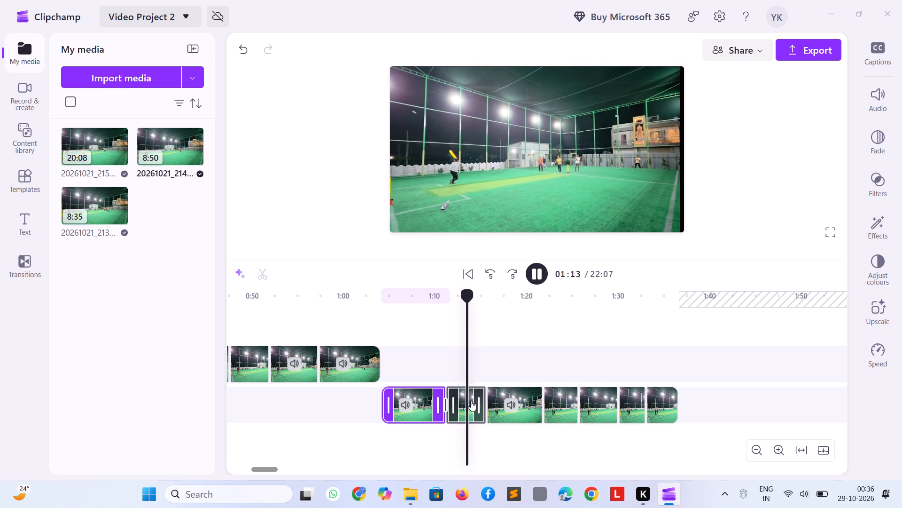
pyautogui.press('space')
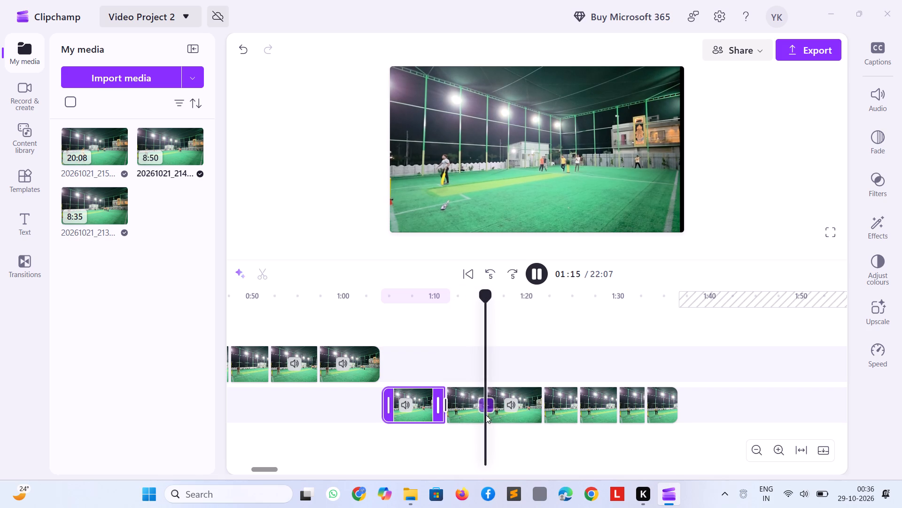
pyautogui.press('space')
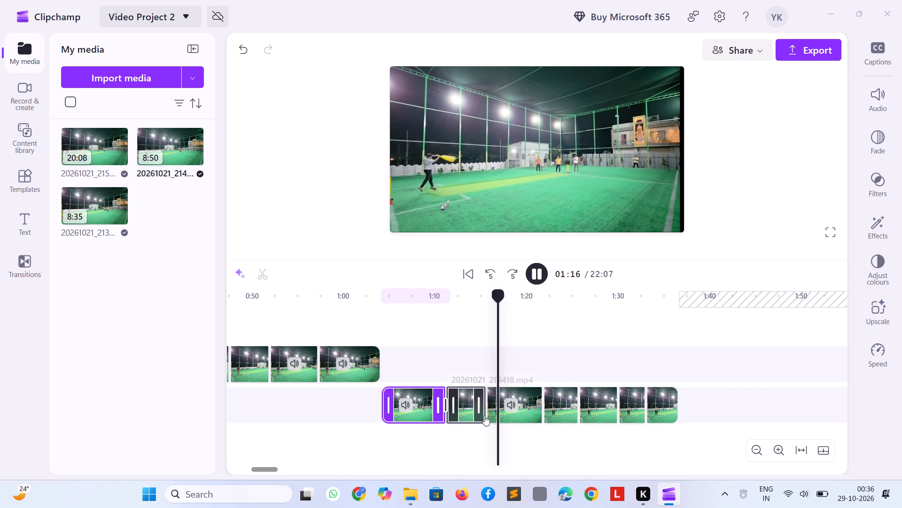
pyautogui.click(490, 409)
pyautogui.press('space')
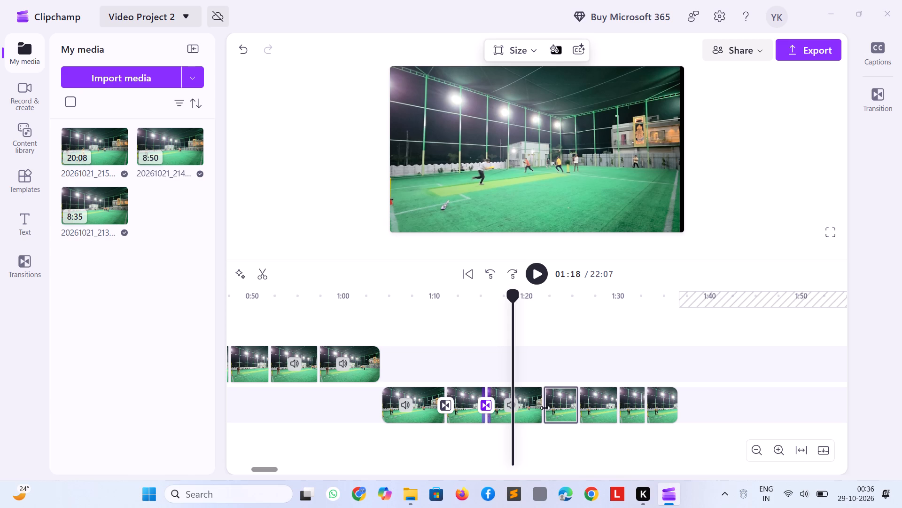
# Play the 20261021_214418.mp4 clips from about 1:18 to 1:35 and inspect the joins between them.
pyautogui.press('space')
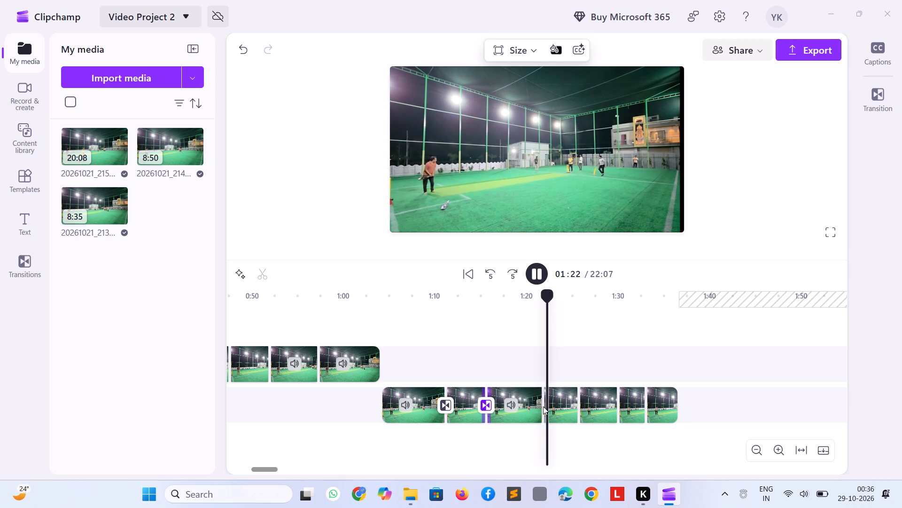
pyautogui.click(543, 400)
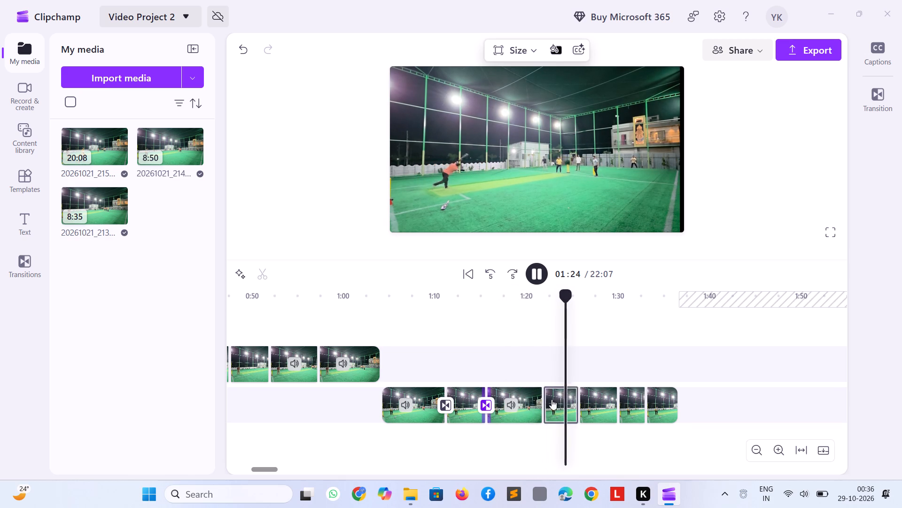
pyautogui.press('space')
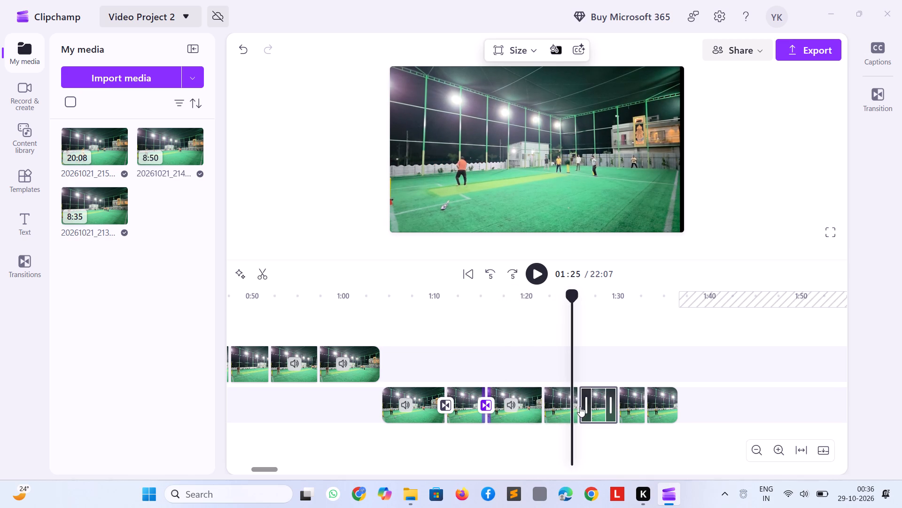
pyautogui.press('space')
pyautogui.click(577, 402)
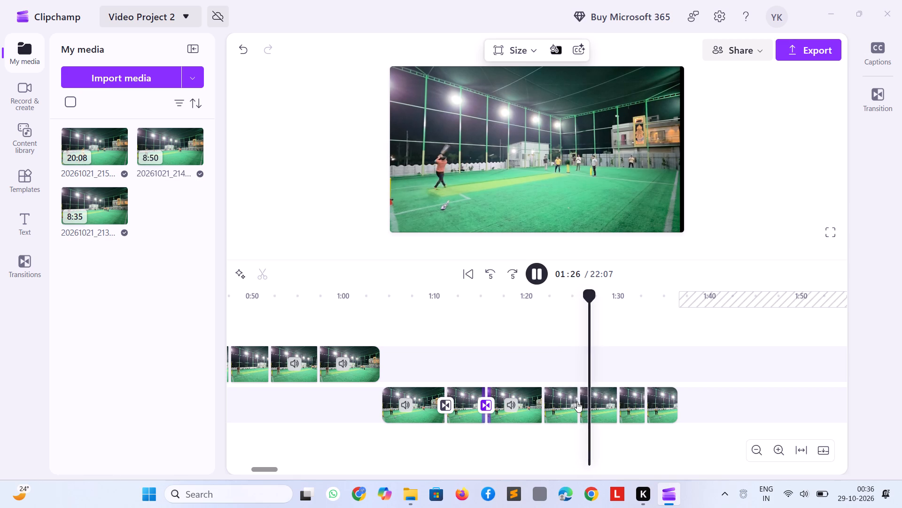
pyautogui.click(576, 413)
pyautogui.click(583, 404)
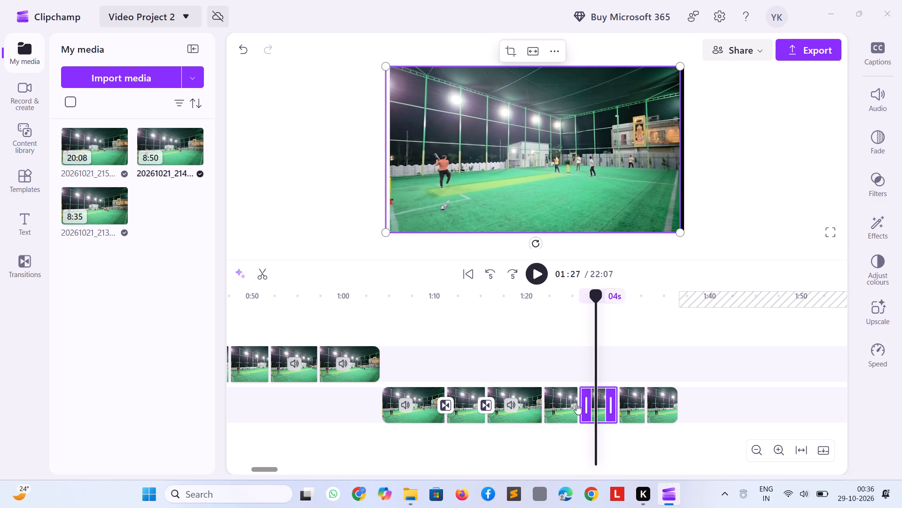
pyautogui.click(551, 408)
pyautogui.click(517, 413)
pyautogui.click(552, 398)
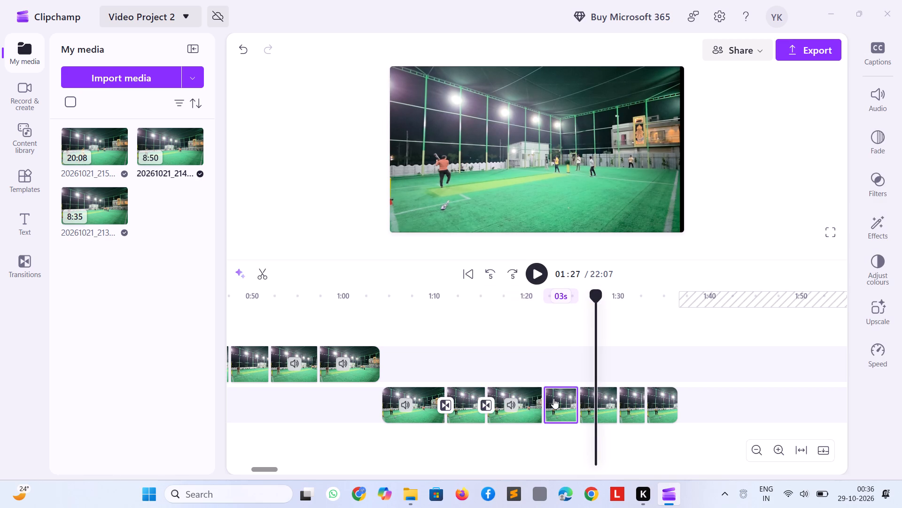
pyautogui.click(583, 398)
pyautogui.click(628, 398)
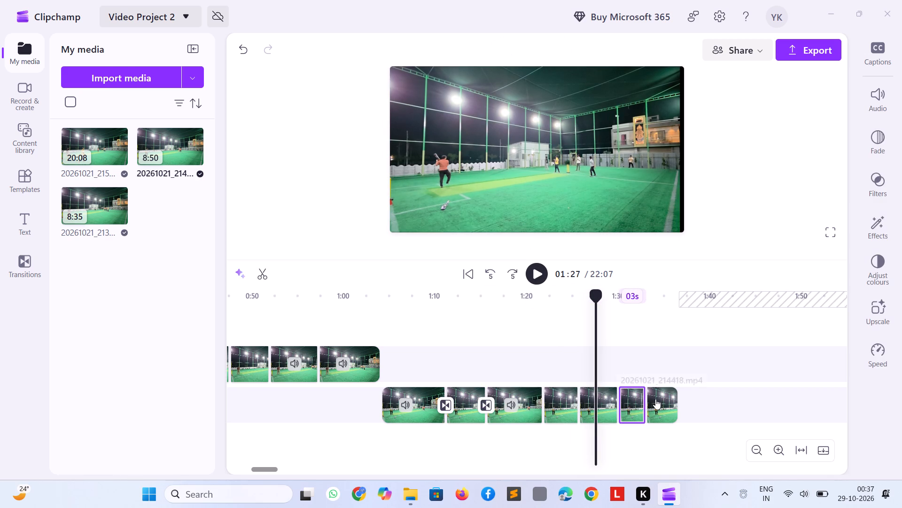
pyautogui.click(646, 408)
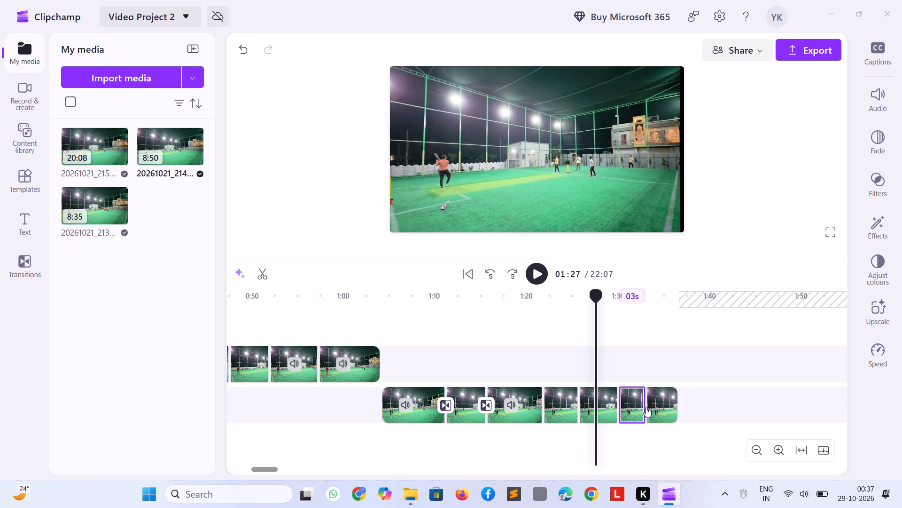
pyautogui.click(645, 401)
pyautogui.press('space')
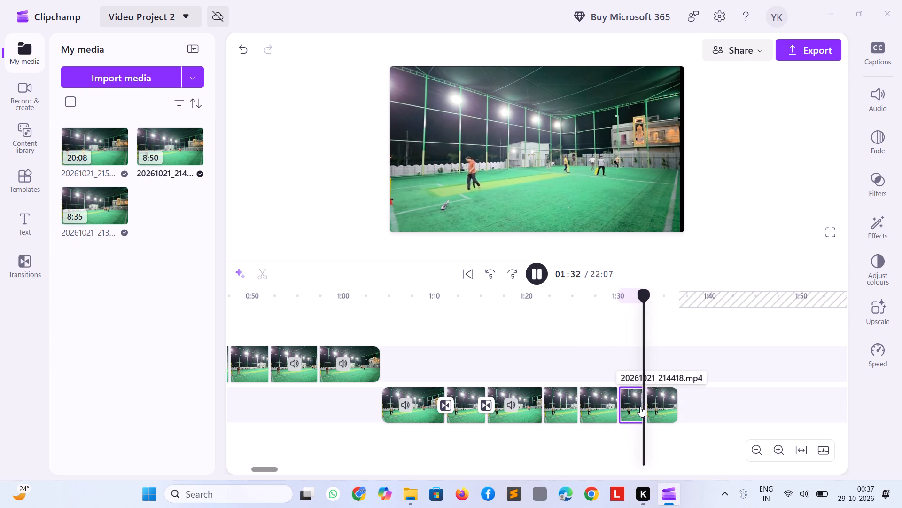
pyautogui.click(507, 394)
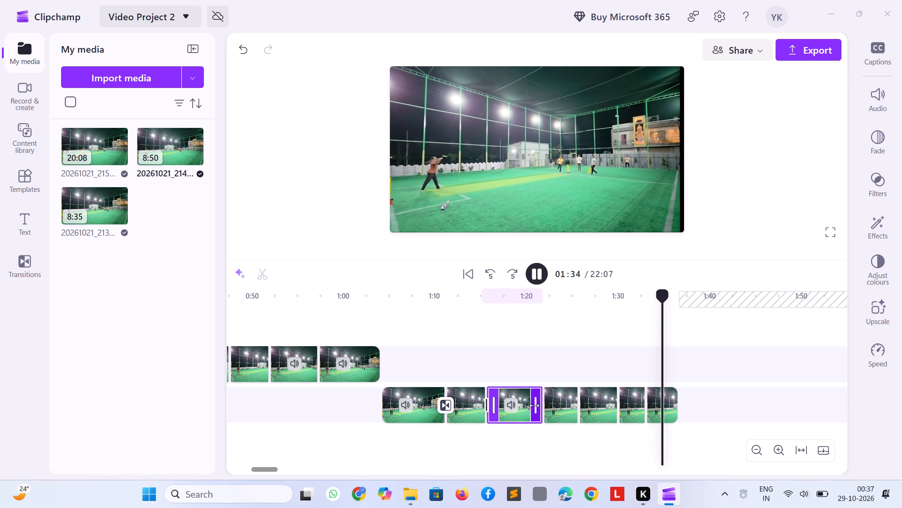
pyautogui.press('space')
# Select all seven 20261021_214418.mp4 clips, including their transitions, and combine them into one group.
pyautogui.click(534, 405)
pyautogui.moveTo(410, 406); pyautogui.dragTo(405, 408)
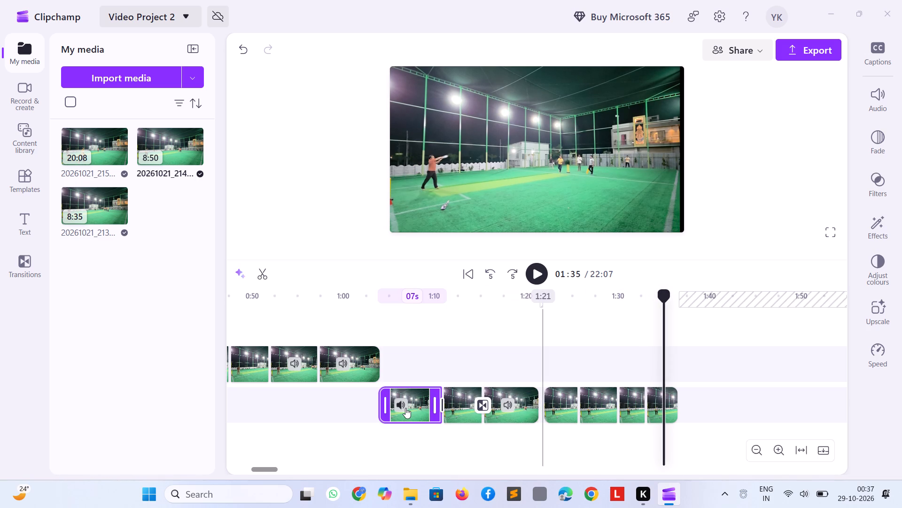
pyautogui.moveTo(363, 403); pyautogui.dragTo(436, 401)
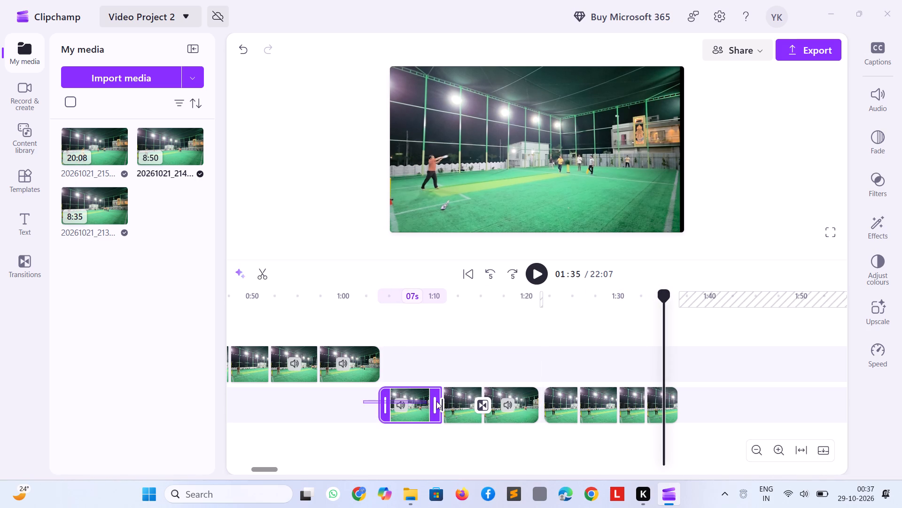
pyautogui.moveTo(436, 401); pyautogui.dragTo(658, 398)
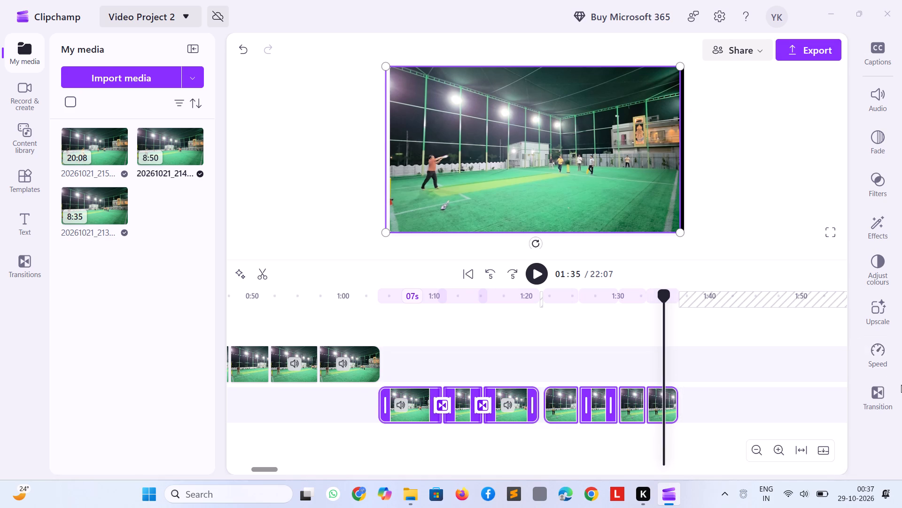
pyautogui.click(874, 397)
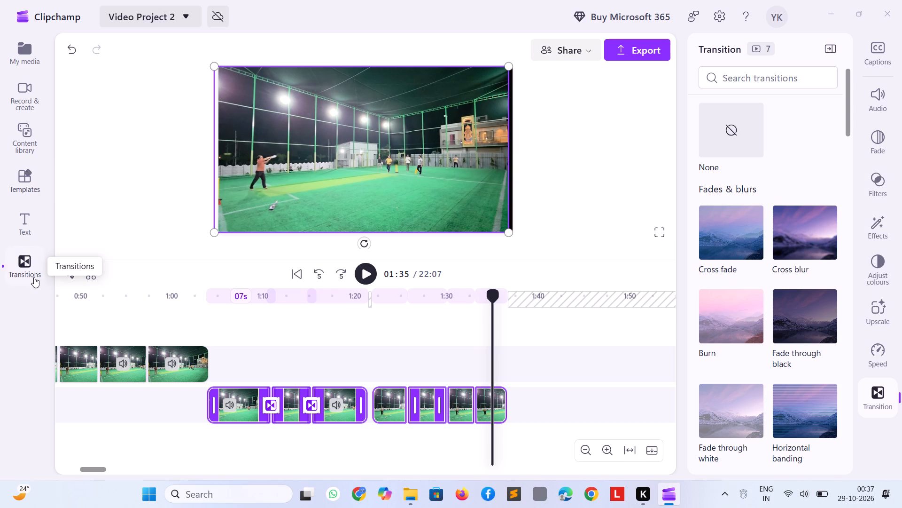
pyautogui.rightClick(229, 414)
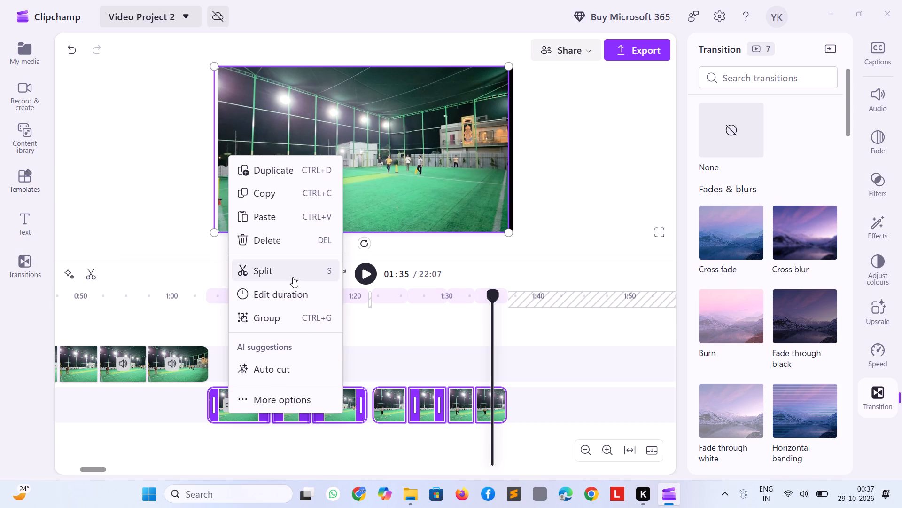
pyautogui.click(273, 317)
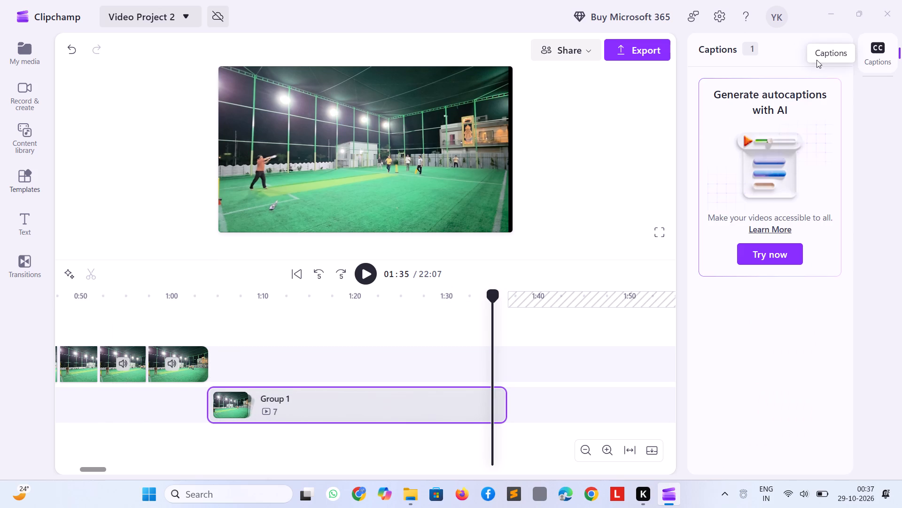
pyautogui.click(817, 59)
pyautogui.click(828, 51)
pyautogui.click(834, 50)
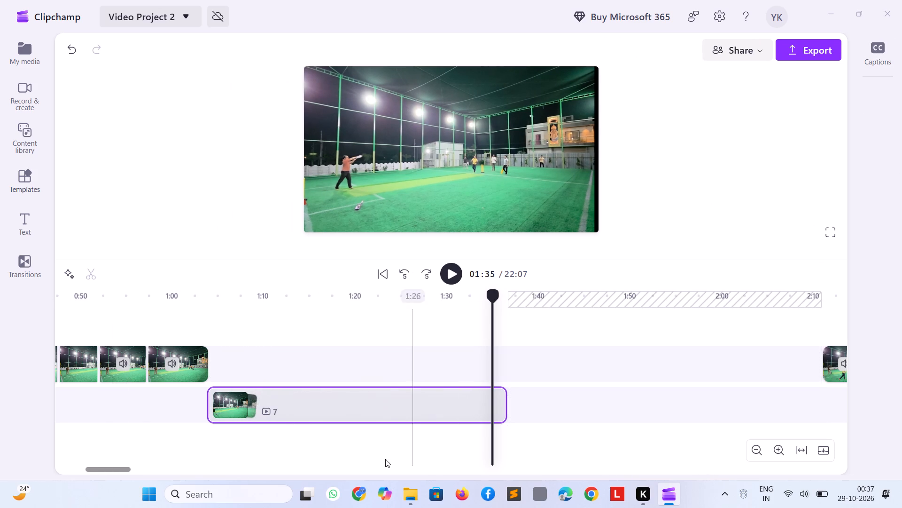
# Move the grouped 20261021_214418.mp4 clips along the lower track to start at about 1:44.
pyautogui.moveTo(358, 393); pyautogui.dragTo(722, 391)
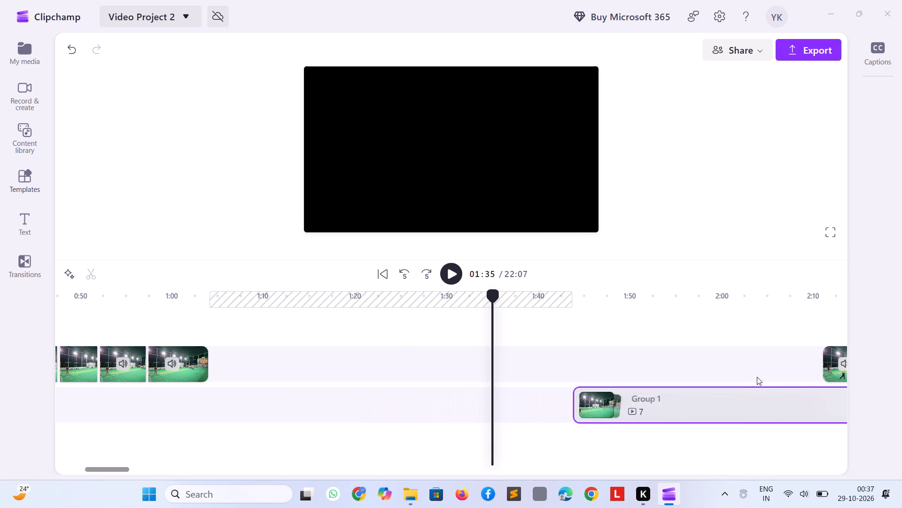
# Extend the start of the 20261021_215310.mp4 clip to its full 20m 08s and move it against the preceding clip at about 1:04.
pyautogui.moveTo(825, 373); pyautogui.dragTo(719, 389)
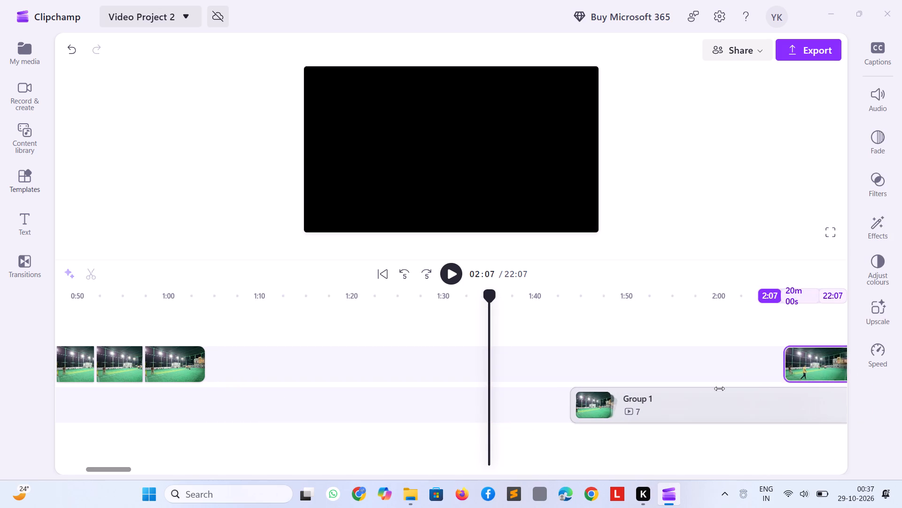
pyautogui.moveTo(719, 389); pyautogui.dragTo(226, 388)
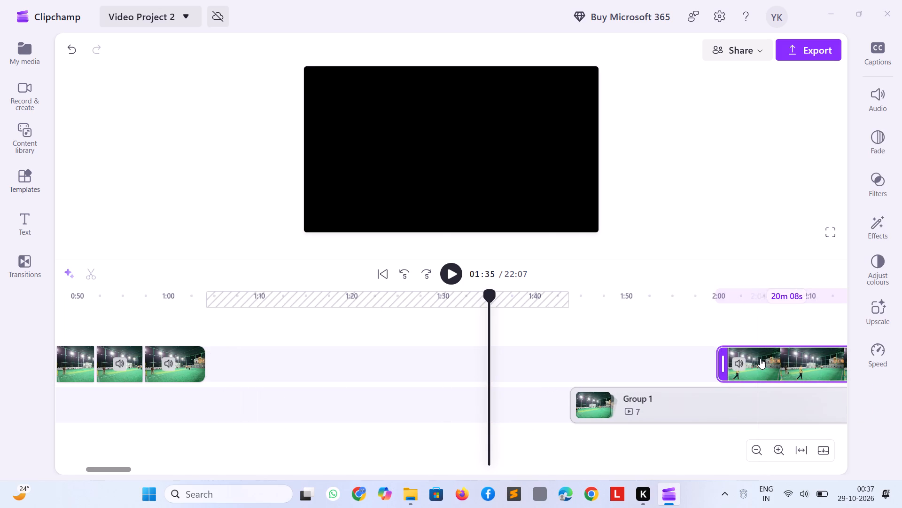
pyautogui.moveTo(760, 358); pyautogui.dragTo(232, 371)
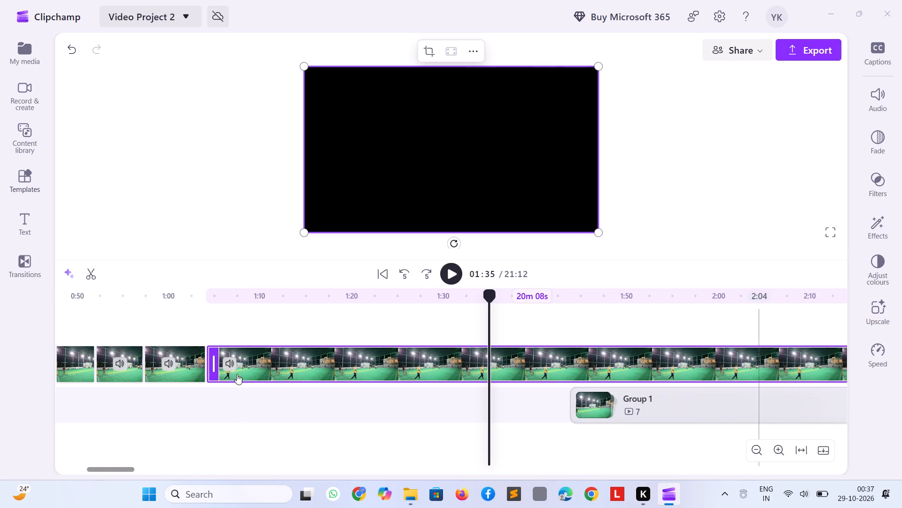
# Move the grouped 20261021_214418.mp4 clips onto the main track directly after the 20261021_215310.mp4 clip, at about 21:12.
pyautogui.moveTo(626, 404); pyautogui.dragTo(901, 374)
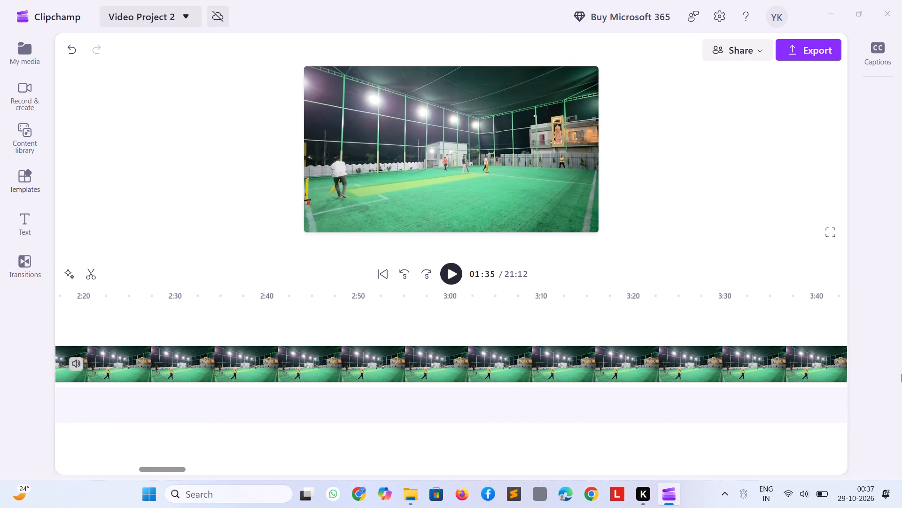
pyautogui.moveTo(901, 374); pyautogui.dragTo(901, 376)
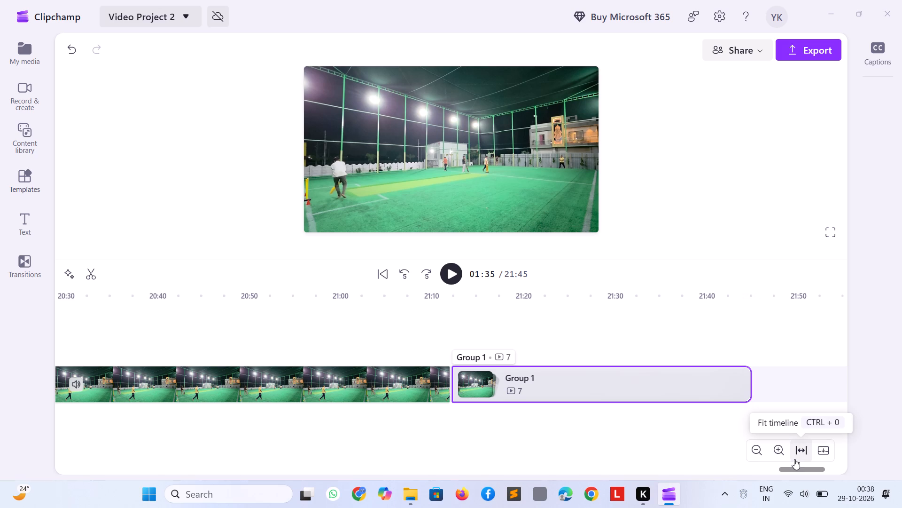
# Return to the start of the sequence and select the opening 20261021_213540.mp4 clip for playback.
pyautogui.hotkey('ctrl', '0')
pyautogui.hotkey('ctrl', 'alt', 'shift', ']')
pyautogui.hotkey('ctrl', 'alt', 'shift', 'F7')
pyautogui.moveTo(803, 466); pyautogui.dragTo(146, 475)
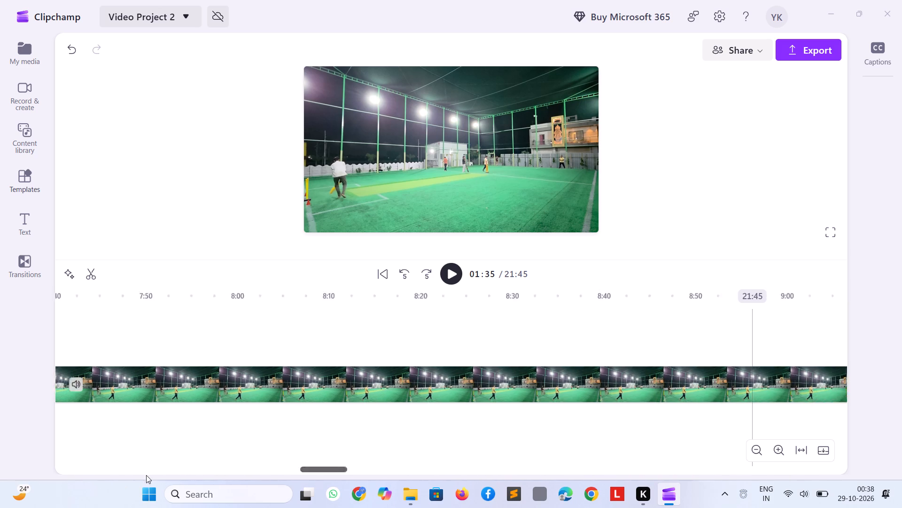
pyautogui.moveTo(146, 475); pyautogui.dragTo(195, 458)
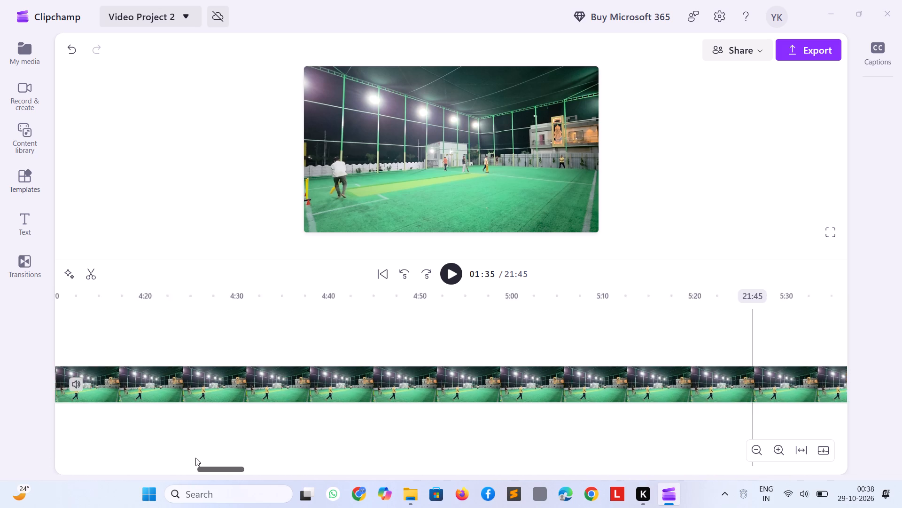
pyautogui.moveTo(195, 458); pyautogui.dragTo(0, 453)
pyautogui.press('space')
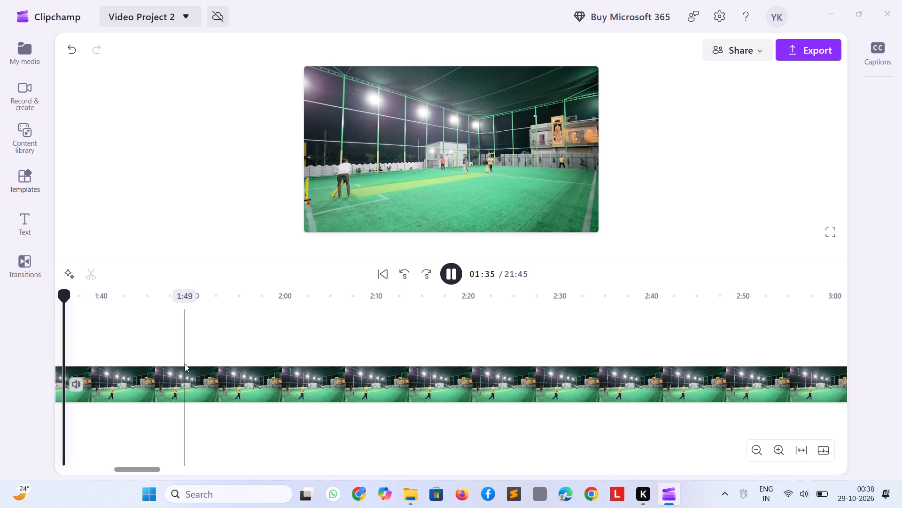
pyautogui.press('space')
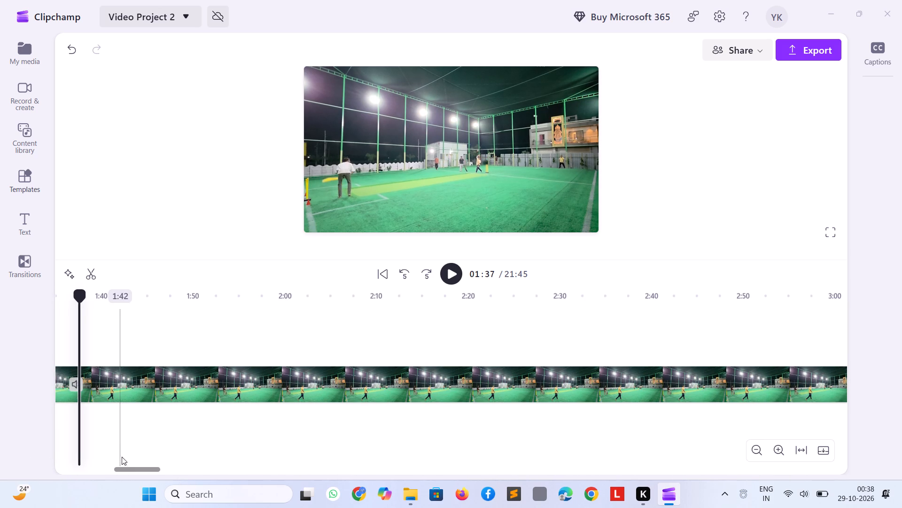
pyautogui.moveTo(129, 469); pyautogui.dragTo(54, 460)
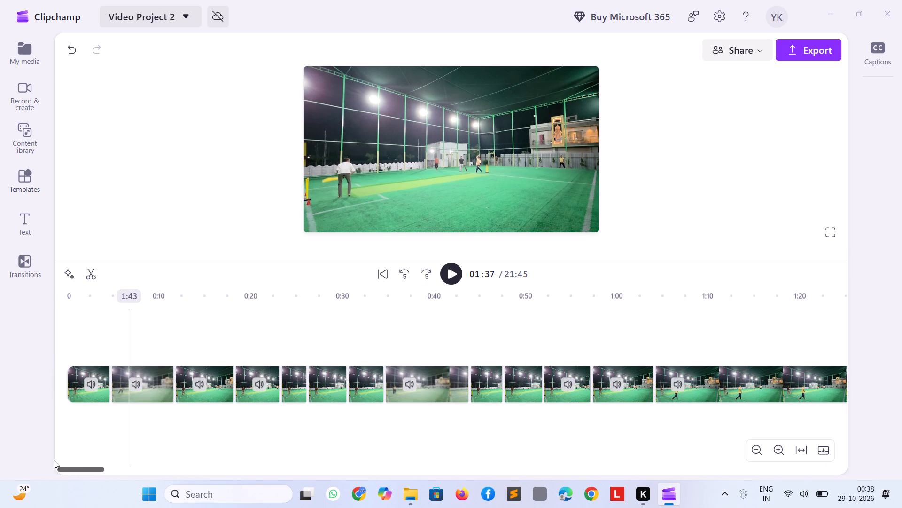
pyautogui.moveTo(54, 460); pyautogui.dragTo(14, 456)
pyautogui.click(79, 389)
pyautogui.press('space')
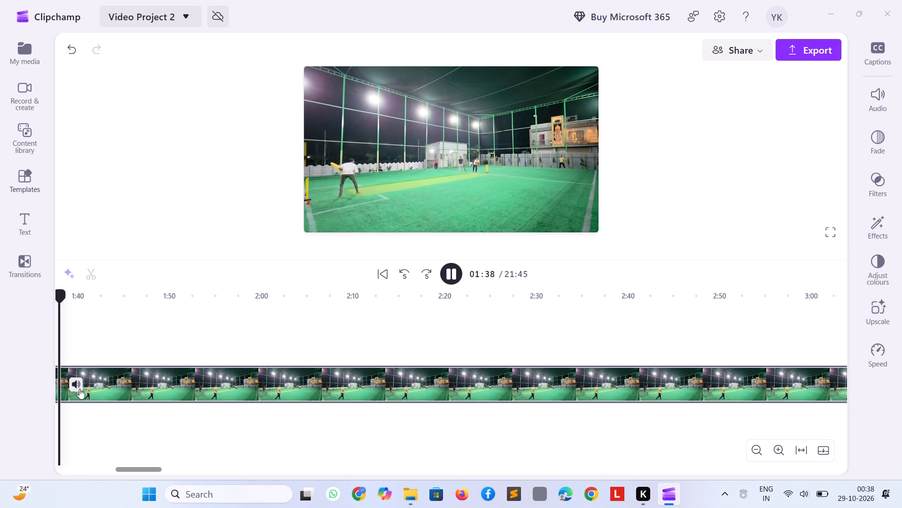
pyautogui.press('space')
pyautogui.moveTo(130, 469); pyautogui.dragTo(100, 461)
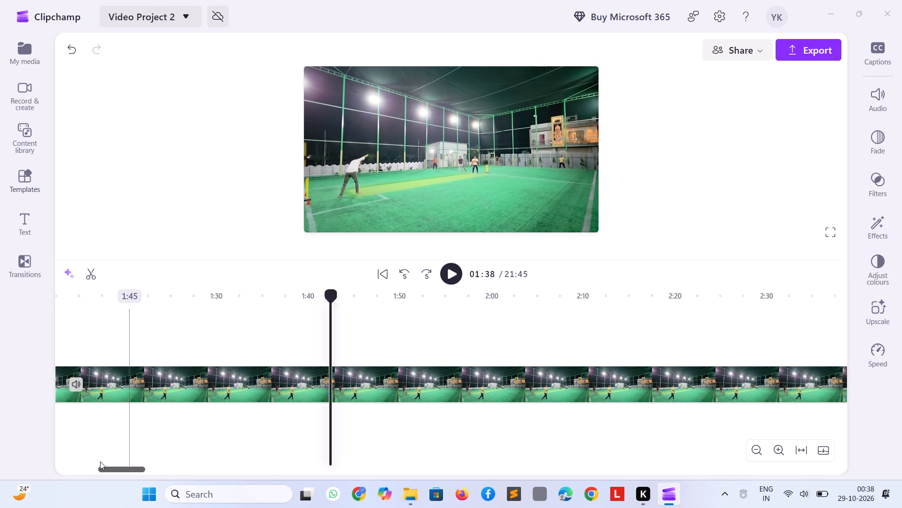
pyautogui.moveTo(100, 461); pyautogui.dragTo(70, 463)
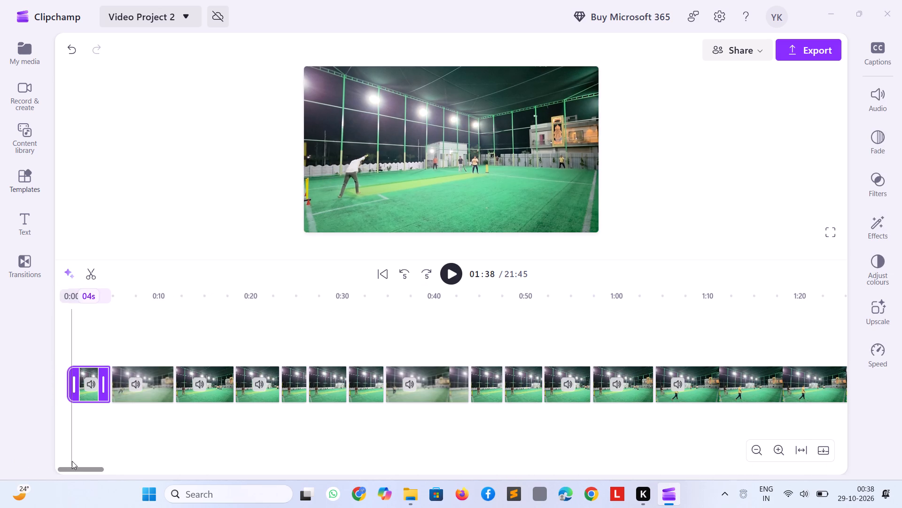
pyautogui.press('space')
pyautogui.press('space')
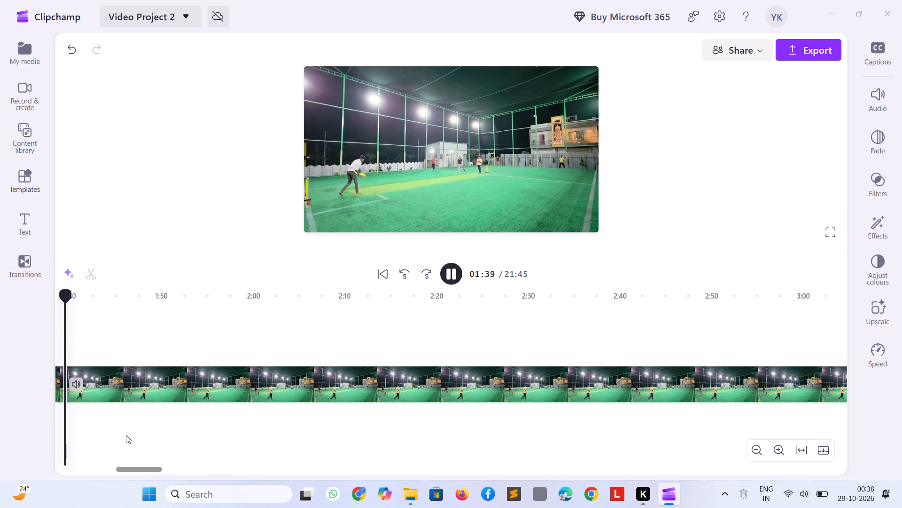
pyautogui.moveTo(126, 470); pyautogui.dragTo(25, 471)
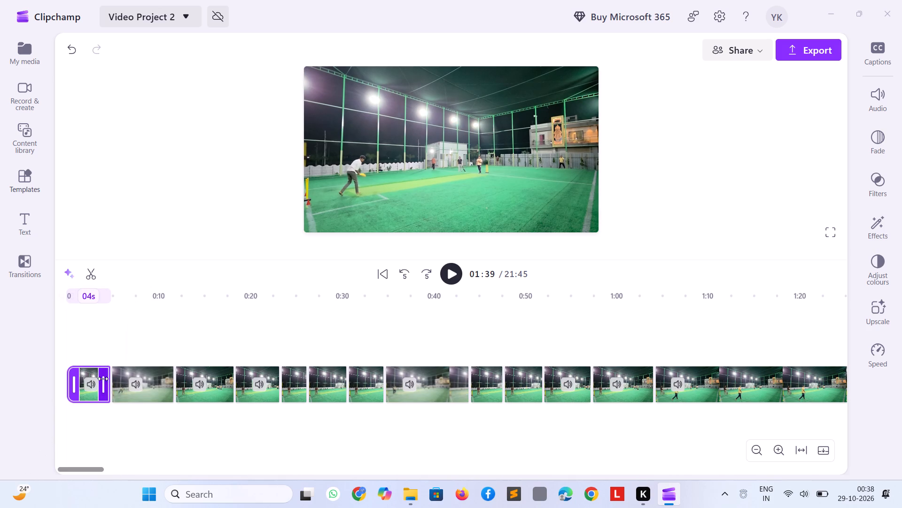
pyautogui.click(90, 390)
pyautogui.click(90, 390)
pyautogui.tripleClick(88, 395)
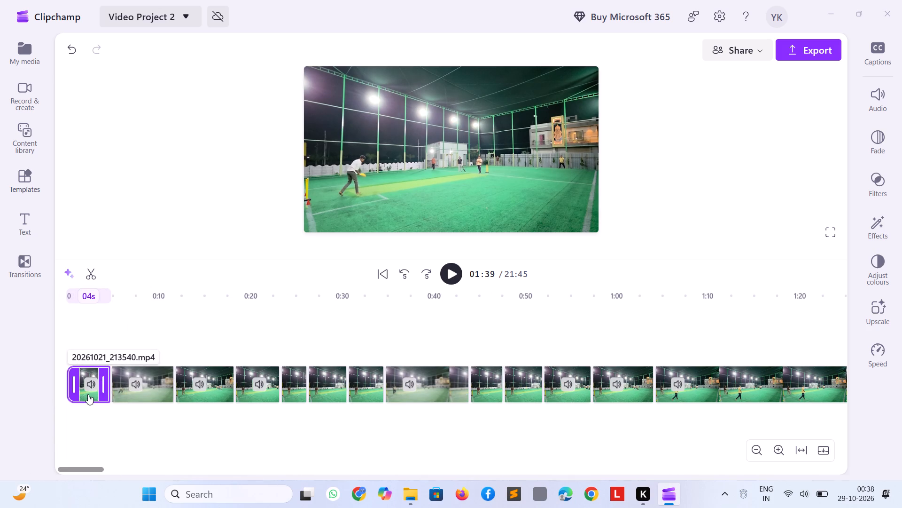
pyautogui.click(88, 394)
# Play and skim the short clips from the start of the sequence, checking the join with the 20261021_215310.mp4 clip at about 1:04.
pyautogui.press('space')
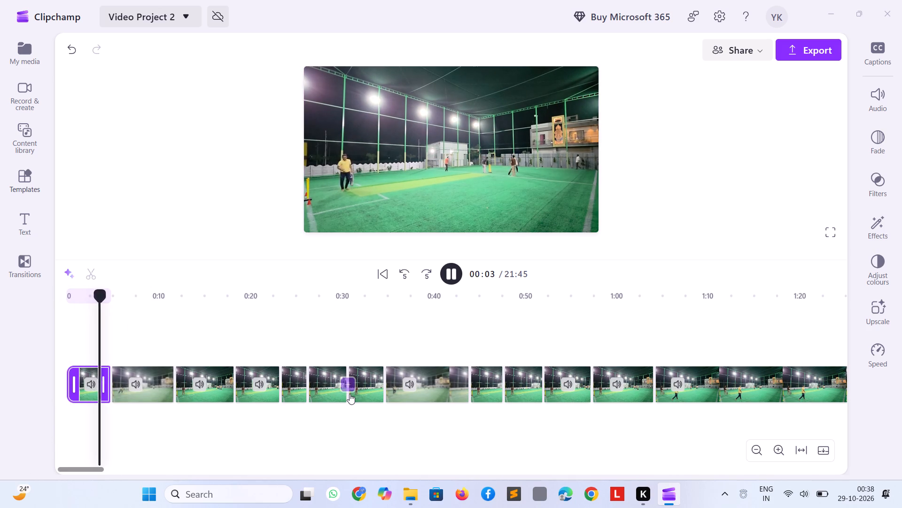
pyautogui.hotkey('shift', 'Right')
pyautogui.hotkey('shift', 'Right')
pyautogui.hotkey('shift', 'Right')
pyautogui.hotkey('shift', 'Right')
pyautogui.hotkey('shift', 'Right')
pyautogui.hotkey('shift', 'Right')
pyautogui.hotkey('shift', 'Right')
pyautogui.hotkey('shift', 'Right')
pyautogui.hotkey('shift', 'Right')
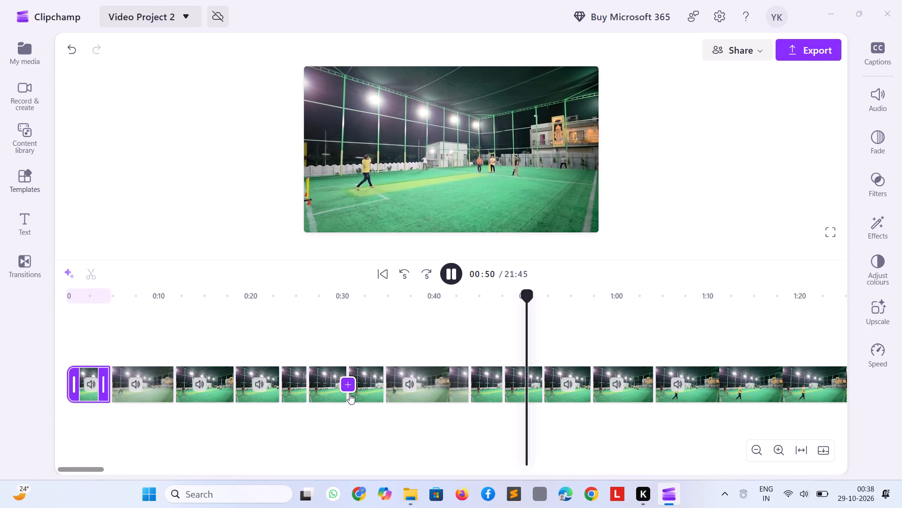
pyautogui.hotkey('shift', 'Right')
pyautogui.hotkey('shift', 'Right')
pyautogui.hotkey('shift', 'Right')
pyautogui.hotkey('shift', 'Right')
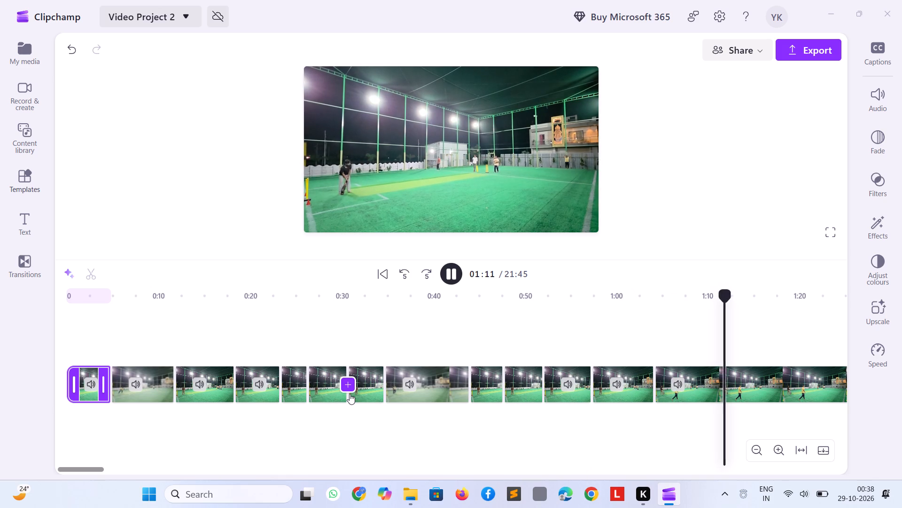
pyautogui.hotkey('shift', 'Left')
pyautogui.hotkey('shift', 'Left')
pyautogui.hotkey('shift', 'Left')
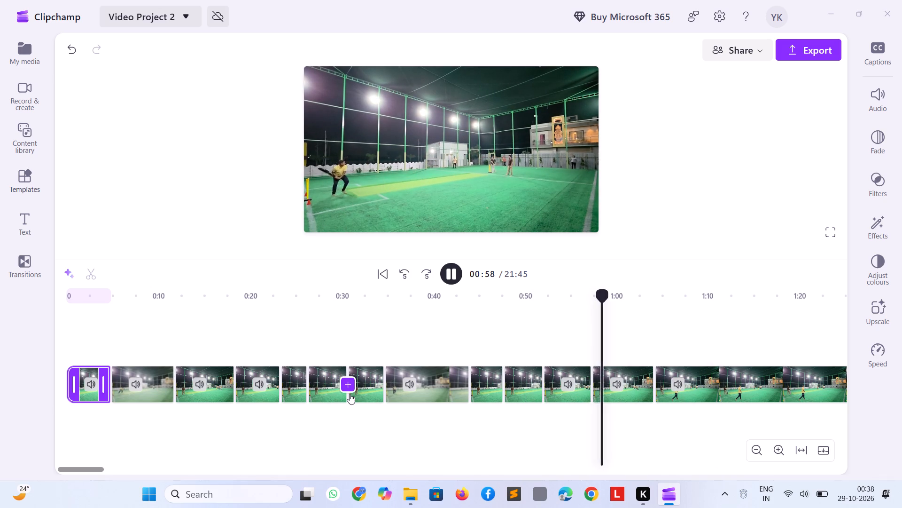
pyautogui.hotkey('shift', 'Right')
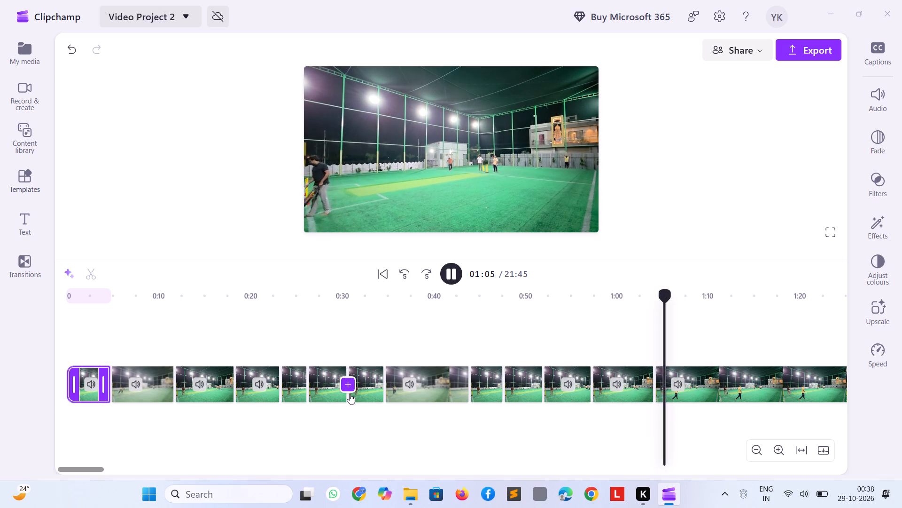
pyautogui.press('space')
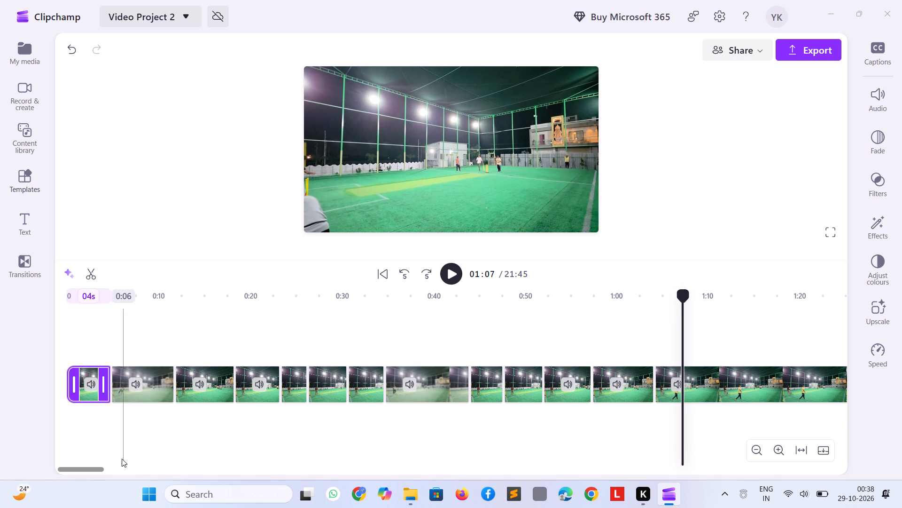
# Skim through the long 20261021_215310.mp4 clip from about 1:07 to 3:35, examining the footage for deliveries and idle stretches.
pyautogui.moveTo(103, 470); pyautogui.dragTo(138, 472)
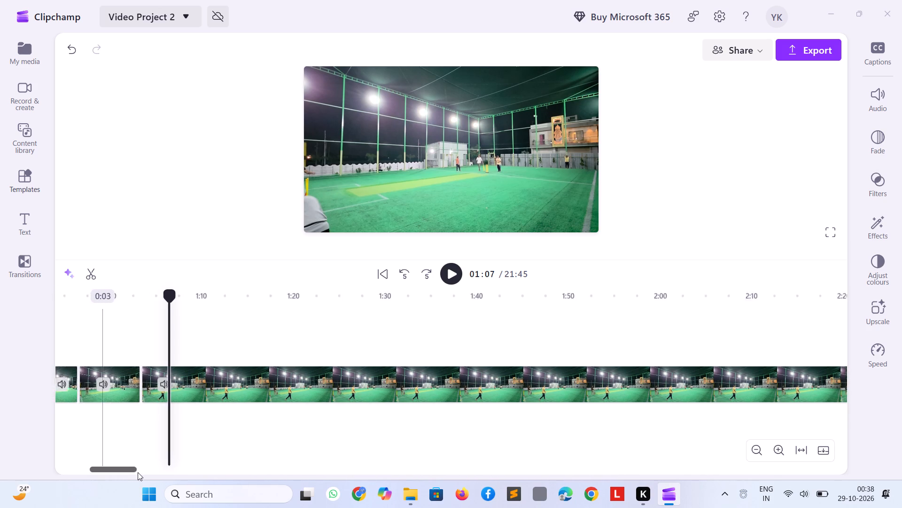
pyautogui.moveTo(138, 472); pyautogui.dragTo(142, 473)
pyautogui.press('space')
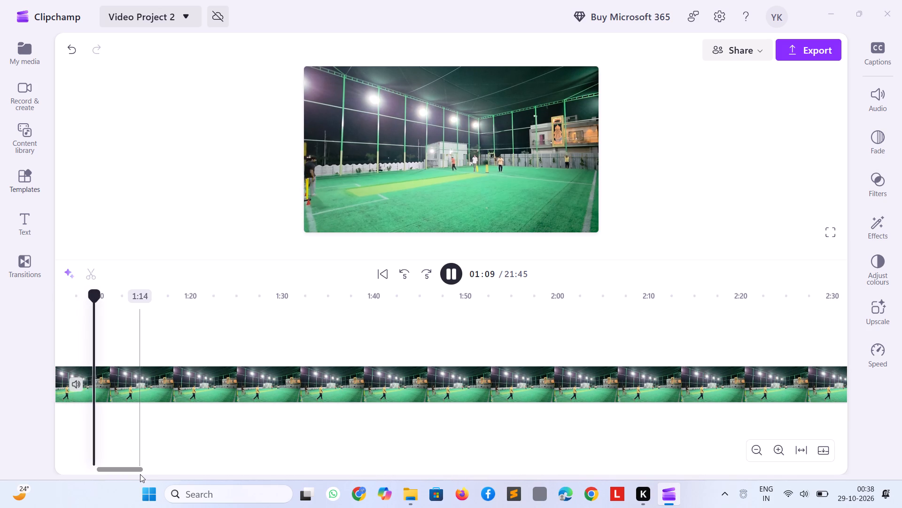
pyautogui.press('space')
pyautogui.hotkey('shift', 'Right')
pyautogui.hotkey('shift', 'Right')
pyautogui.hotkey('shift', 'Right')
pyautogui.hotkey('shift', 'Right')
pyautogui.hotkey('shift', 'Right')
pyautogui.hotkey('shift', 'Right')
pyautogui.hotkey('shift', 'Right')
pyautogui.hotkey('shift', 'Right')
pyautogui.hotkey('shift', 'Right')
pyautogui.hotkey('shift', 'Right')
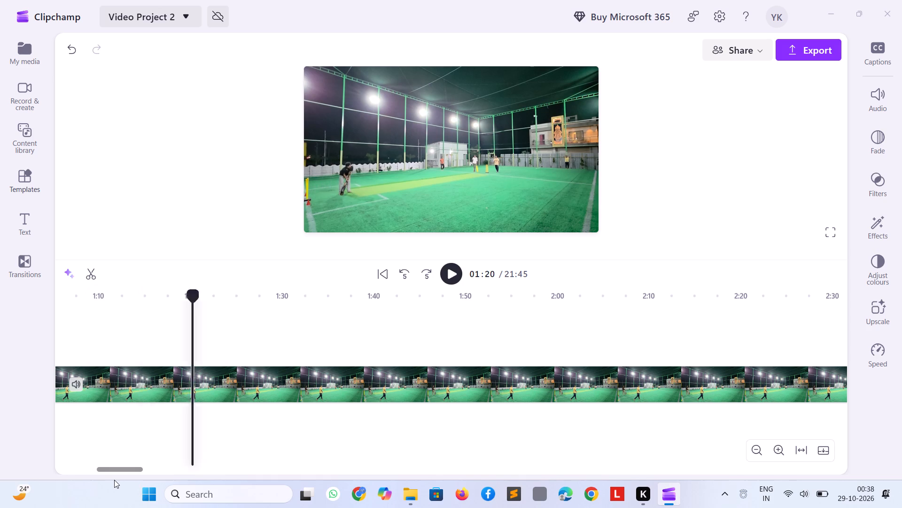
pyautogui.hotkey('shift', 'Right')
pyautogui.hotkey('shift', 'Right')
pyautogui.hotkey('shift', 'Right')
pyautogui.hotkey('shift', 'Right')
pyautogui.hotkey('shift', 'Right')
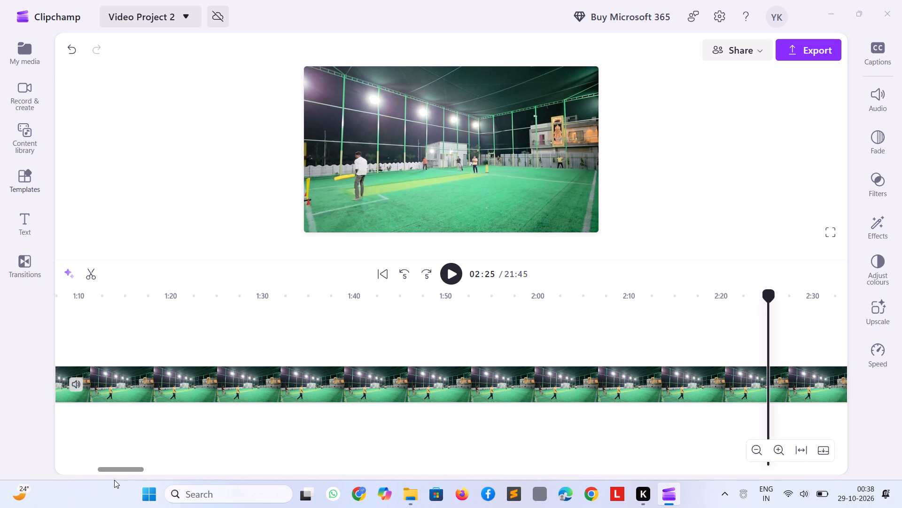
pyautogui.hotkey('shift', 'Right')
pyautogui.hotkey('shift', 'Right')
pyautogui.hotkey('shift', 'Right')
pyautogui.hotkey('shift', 'Right')
pyautogui.hotkey('shift', 'Right')
pyautogui.hotkey('shift', 'Right')
pyautogui.hotkey('shift', 'Right')
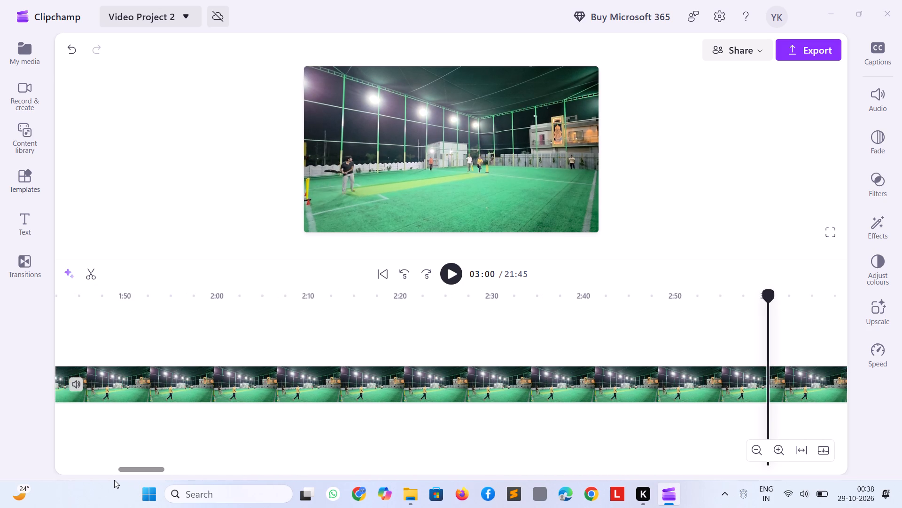
pyautogui.hotkey('shift', 'Right')
pyautogui.hotkey('shift', 'Right')
pyautogui.hotkey('shift', 'Right')
pyautogui.hotkey('shift', 'Right')
pyautogui.hotkey('shift', 'Right')
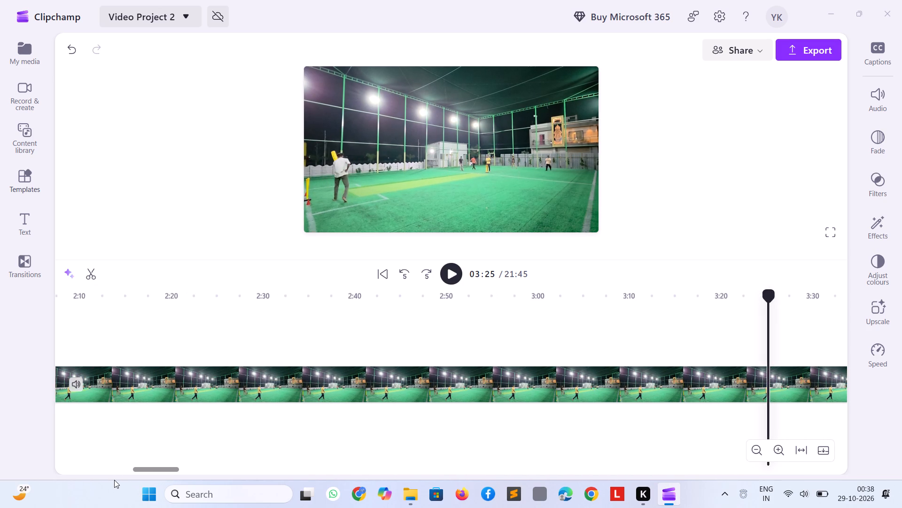
pyautogui.hotkey('shift', 'Right')
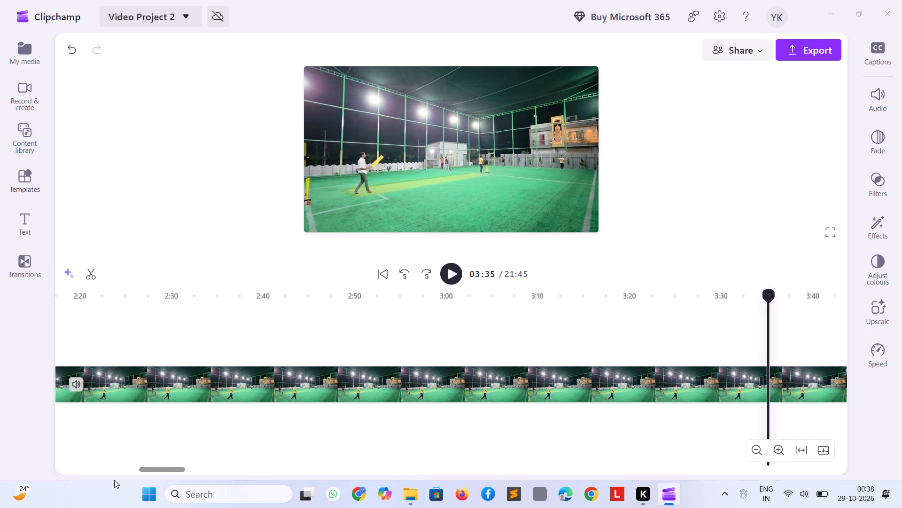
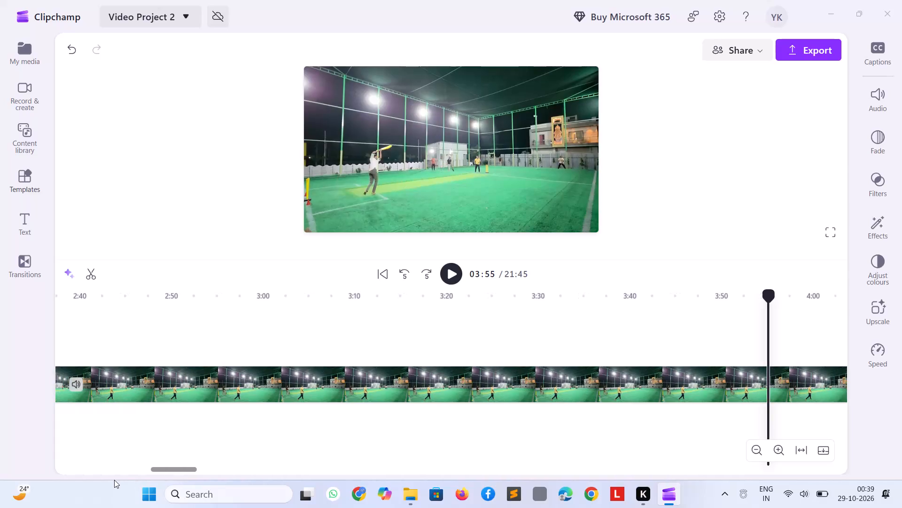
# Skim the long 20261021_215310.mp4 clip from about 3:55 to 17:20, examining the footage for deliveries and idle stretches.
pyautogui.hotkey('shift', 'Right')
pyautogui.hotkey('shift', 'Right')
pyautogui.hotkey('shift', 'Right')
pyautogui.hotkey('shift', 'Right')
pyautogui.hotkey('shift', 'Right')
pyautogui.hotkey('shift', 'Right')
pyautogui.hotkey('shift', 'Right')
pyautogui.hotkey('shift', 'Right')
pyautogui.hotkey('shift', 'Right')
pyautogui.hotkey('shift', 'Right')
pyautogui.hotkey('shift', 'Right')
pyautogui.hotkey('shift', 'Right')
pyautogui.hotkey('shift', 'Right')
pyautogui.hotkey('shift', 'Right')
pyautogui.hotkey('shift', 'Right')
pyautogui.hotkey('shift', 'Right')
pyautogui.hotkey('shift', 'Right')
pyautogui.hotkey('shift', 'Right')
pyautogui.hotkey('shift', 'Right')
pyautogui.hotkey('shift', 'Right')
pyautogui.hotkey('shift', 'Right')
pyautogui.hotkey('shift', 'Right')
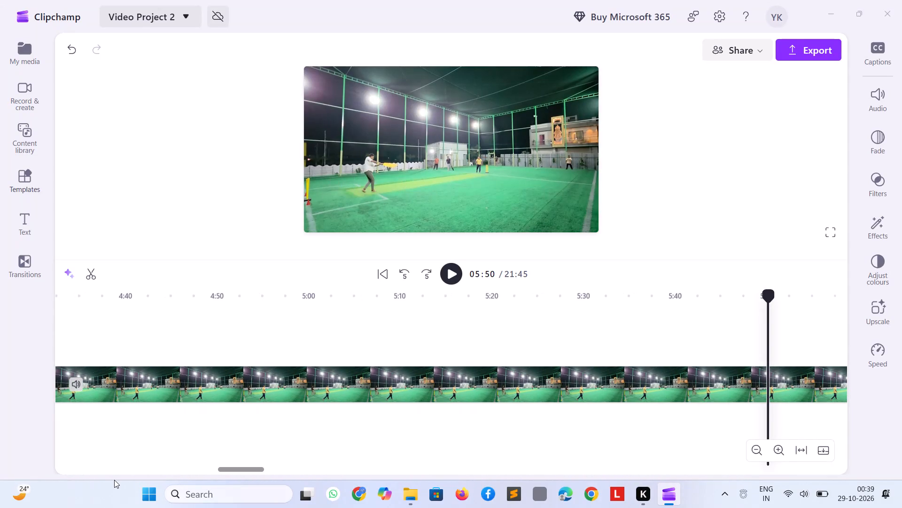
pyautogui.hotkey('shift', 'Right')
pyautogui.hotkey('shift', 'Right')
pyautogui.hotkey('shift', 'Right')
pyautogui.hotkey('shift', 'Right')
pyautogui.hotkey('shift', 'Right')
pyautogui.hotkey('shift', 'Right')
pyautogui.hotkey('shift', 'Right')
pyautogui.hotkey('shift', 'Right')
pyautogui.hotkey('shift', 'Right')
pyautogui.hotkey('shift', 'Right')
pyautogui.hotkey('shift', 'Right')
pyautogui.hotkey('shift', 'Right')
pyautogui.hotkey('shift', 'Right')
pyautogui.hotkey('shift', 'Right')
pyautogui.hotkey('shift', 'Right')
pyautogui.hotkey('shift', 'Right')
pyautogui.hotkey('shift', 'Right')
pyautogui.hotkey('shift', 'Right')
pyautogui.hotkey('shift', 'Right')
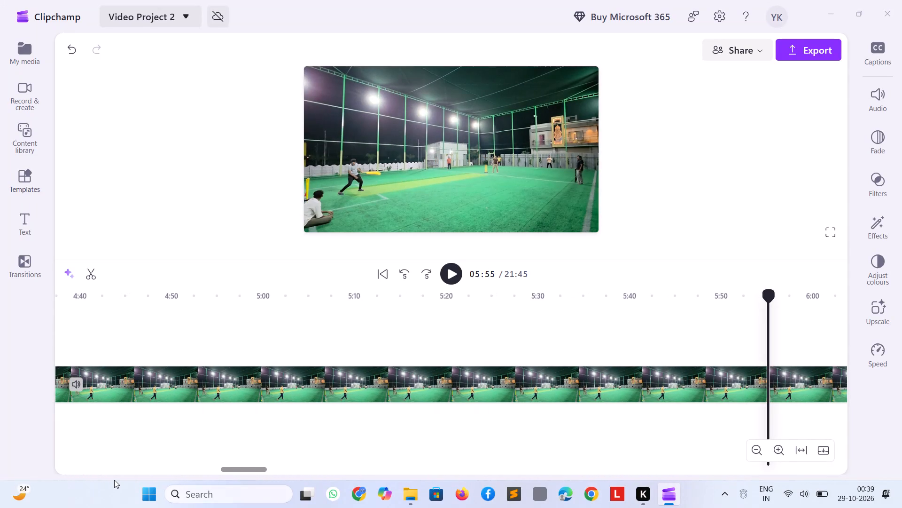
pyautogui.hotkey('shift', 'Right')
pyautogui.hotkey('shift', 'Right')
pyautogui.hotkey('shift', 'Right')
pyautogui.hotkey('shift', 'Right')
pyautogui.hotkey('shift', 'Right')
pyautogui.hotkey('shift', 'Right')
pyautogui.hotkey('shift', 'Right')
pyautogui.hotkey('shift', 'Right')
pyautogui.hotkey('shift', 'Right')
pyautogui.hotkey('shift', 'Right')
pyautogui.hotkey('shift', 'Right')
pyautogui.hotkey('shift', 'Right')
pyautogui.hotkey('shift', 'Right')
pyautogui.hotkey('shift', 'Right')
pyautogui.hotkey('shift', 'Right')
pyautogui.hotkey('shift', 'Right')
pyautogui.hotkey('shift', 'Right')
pyautogui.hotkey('shift', 'Right')
pyautogui.hotkey('shift', 'Right')
pyautogui.hotkey('shift', 'Right')
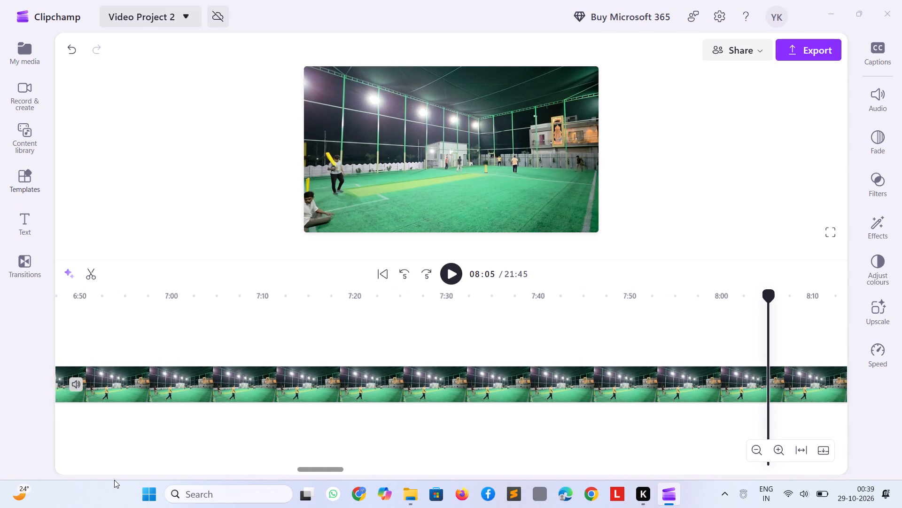
pyautogui.hotkey('shift', 'Right')
pyautogui.hotkey('shift', 'Right')
pyautogui.hotkey('shift', 'Right')
pyautogui.hotkey('shift', 'Right')
pyautogui.hotkey('shift', 'Right')
pyautogui.hotkey('shift', 'Right')
pyautogui.hotkey('shift', 'Right')
pyautogui.hotkey('shift', 'Right')
pyautogui.hotkey('shift', 'Right')
pyautogui.hotkey('shift', 'Right')
pyautogui.hotkey('shift', 'Right')
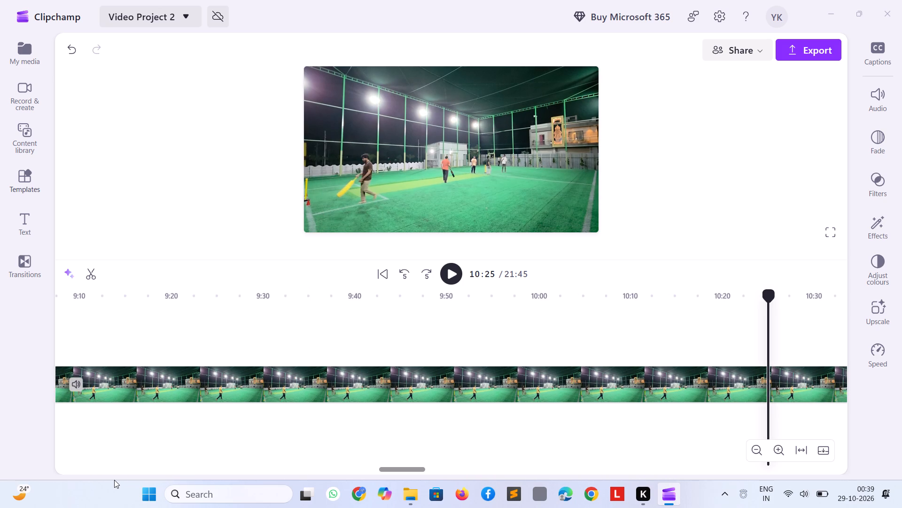
pyautogui.hotkey('shift', 'Right')
pyautogui.hotkey('shift', 'Right')
pyautogui.hotkey('shift', 'Right')
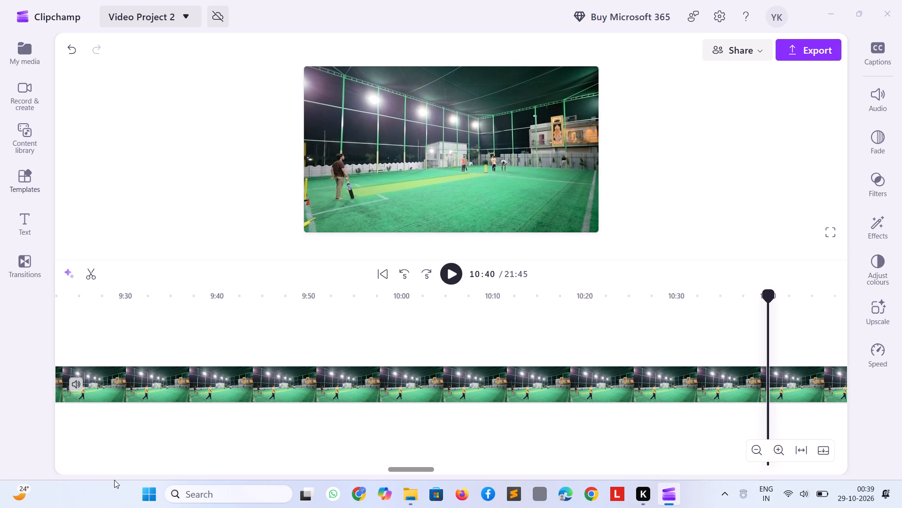
pyautogui.hotkey('shift', 'Right')
pyautogui.hotkey('shift', 'Right')
pyautogui.hotkey('shift', 'Right')
pyautogui.hotkey('shift', 'Right')
pyautogui.hotkey('shift', 'Right')
pyautogui.hotkey('shift', 'Right')
pyautogui.hotkey('shift', 'Right')
pyautogui.hotkey('shift', 'Right')
pyautogui.hotkey('shift', 'Right')
pyautogui.hotkey('shift', 'Right')
pyautogui.hotkey('shift', 'Right')
pyautogui.hotkey('shift', 'Right')
pyautogui.hotkey('shift', 'Right')
pyautogui.hotkey('shift', 'Right')
pyautogui.hotkey('shift', 'Right')
pyautogui.hotkey('shift', 'Right')
pyautogui.hotkey('shift', 'Right')
pyautogui.hotkey('shift', 'Right')
pyautogui.hotkey('shift', 'Right')
pyautogui.hotkey('shift', 'Right')
pyautogui.hotkey('shift', 'Right')
pyautogui.hotkey('shift', 'Right')
pyautogui.hotkey('shift', 'Right')
pyautogui.hotkey('shift', 'Right')
pyautogui.hotkey('shift', 'Right')
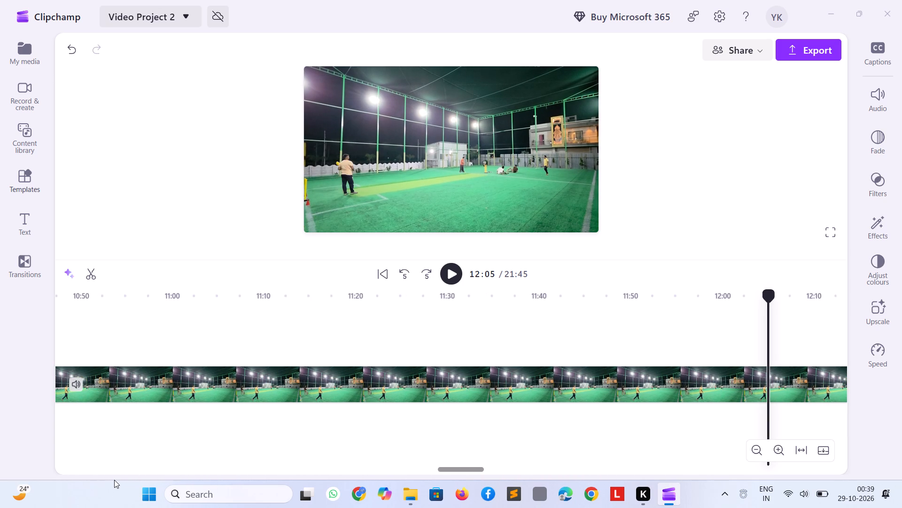
pyautogui.hotkey('shift', 'Right')
pyautogui.hotkey('shift', 'Right')
pyautogui.hotkey('shift', 'Right')
pyautogui.hotkey('shift', 'Right')
pyautogui.hotkey('shift', 'Right')
pyautogui.hotkey('shift', 'Right')
pyautogui.hotkey('shift', 'Right')
pyautogui.hotkey('shift', 'Right')
pyautogui.hotkey('shift', 'Right')
pyautogui.hotkey('shift', 'Right')
pyautogui.hotkey('shift', 'Right')
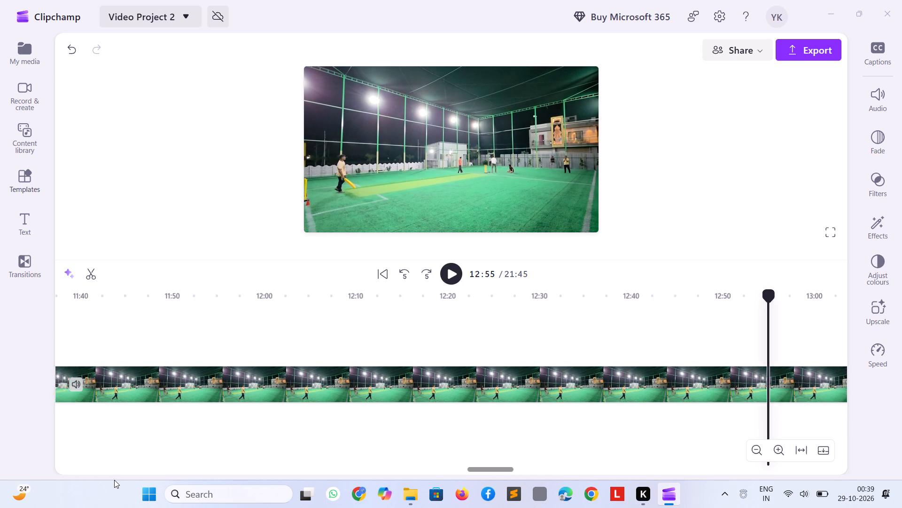
pyautogui.hotkey('shift', 'Right')
pyautogui.hotkey('shift', 'Right')
pyautogui.hotkey('shift', 'Right')
pyautogui.hotkey('shift', 'Right')
pyautogui.hotkey('shift', 'Right')
pyautogui.hotkey('shift', 'Right')
pyautogui.hotkey('shift', 'Right')
pyautogui.hotkey('shift', 'Right')
pyautogui.hotkey('shift', 'Right')
pyautogui.hotkey('shift', 'Right')
pyautogui.hotkey('shift', 'Right')
pyautogui.hotkey('shift', 'Right')
pyautogui.hotkey('shift', 'Right')
pyautogui.hotkey('shift', 'Right')
pyautogui.hotkey('shift', 'Right')
pyautogui.hotkey('shift', 'Right')
pyautogui.hotkey('shift', 'Right')
pyautogui.hotkey('shift', 'Right')
pyautogui.hotkey('shift', 'Right')
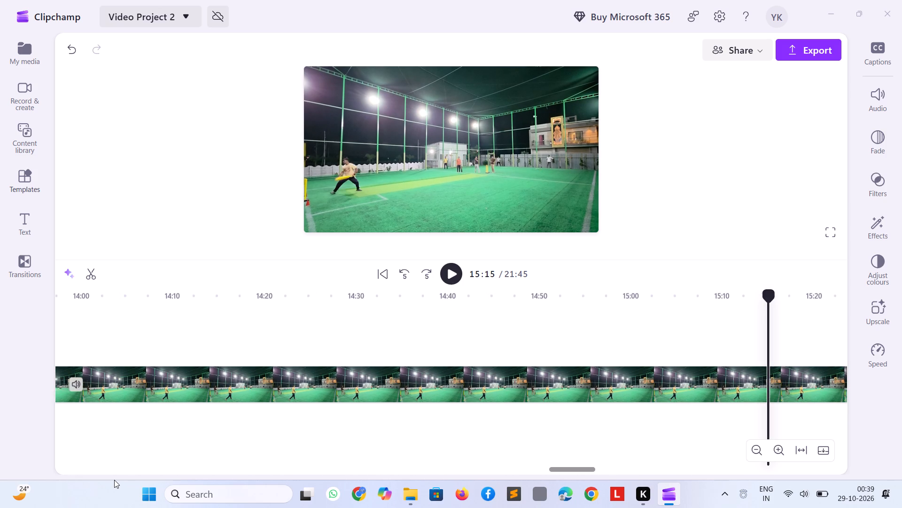
pyautogui.hotkey('shift', 'Right')
pyautogui.hotkey('shift', 'Right')
pyautogui.hotkey('shift', 'Right')
pyautogui.hotkey('shift', 'Right')
pyautogui.hotkey('shift', 'Right')
pyautogui.hotkey('shift', 'Right')
pyautogui.hotkey('shift', 'Right')
pyautogui.hotkey('shift', 'Right')
pyautogui.hotkey('shift', 'Right')
pyautogui.hotkey('shift', 'Right')
pyautogui.hotkey('shift', 'Right')
pyautogui.hotkey('shift', 'Right')
pyautogui.hotkey('shift', 'Right')
pyautogui.hotkey('shift', 'Right')
pyautogui.hotkey('shift', 'Right')
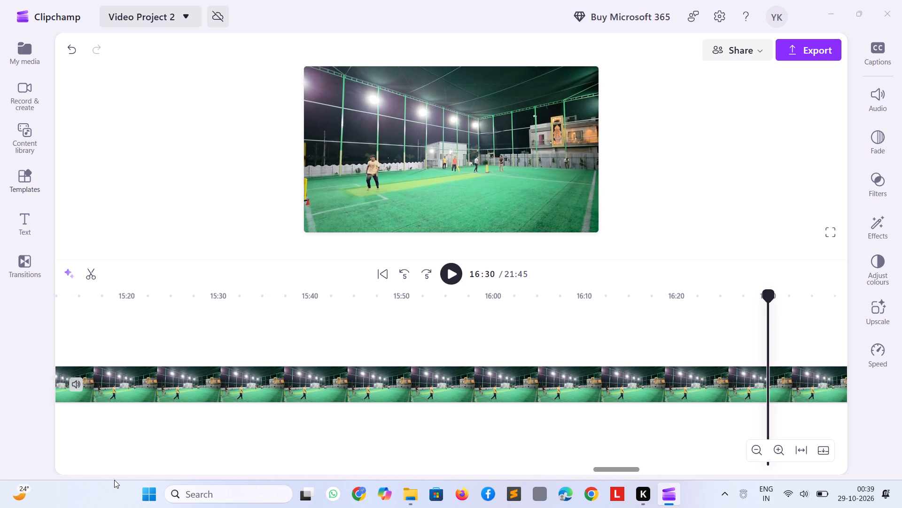
pyautogui.hotkey('shift', 'Right')
pyautogui.hotkey('shift', 'Right')
pyautogui.hotkey('shift', 'Right')
pyautogui.hotkey('shift', 'Right')
pyautogui.hotkey('shift', 'Right')
pyautogui.hotkey('shift', 'Right')
pyautogui.hotkey('shift', 'Right')
pyautogui.hotkey('shift', 'Right')
pyautogui.hotkey('shift', 'Right')
pyautogui.hotkey('shift', 'Right')
pyautogui.hotkey('shift', 'Right')
pyautogui.hotkey('shift', 'Right')
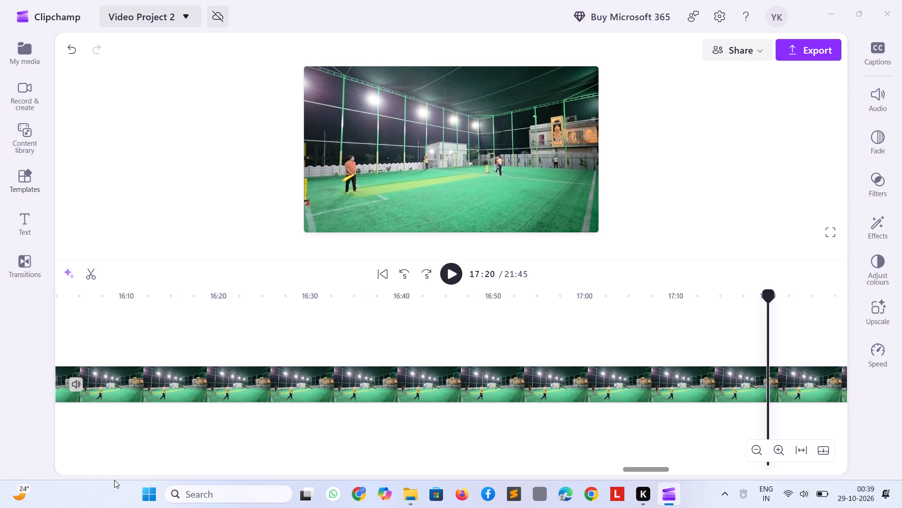
# Skim the long 20261021_215310.mp4 clip from 17:20 to 19:35, examining the footage for deliveries and idle stretches.
pyautogui.hotkey('shift', 'Right')
pyautogui.hotkey('shift', 'Right')
pyautogui.hotkey('shift', 'Right')
pyautogui.hotkey('shift', 'Right')
pyautogui.hotkey('shift', 'Right')
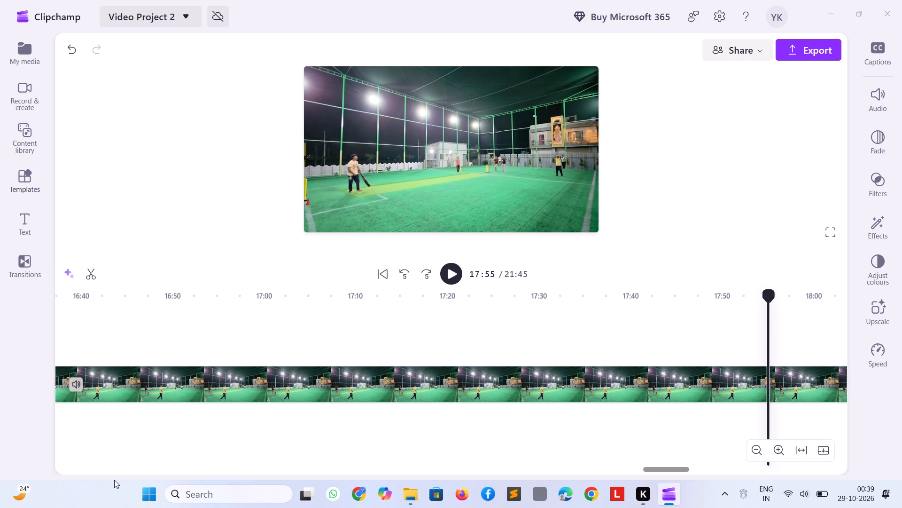
pyautogui.hotkey('shift', 'Right')
pyautogui.hotkey('shift', 'Right')
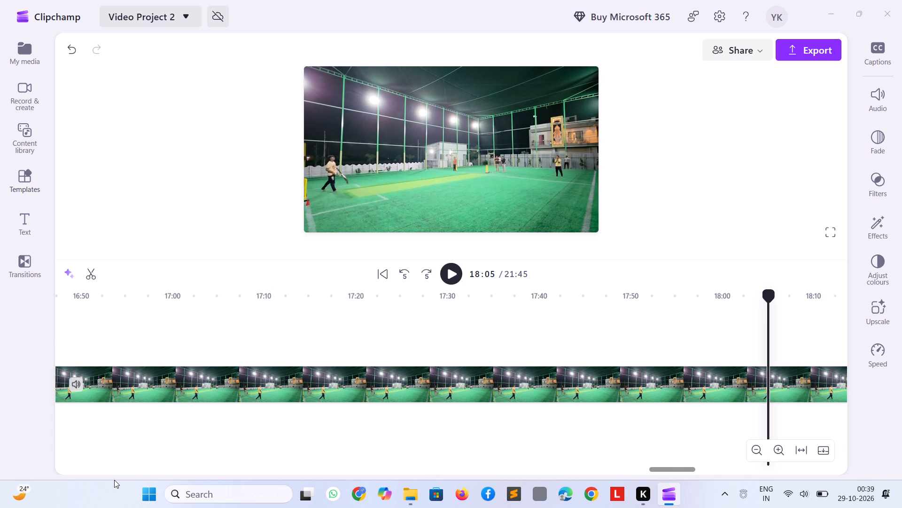
pyautogui.hotkey('shift', 'Right')
pyautogui.hotkey('shift', 'Right')
pyautogui.hotkey('shift', 'Right')
pyautogui.hotkey('shift', 'Right')
pyautogui.hotkey('shift', 'Right')
pyautogui.hotkey('shift', 'Right')
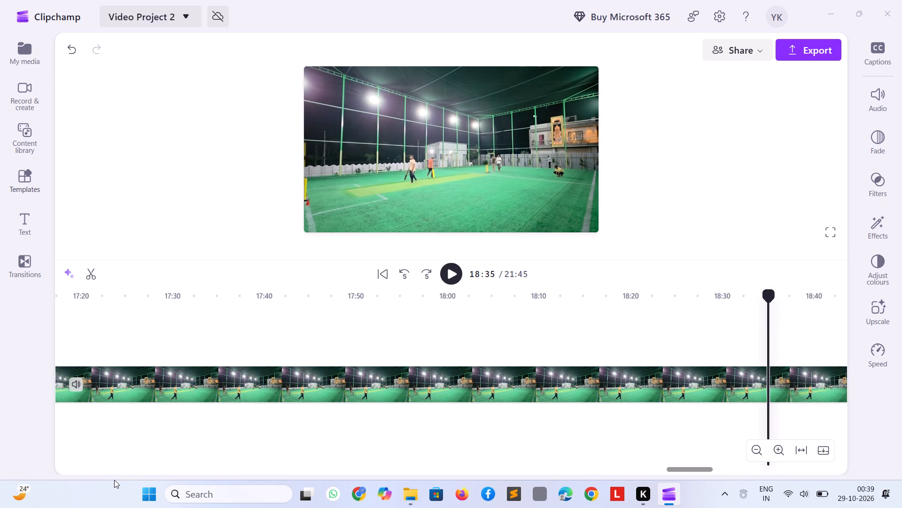
pyautogui.hotkey('shift', 'Right')
pyautogui.hotkey('shift', 'Right')
pyautogui.hotkey('shift', 'Right')
pyautogui.hotkey('shift', 'Right')
pyautogui.hotkey('shift', 'Right')
pyautogui.hotkey('shift', 'Right')
pyautogui.hotkey('shift', 'Right')
pyautogui.hotkey('shift', 'Right')
pyautogui.hotkey('shift', 'Right')
pyautogui.hotkey('shift', 'Right')
pyautogui.hotkey('shift', 'Right')
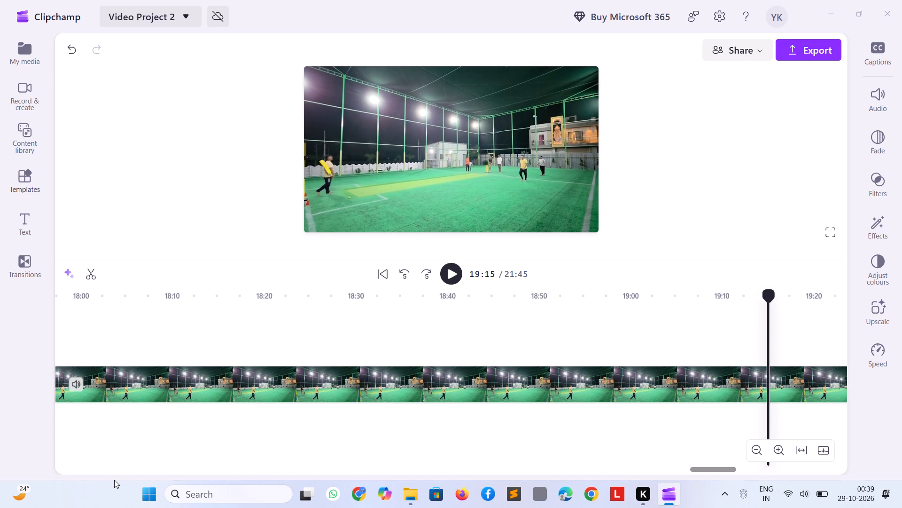
pyautogui.hotkey('shift', 'Right')
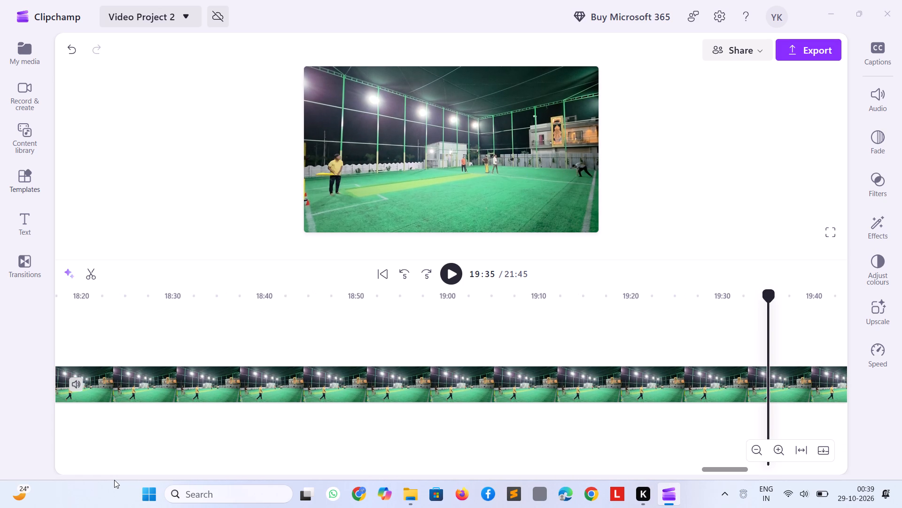
# Split the long 20261021_215310.mp4 clip at 19:24, delete the portion before the cut and close the gap it leaves.
pyautogui.hotkey('shift', 'Left')
pyautogui.hotkey('shift', 'Left')
pyautogui.hotkey('shift', 'Left')
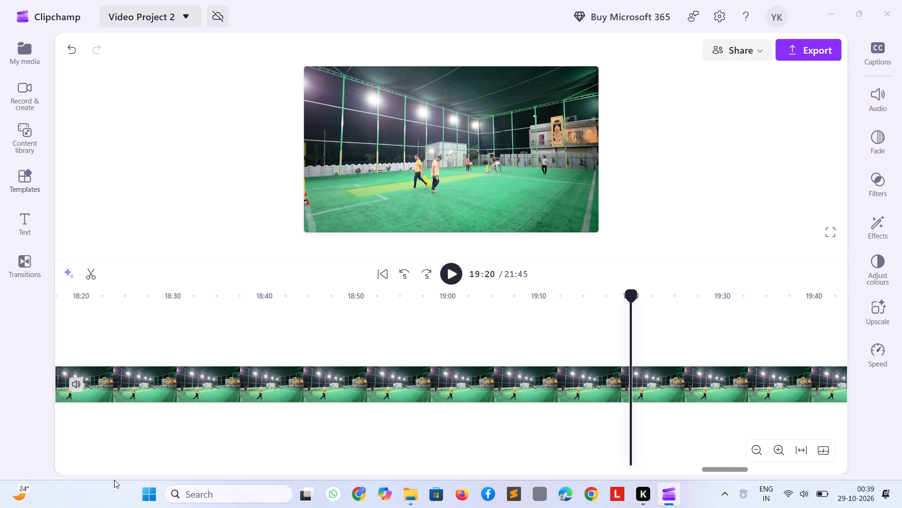
pyautogui.hotkey('shift', 'Left')
pyautogui.press('space')
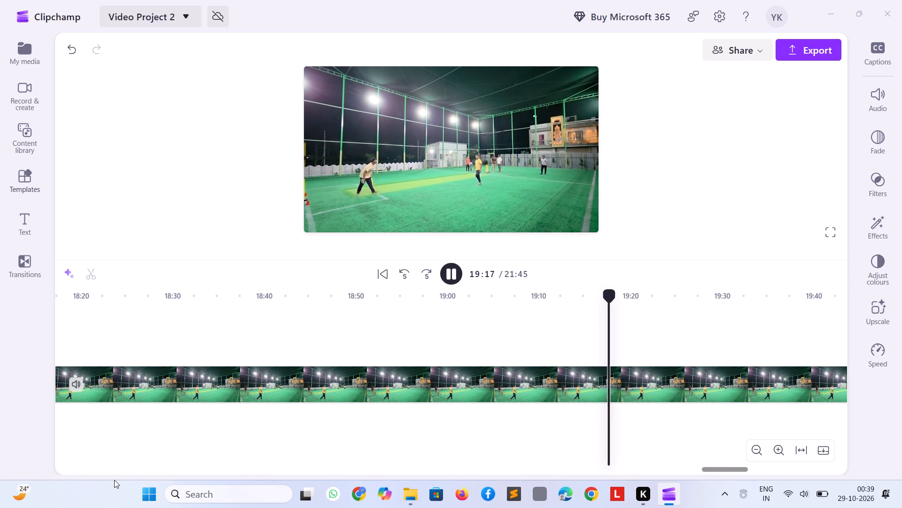
pyautogui.hotkey('shift', 'Right')
pyautogui.press('space')
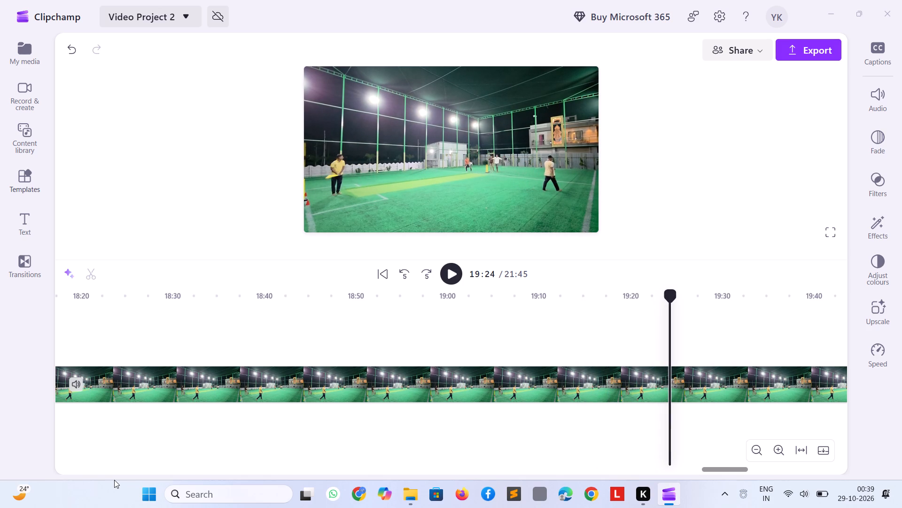
pyautogui.press('s')
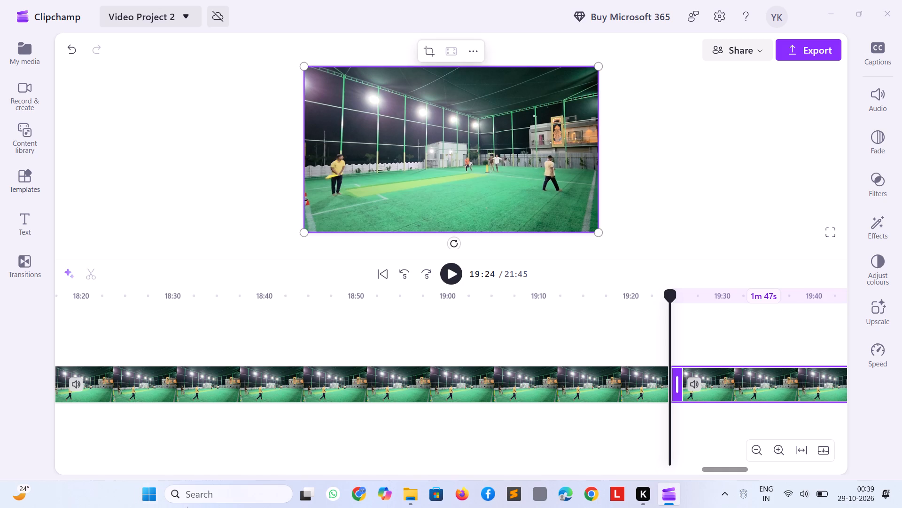
pyautogui.click(349, 385)
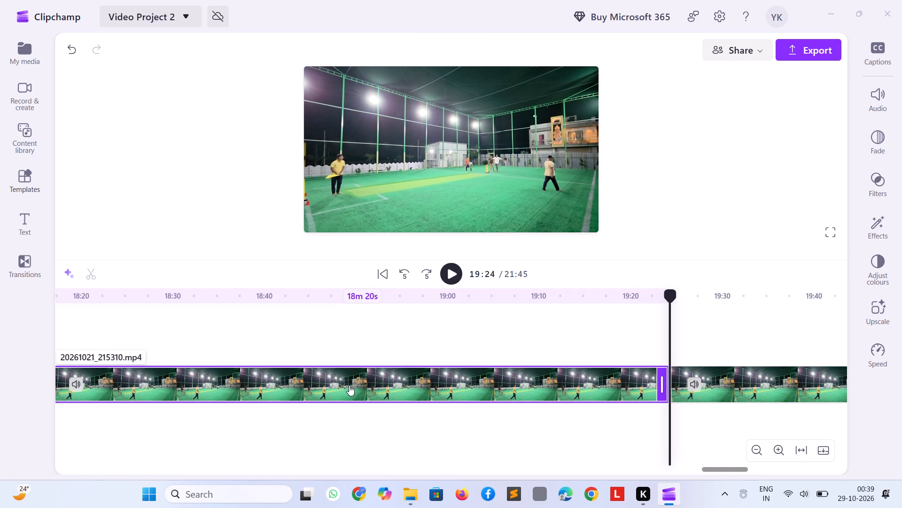
pyautogui.press('Delete')
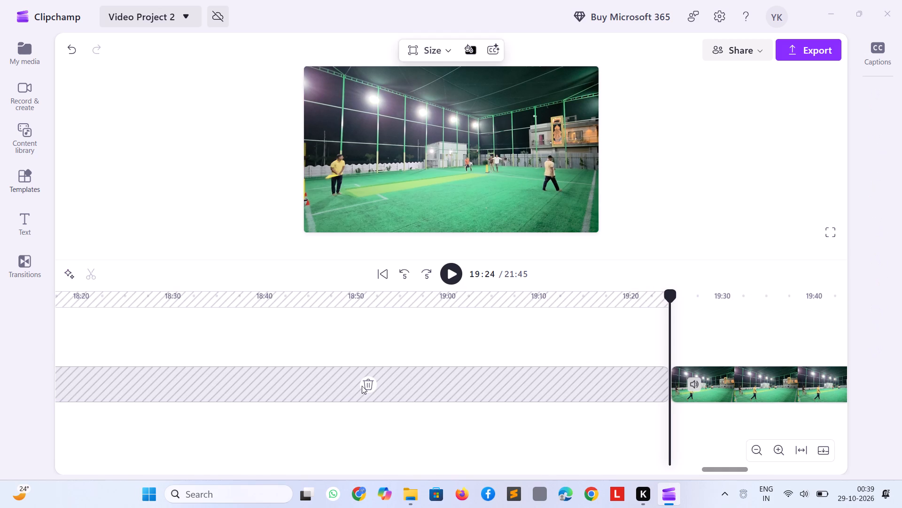
pyautogui.click(371, 387)
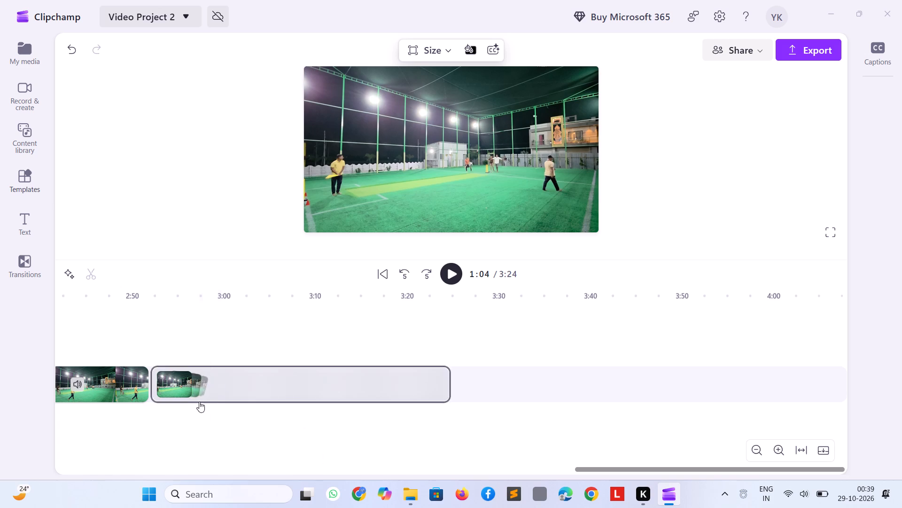
# Review the remaining 20261021_215310.mp4 footage from its start at 1:04 to about 1:42, looking for the next delivery.
pyautogui.moveTo(703, 465); pyautogui.dragTo(414, 470)
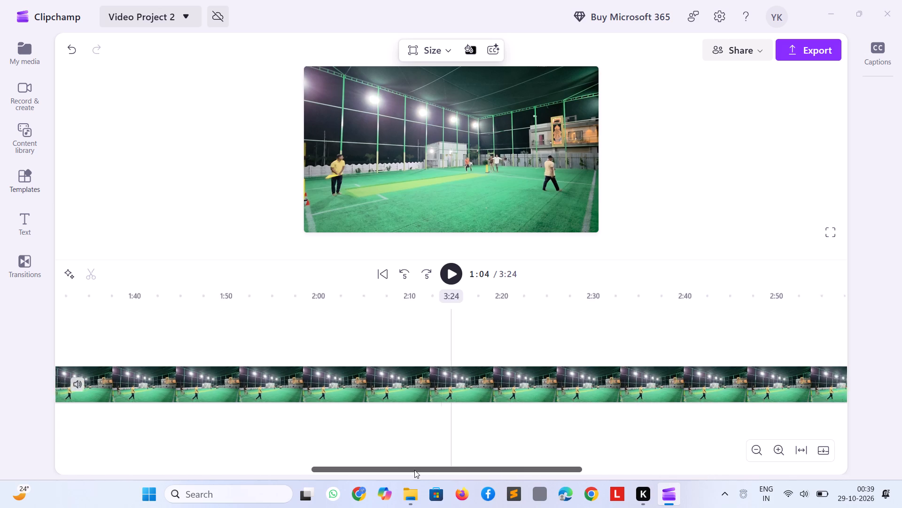
pyautogui.moveTo(414, 470); pyautogui.dragTo(298, 465)
pyautogui.press('space')
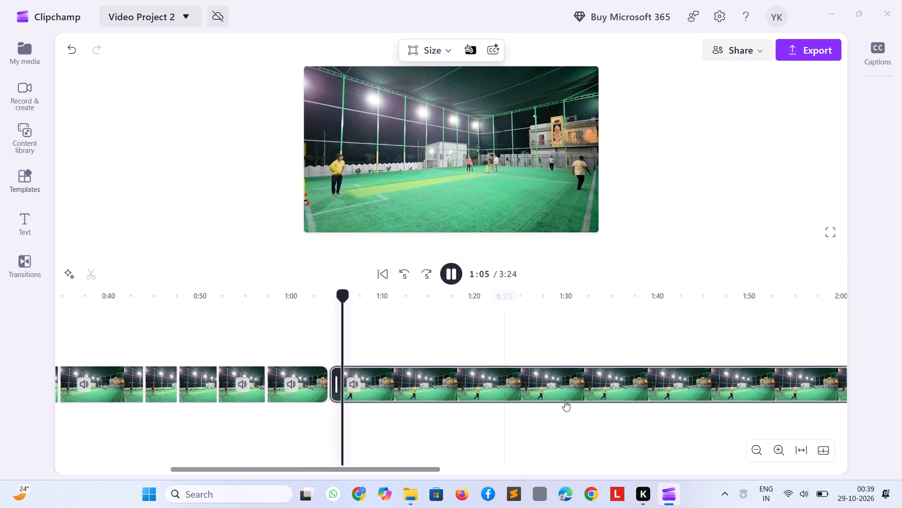
pyautogui.moveTo(408, 463); pyautogui.dragTo(414, 467)
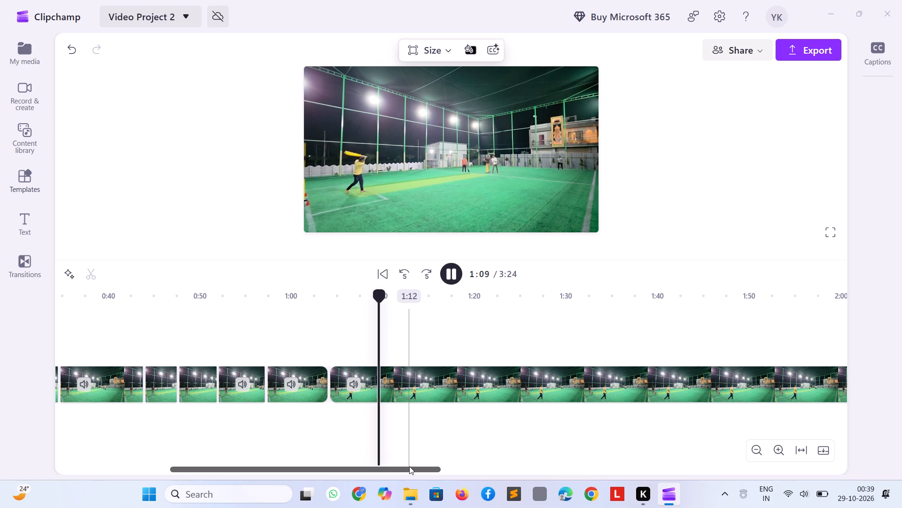
pyautogui.press('space')
pyautogui.press('space')
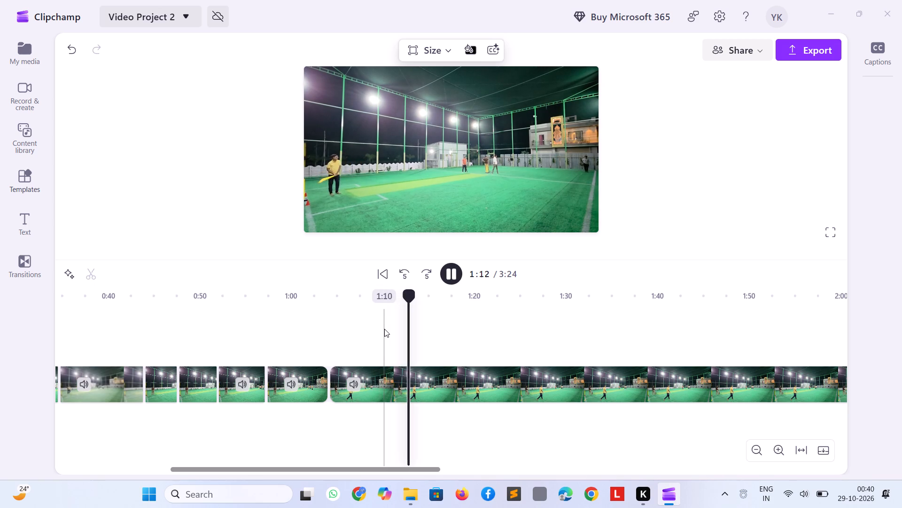
pyautogui.hotkey('shift', 'Right')
pyautogui.hotkey('shift', 'Right')
pyautogui.hotkey('shift', 'Left')
pyautogui.hotkey('shift', 'Left')
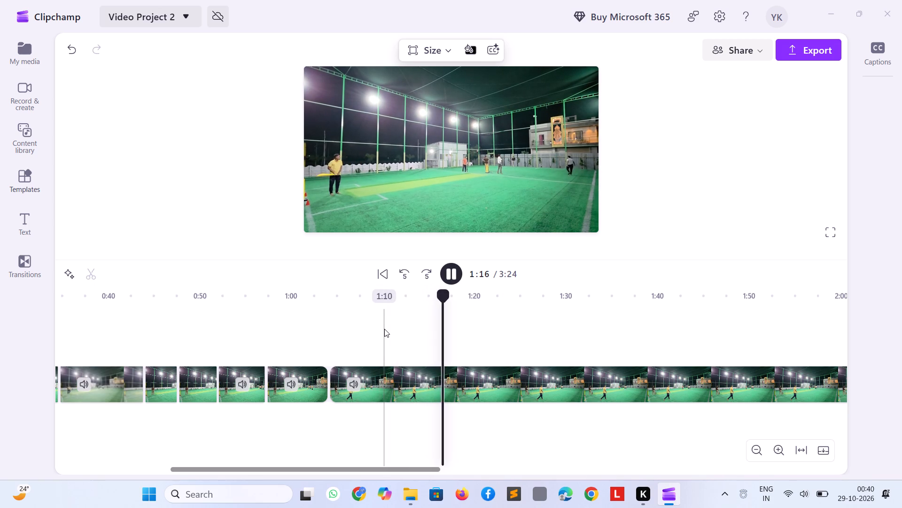
pyautogui.hotkey('shift', 'Right')
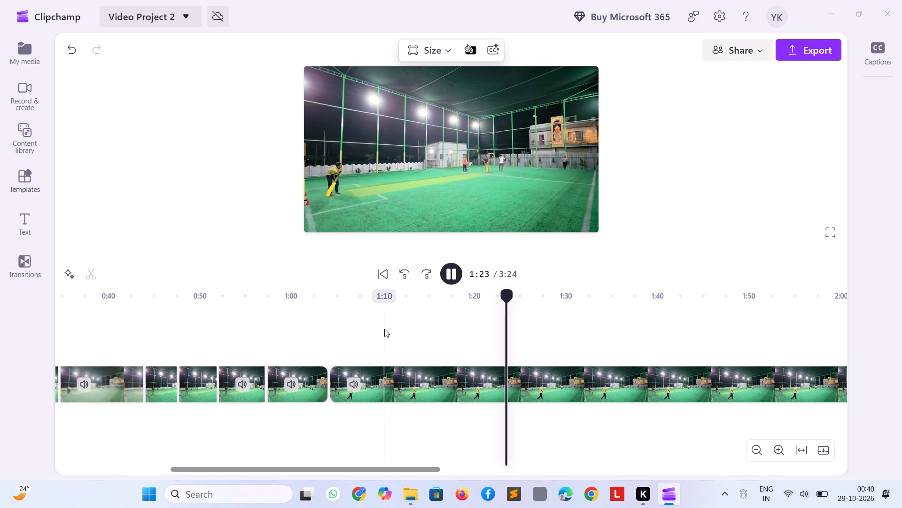
pyautogui.hotkey('shift', 'Right')
pyautogui.hotkey('shift', 'Right')
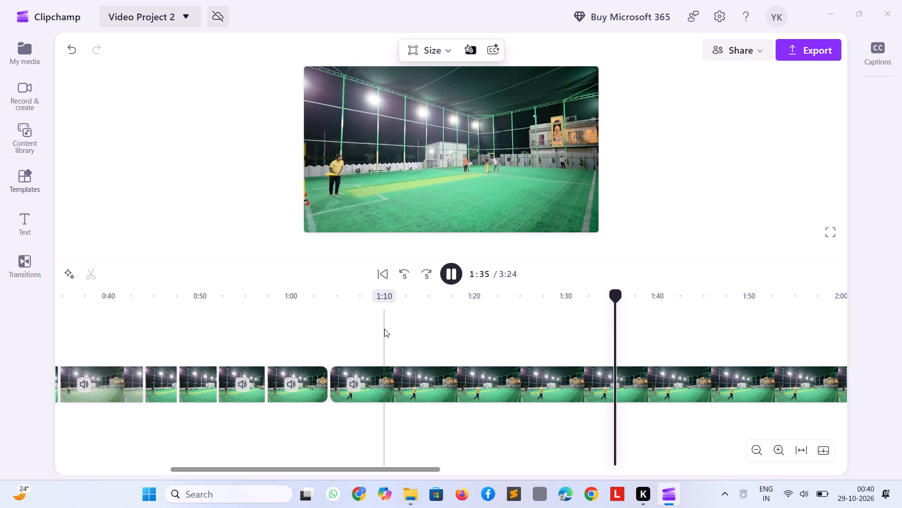
pyautogui.hotkey('shift', 'Right')
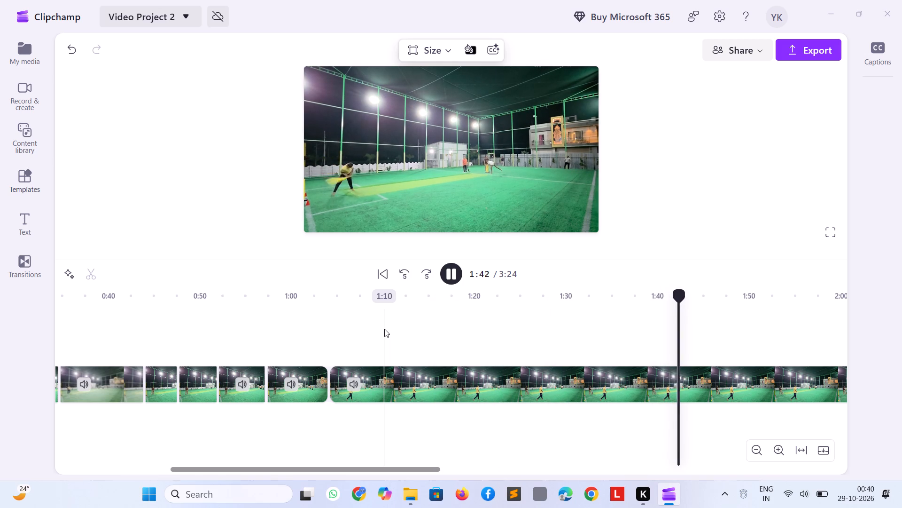
# Split the 20261021_215310.mp4 clip at 1:26, delete the 22-second piece before the cut and close the gap.
pyautogui.hotkey('shift', 'Left')
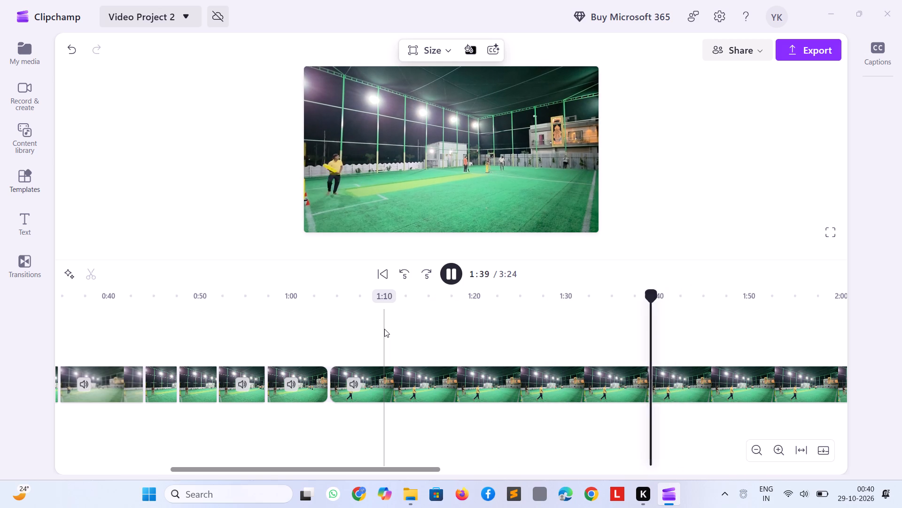
pyautogui.hotkey('shift', 'Left')
pyautogui.hotkey('shift', 'Left')
pyautogui.hotkey('shift', 'Left')
pyautogui.hotkey('shift', 'Left')
pyautogui.hotkey('shift', 'Left')
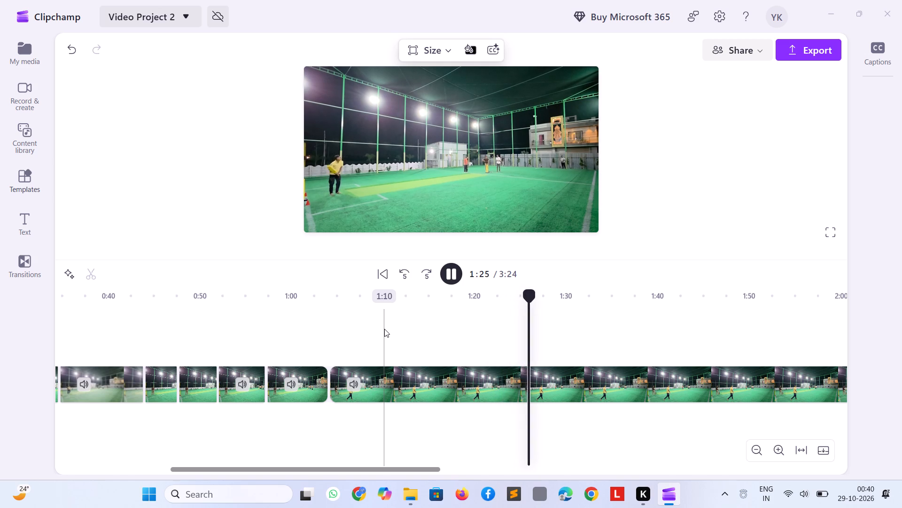
pyautogui.press('space')
pyautogui.press('s')
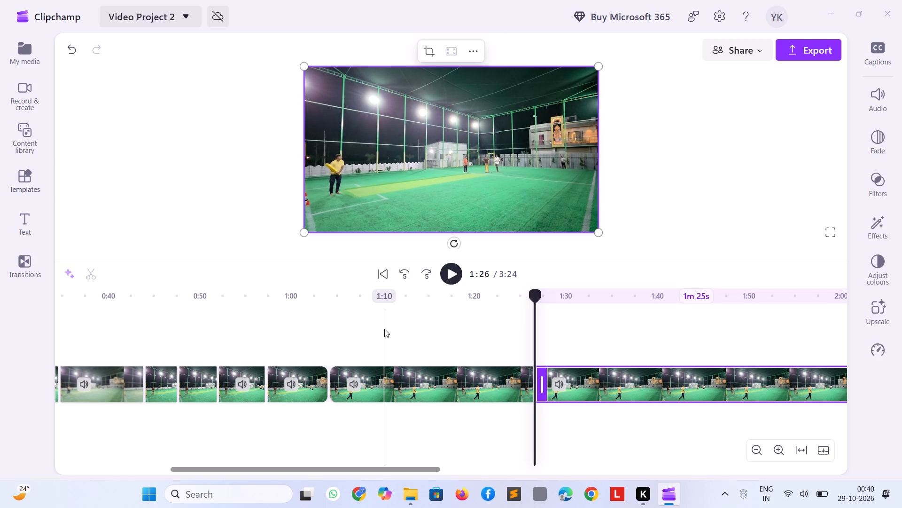
pyautogui.click(408, 391)
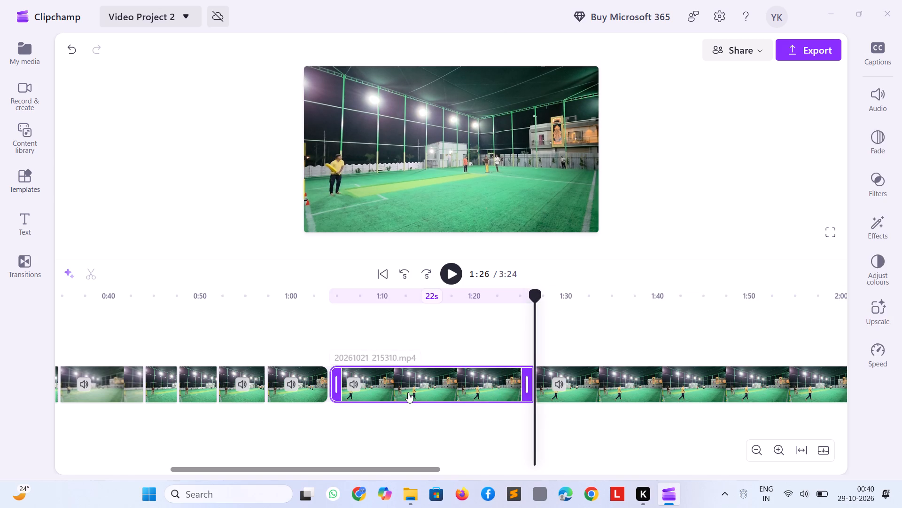
pyautogui.press('Delete')
pyautogui.click(439, 386)
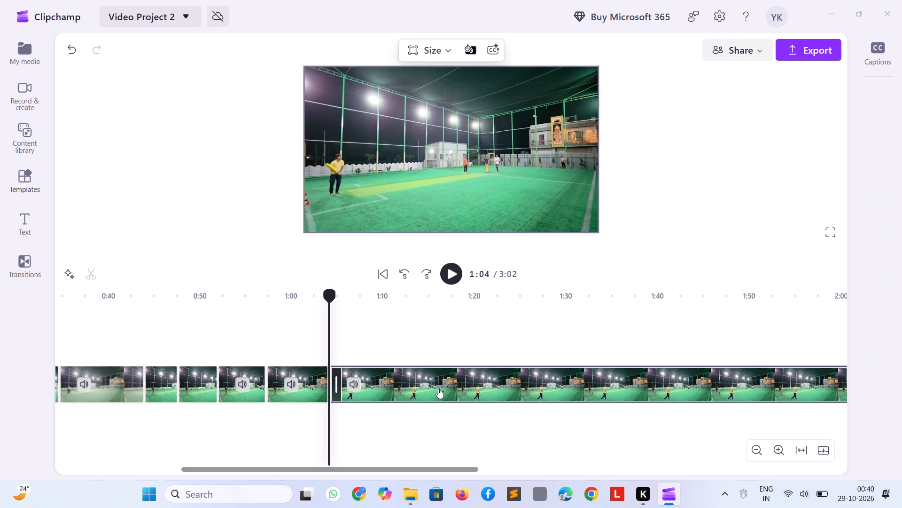
# Play on from 1:04, split the 20261021_215310.mp4 clip at 1:12, delete the piece before the cut and close the gap.
pyautogui.press('space')
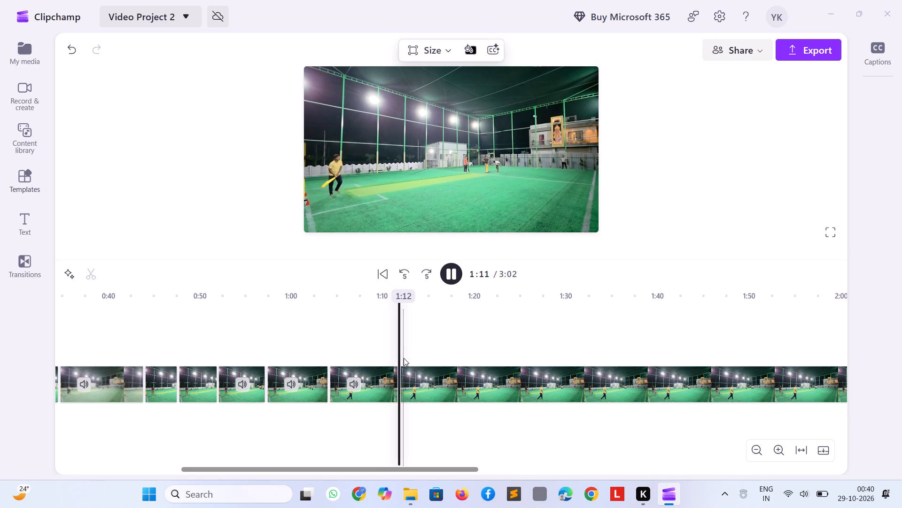
pyautogui.press('space')
pyautogui.write('s')
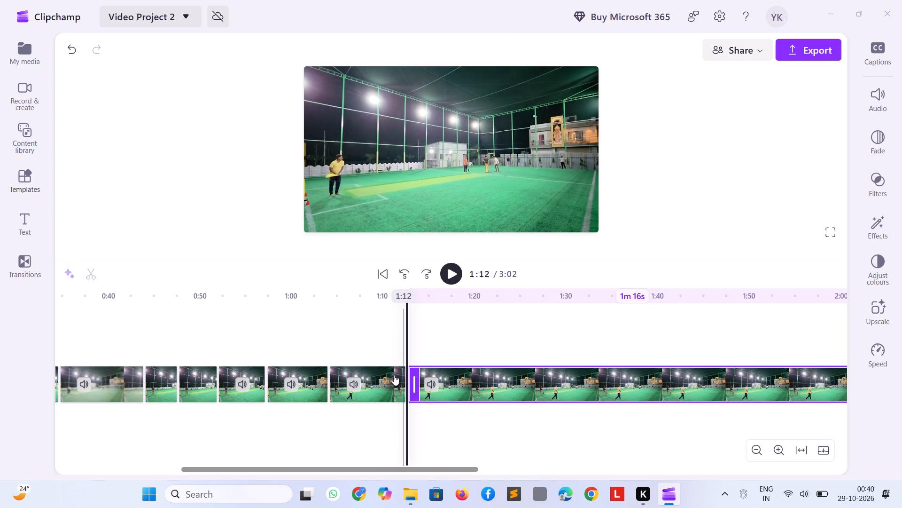
pyautogui.click(367, 389)
pyautogui.press('Delete')
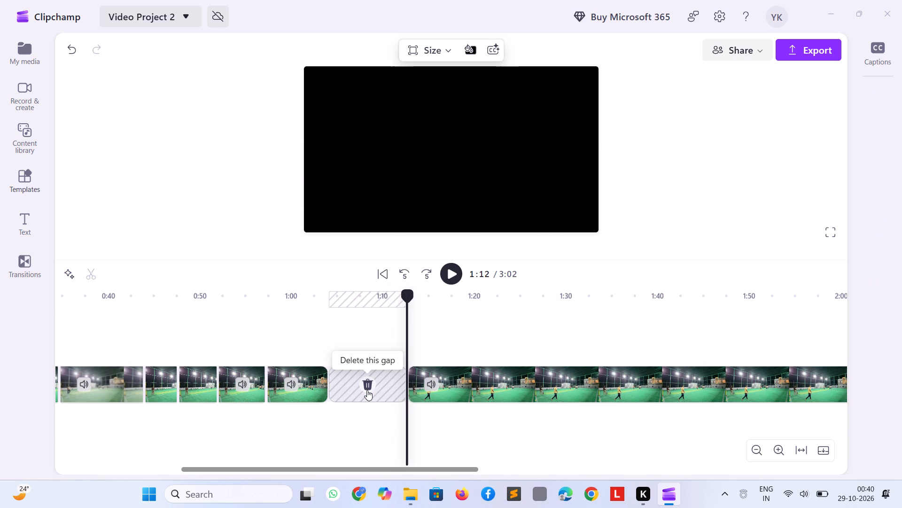
pyautogui.click(367, 390)
# Play on from 1:04, split the 20261021_215310.mp4 clip at 1:20, delete the 16-second piece before the cut and close the gap.
pyautogui.press('space')
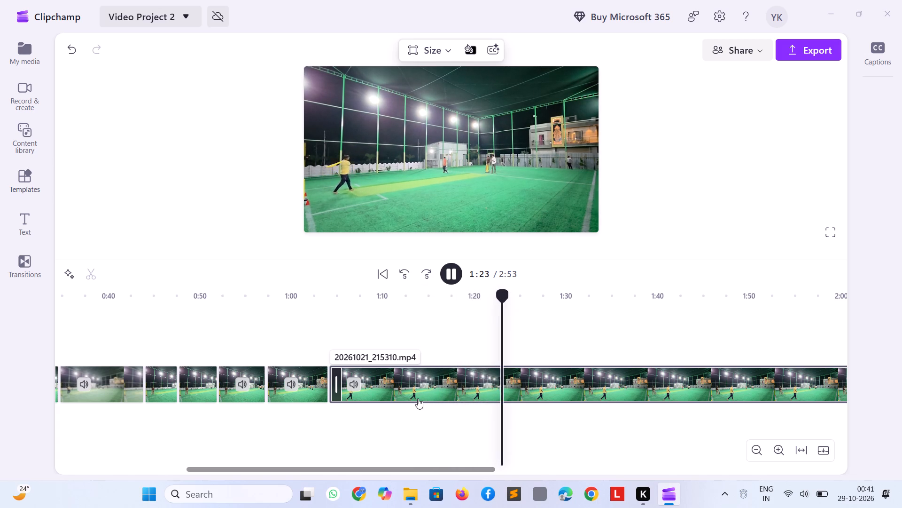
pyautogui.press('space')
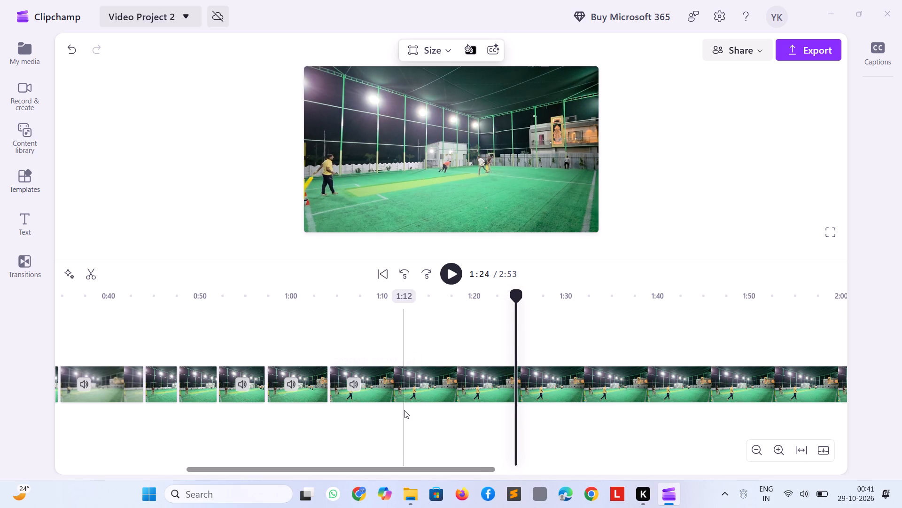
pyautogui.press('Left')
pyautogui.press('Left')
pyautogui.press('Left')
pyautogui.press('Left')
pyautogui.press('Left')
pyautogui.press('Left')
pyautogui.press('Left')
pyautogui.press('Left')
pyautogui.press('Left')
pyautogui.press('Left')
pyautogui.press('Left')
pyautogui.press('Left')
pyautogui.press('Left')
pyautogui.press('space')
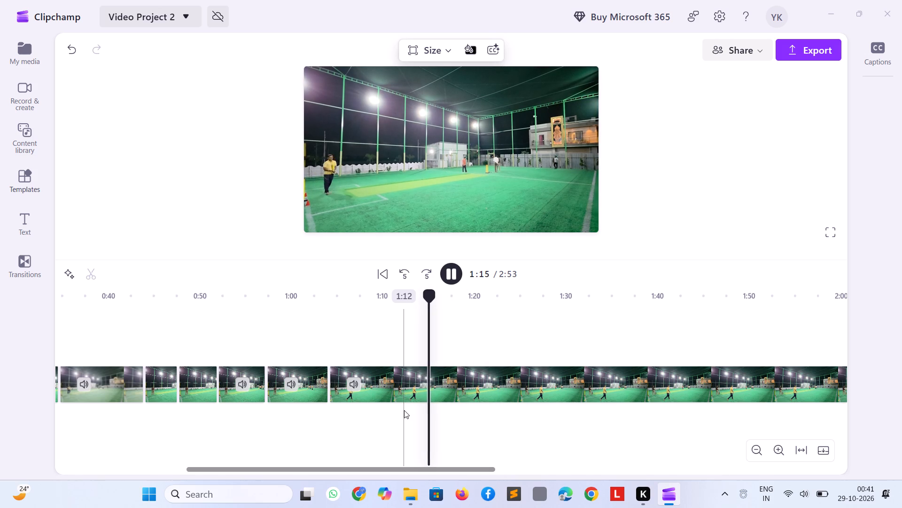
pyautogui.press('Right')
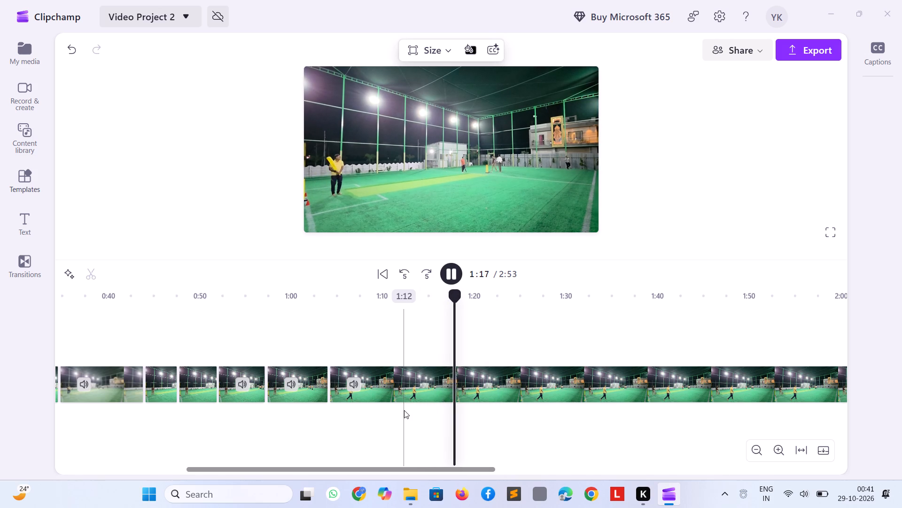
pyautogui.press('Right')
pyautogui.press('space')
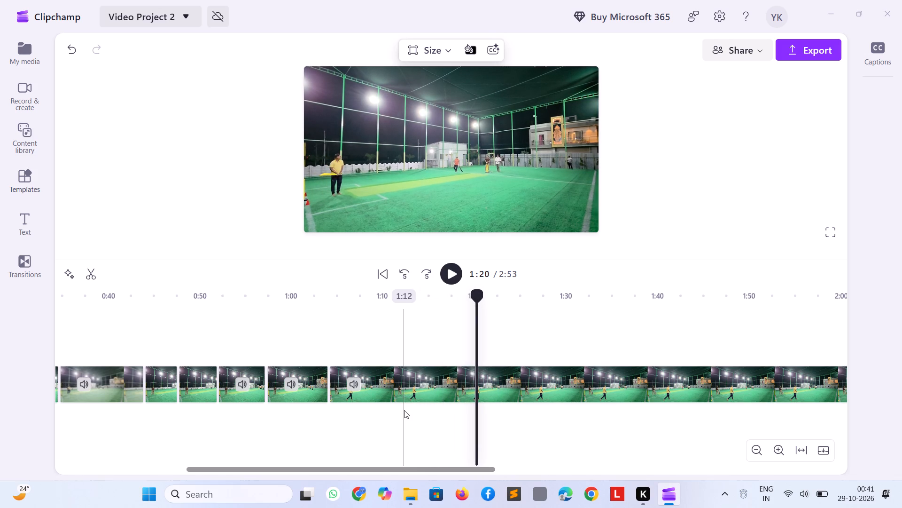
pyautogui.press('s')
pyautogui.click(418, 384)
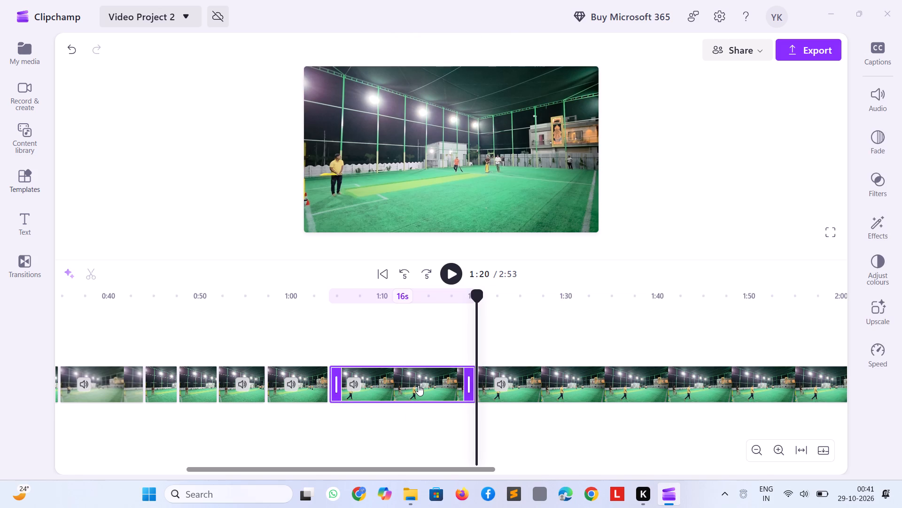
pyautogui.press('Delete')
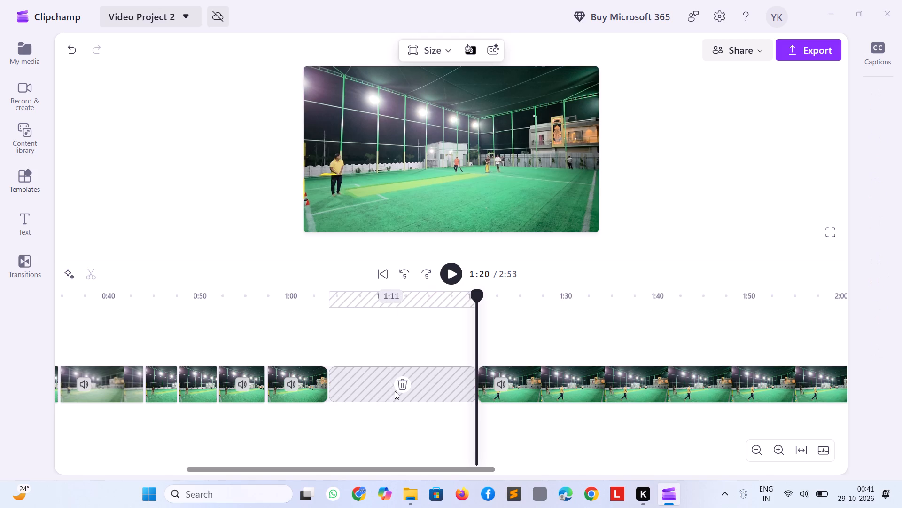
pyautogui.click(397, 389)
# Play through the next delivery and split the 20261021_215310.mp4 clip right after it, at 1:08.
pyautogui.press('space')
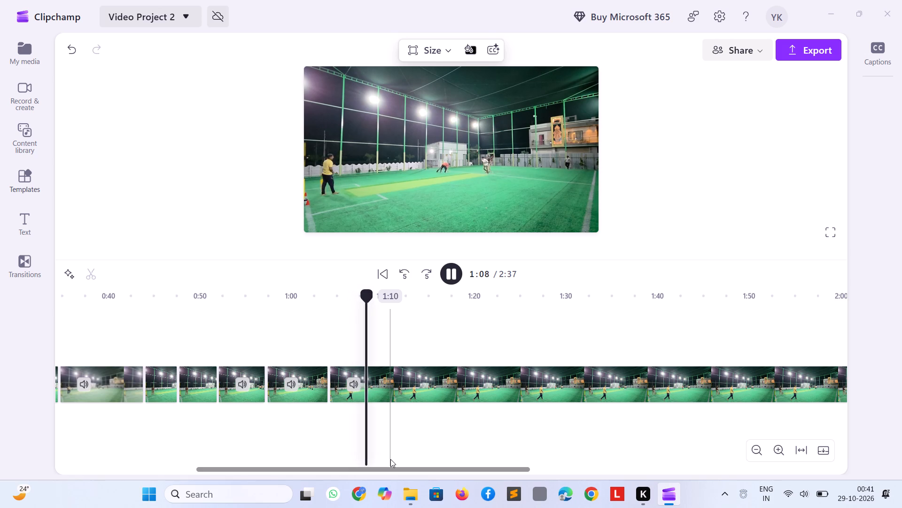
pyautogui.press('space')
pyautogui.press('s')
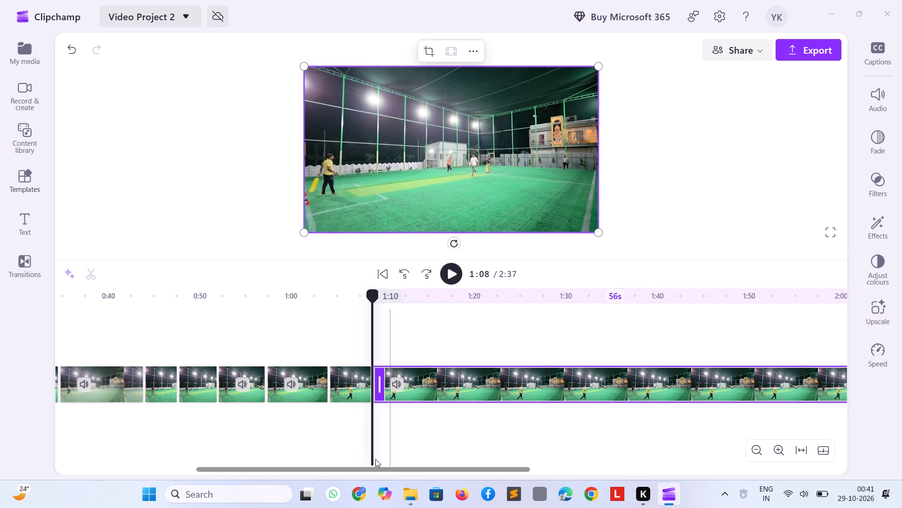
# Skim the remaining 20261021_215310.mp4 footage between 1:08 and about 2:00 in large jumps, looking for another delivery.
pyautogui.press('space')
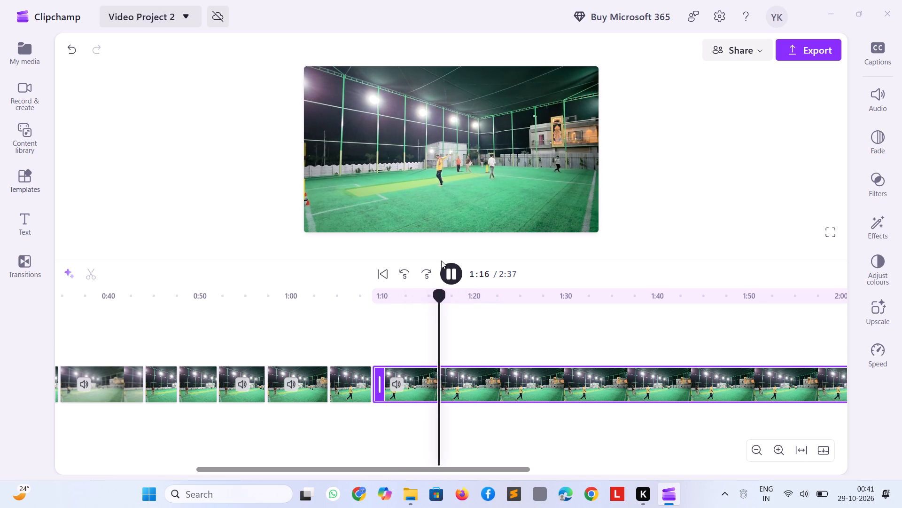
pyautogui.hotkey('shift', 'Right')
pyautogui.hotkey('shift', 'Right')
pyautogui.hotkey('shift', 'Right')
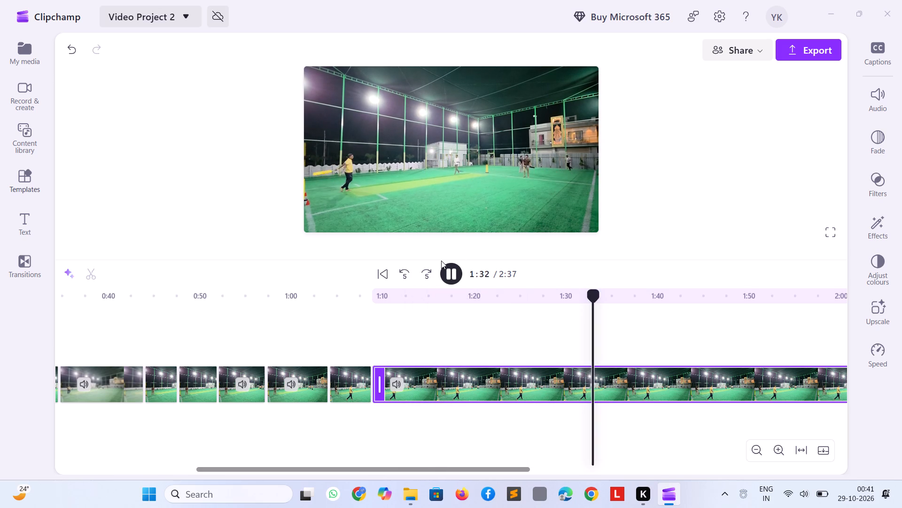
pyautogui.hotkey('shift', 'Right')
pyautogui.hotkey('shift', 'Right')
pyautogui.hotkey('shift', 'Right')
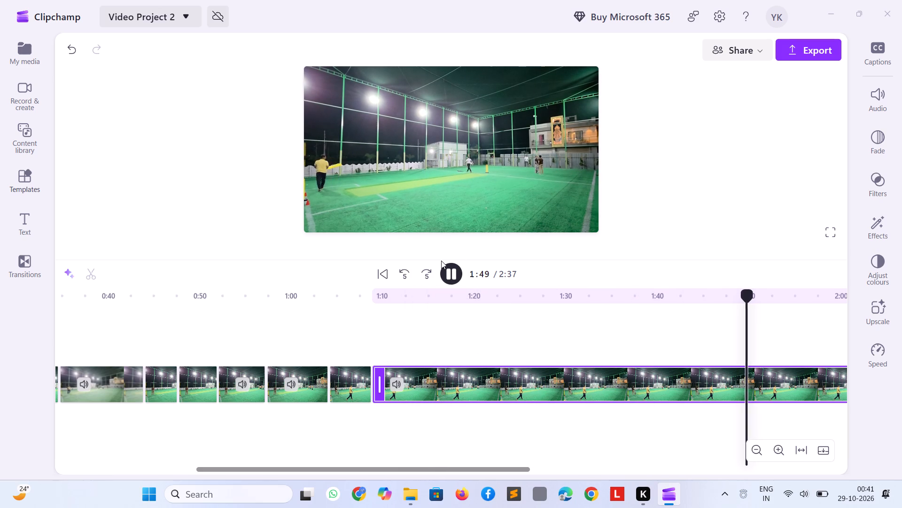
pyautogui.hotkey('shift', 'Left')
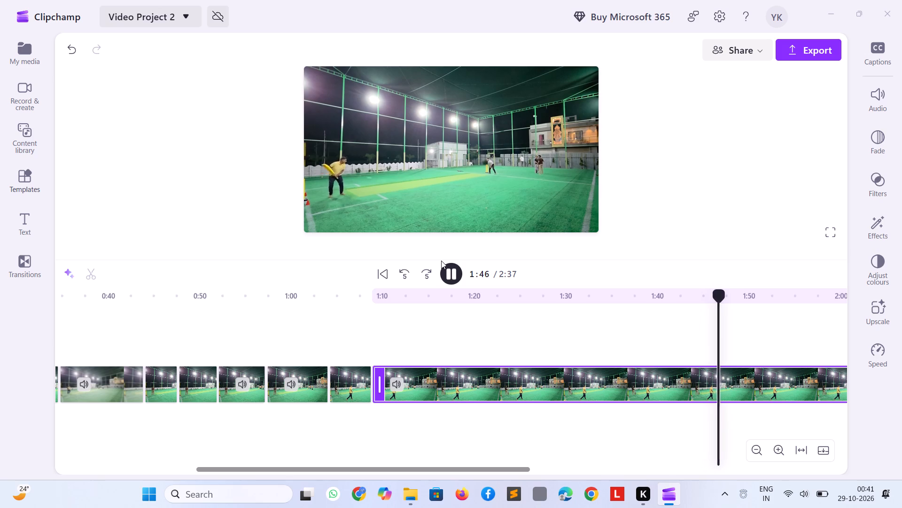
pyautogui.hotkey('shift', 'Left')
pyautogui.hotkey('shift', 'Left')
pyautogui.hotkey('shift', 'Left')
pyautogui.hotkey('shift', 'Left')
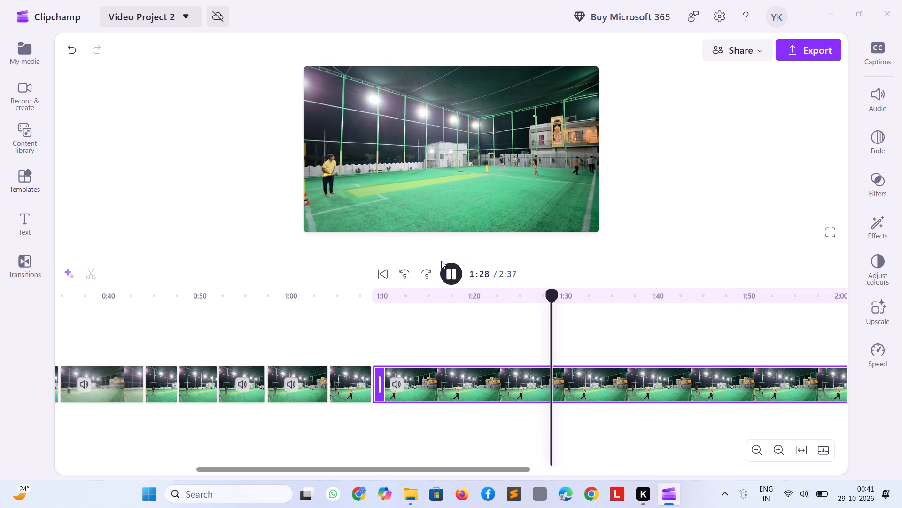
pyautogui.hotkey('shift', 'Right')
pyautogui.hotkey('shift', 'Right')
pyautogui.hotkey('shift', 'Right')
pyautogui.hotkey('shift', 'Right')
pyautogui.hotkey('shift', 'Right')
pyautogui.hotkey('shift', 'Right')
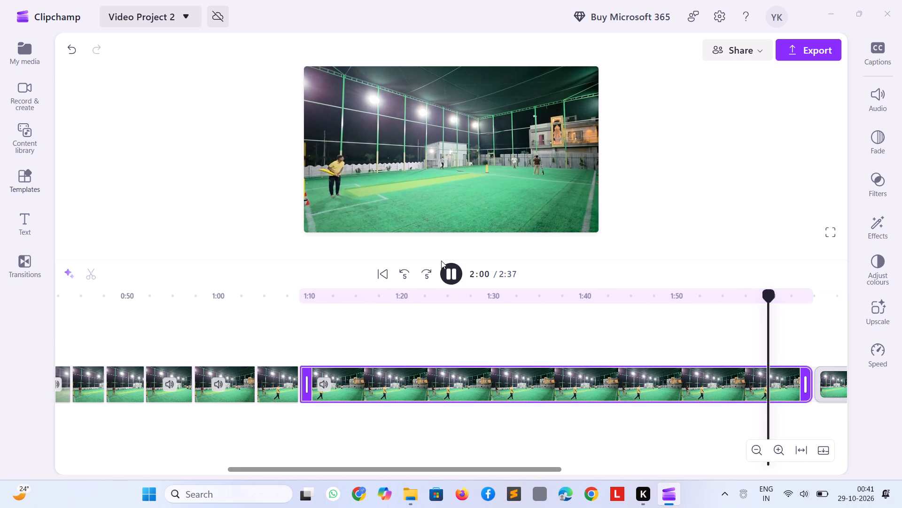
pyautogui.hotkey('shift', 'Left')
pyautogui.hotkey('shift', 'Left')
pyautogui.hotkey('shift', 'Left')
pyautogui.hotkey('shift', 'Left')
pyautogui.hotkey('shift', 'Left')
pyautogui.hotkey('shift', 'Left')
pyautogui.hotkey('shift', 'Left')
pyautogui.hotkey('shift', 'Left')
pyautogui.hotkey('shift', 'Left')
pyautogui.hotkey('shift', 'Left')
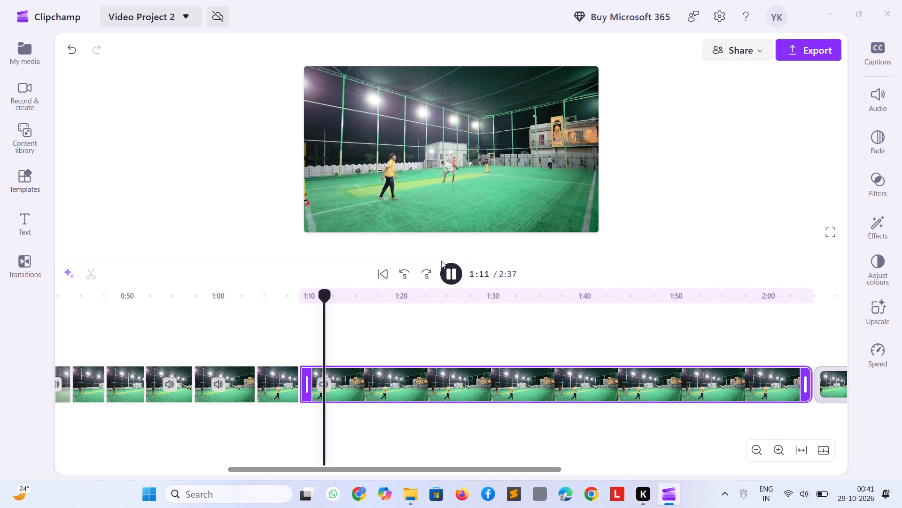
# Review the remaining 20261021_215310.mp4 footage again in finer jumps from about 1:11 to 2:00, checking for another delivery.
pyautogui.press('Right')
pyautogui.press('Right')
pyautogui.press('Right')
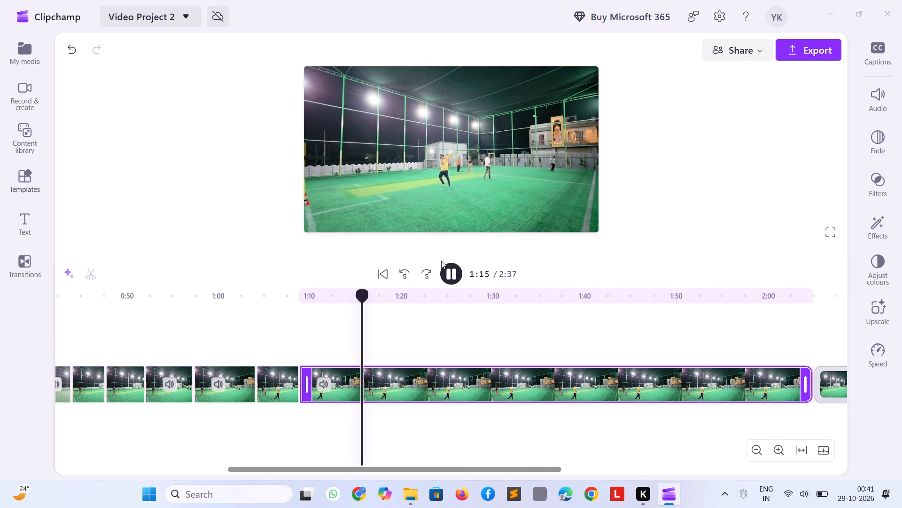
pyautogui.press('Right')
pyautogui.press('Right')
pyautogui.press('Right')
pyautogui.press('Right')
pyautogui.press('Right')
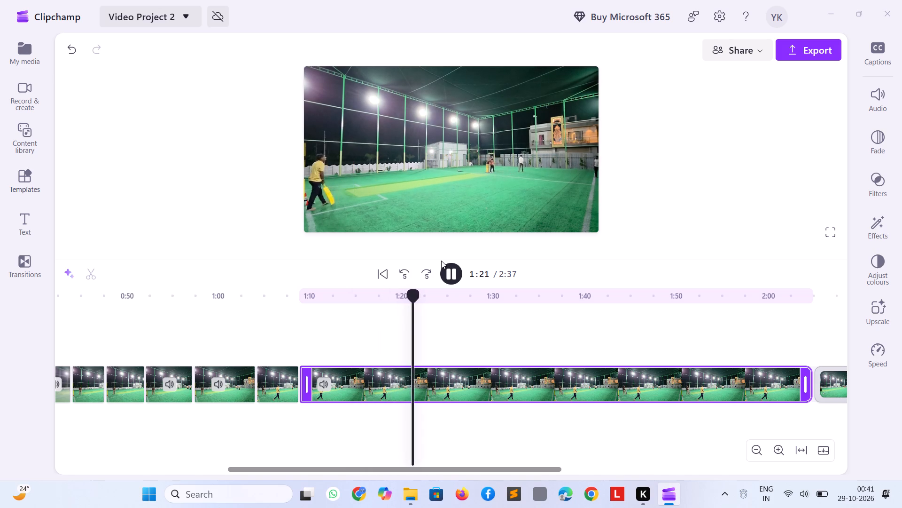
pyautogui.press('Right')
pyautogui.press('Right')
pyautogui.press('Right')
pyautogui.press('Right')
pyautogui.press('Right')
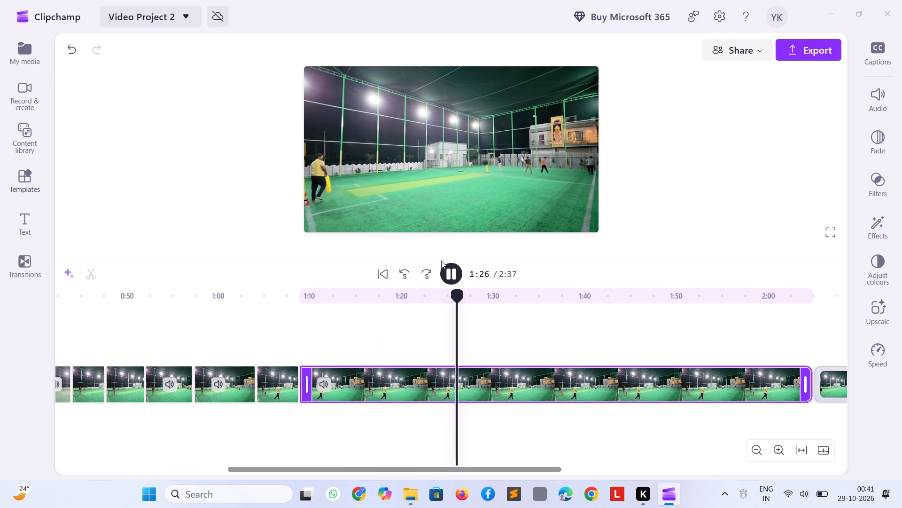
pyautogui.press('Right')
pyautogui.press('Right')
pyautogui.press('Right')
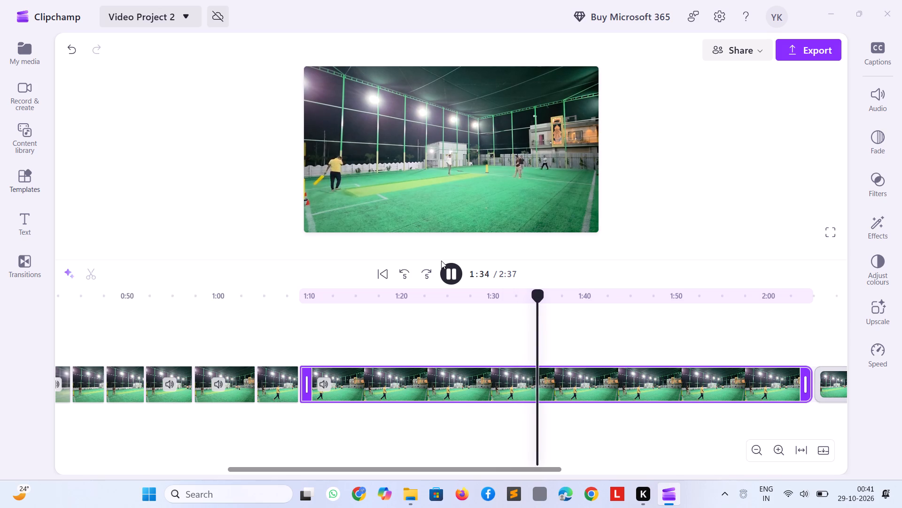
pyautogui.press('Right')
pyautogui.press('Right')
pyautogui.press('Right')
pyautogui.press('Right')
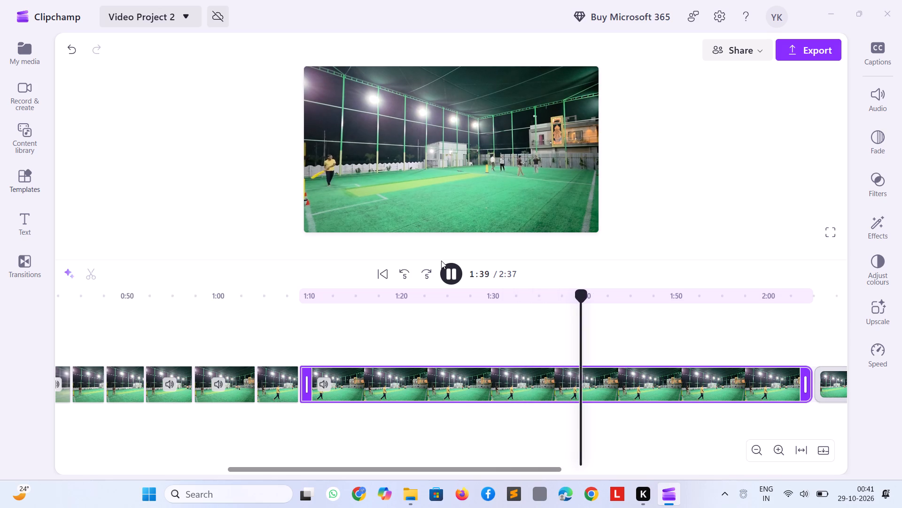
pyautogui.press('Right')
pyautogui.press('Right')
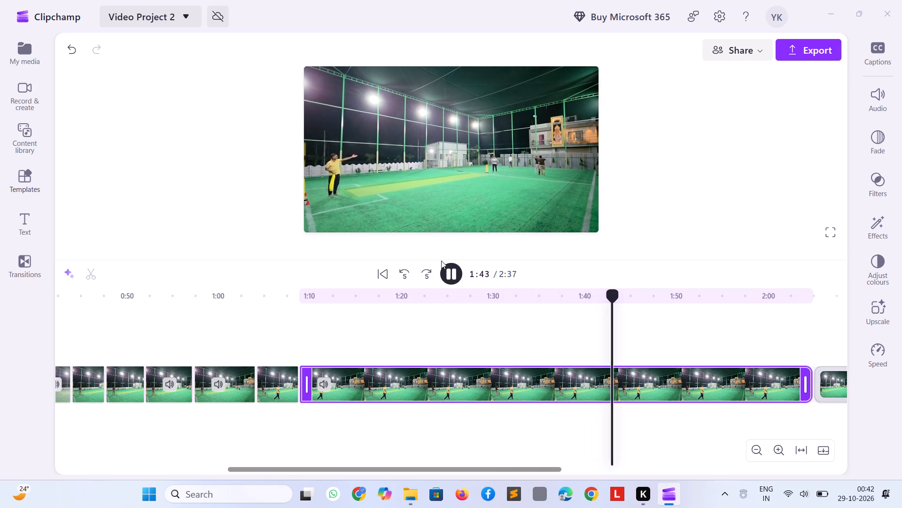
pyautogui.press('Right')
pyautogui.press('Right')
pyautogui.press('Right')
pyautogui.press('Right')
pyautogui.press('Right')
pyautogui.press('Right')
pyautogui.press('Right')
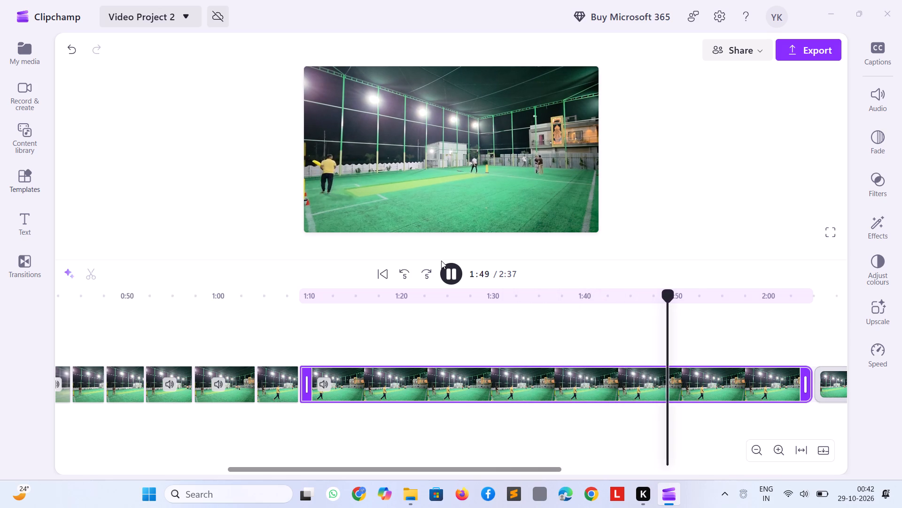
pyautogui.press('Right')
pyautogui.press('Right')
pyautogui.press('Right')
pyautogui.press('Right')
pyautogui.press('Right')
pyautogui.press('Right')
pyautogui.press('Right')
pyautogui.press('Right')
pyautogui.press('Right')
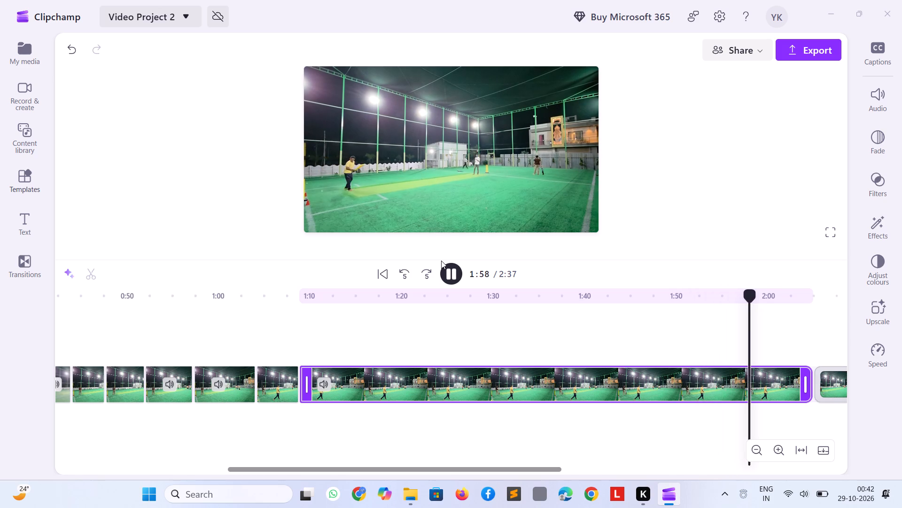
pyautogui.press('Right')
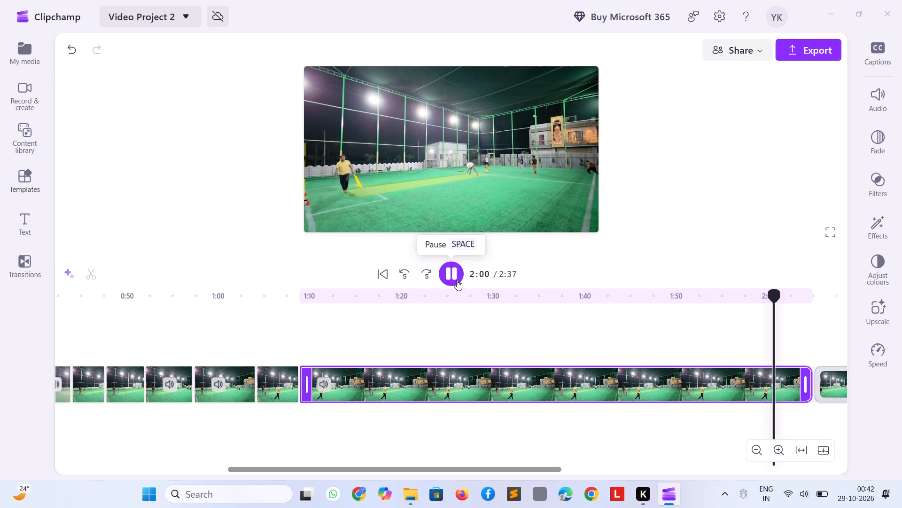
pyautogui.press('space')
# Delete the 56-second remainder of 20261021_215310.mp4 after the 1:08 cut and close the gap before Group 1.
pyautogui.press('Delete')
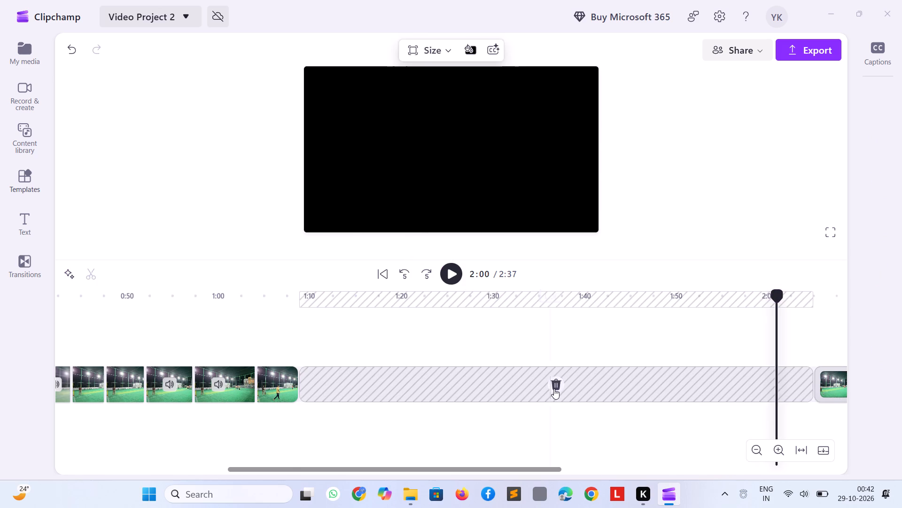
pyautogui.click(554, 388)
# Play Group 1 from 1:09 to about 1:28 to check its deliveries.
pyautogui.press('space')
pyautogui.press('space')
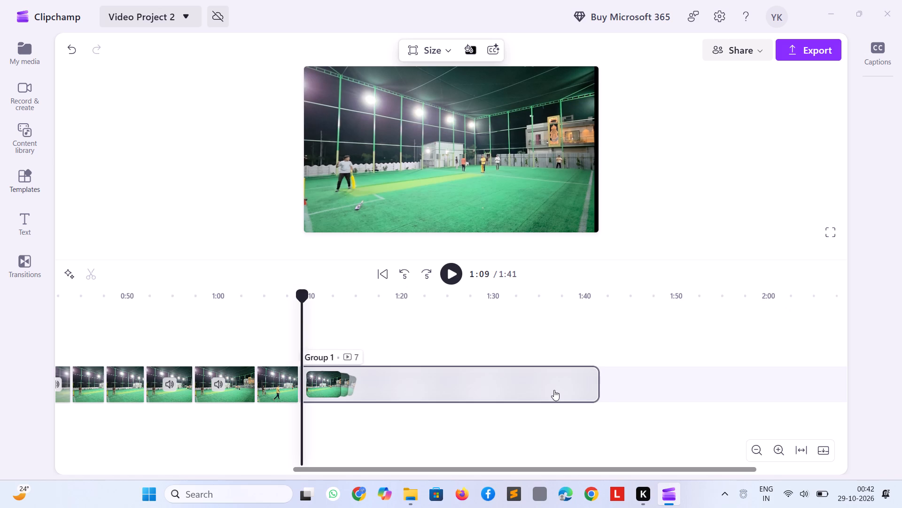
pyautogui.press('space')
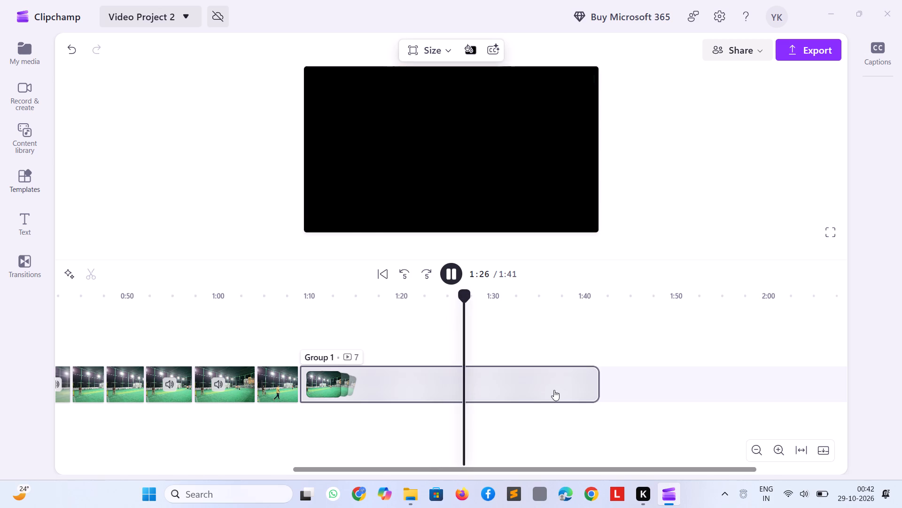
pyautogui.click(450, 276)
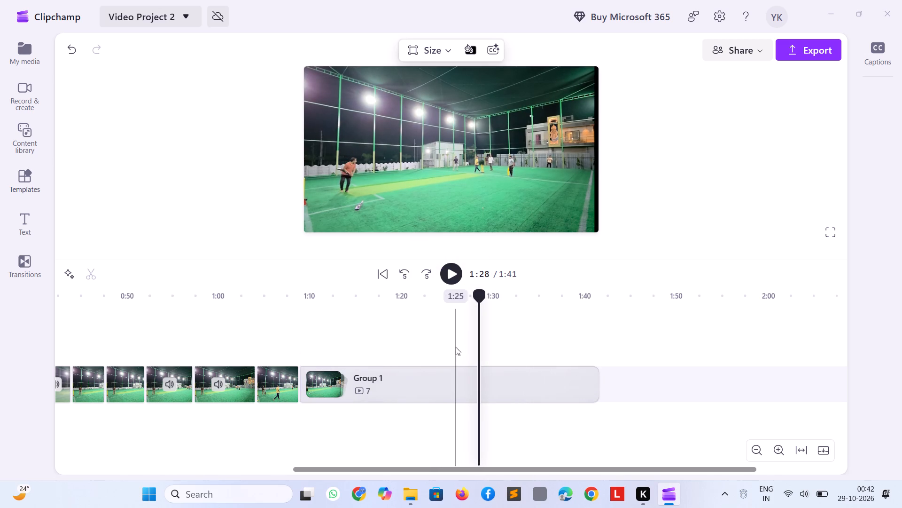
# Move Group 1 onto a separate track below the other clips and shift its start to about 1:57.
pyautogui.moveTo(440, 391); pyautogui.dragTo(453, 444)
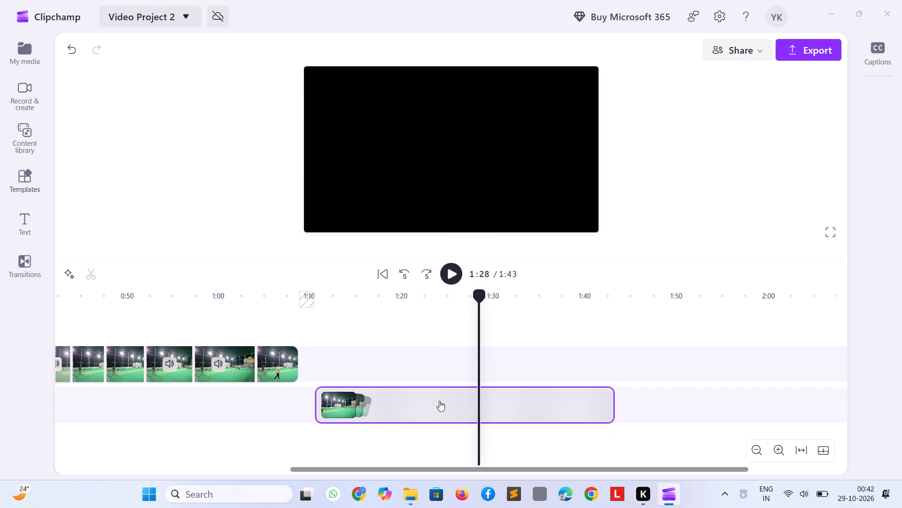
pyautogui.click(423, 363)
pyautogui.moveTo(394, 405); pyautogui.dragTo(713, 385)
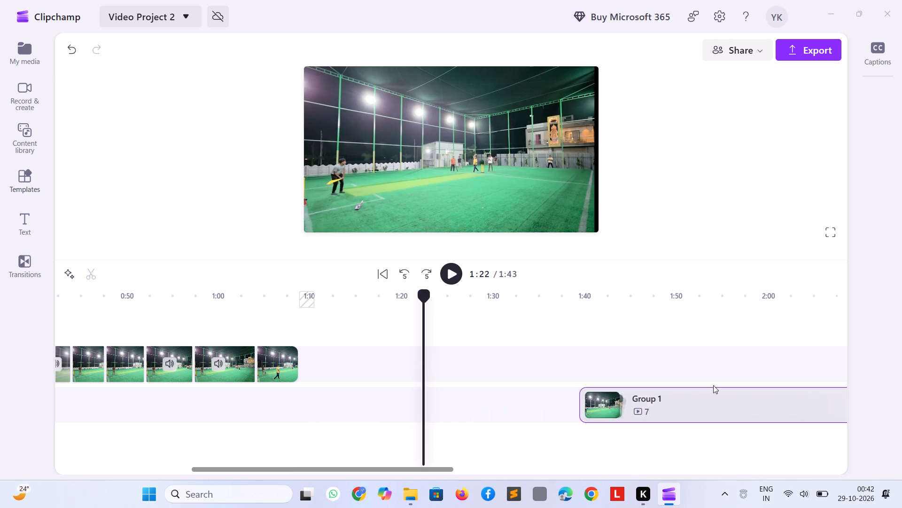
pyautogui.moveTo(713, 385); pyautogui.dragTo(814, 403)
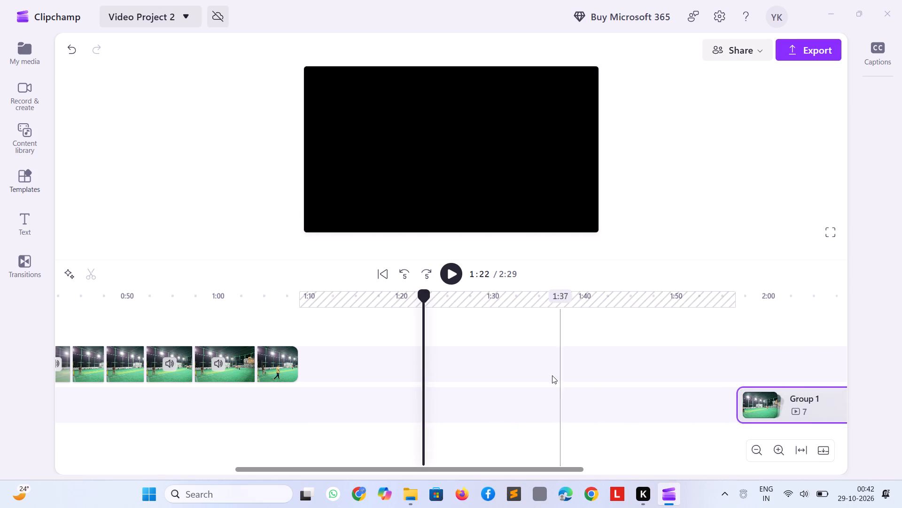
# Place the playhead at the end of the last main-track clip, 1:08, and import 20261021_225215.mp4 from the Cricket folder.
pyautogui.moveTo(424, 295); pyautogui.dragTo(334, 330)
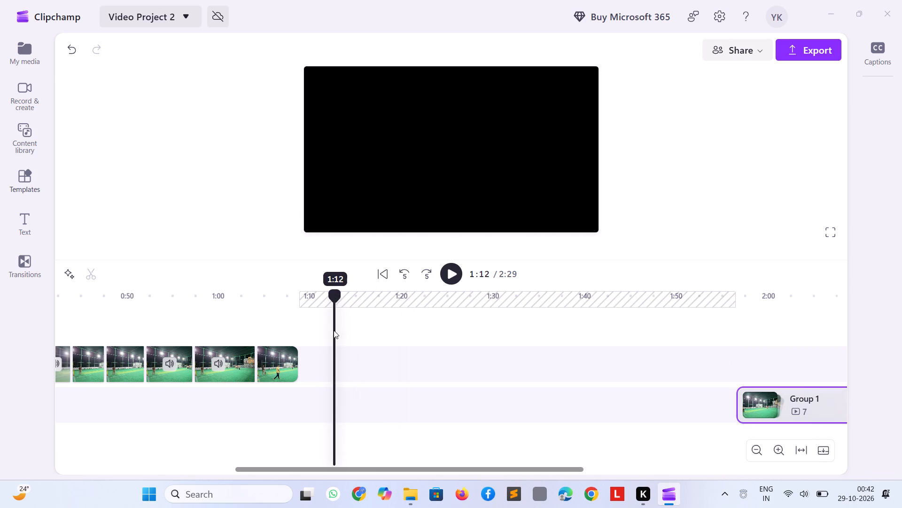
pyautogui.moveTo(334, 330); pyautogui.dragTo(301, 344)
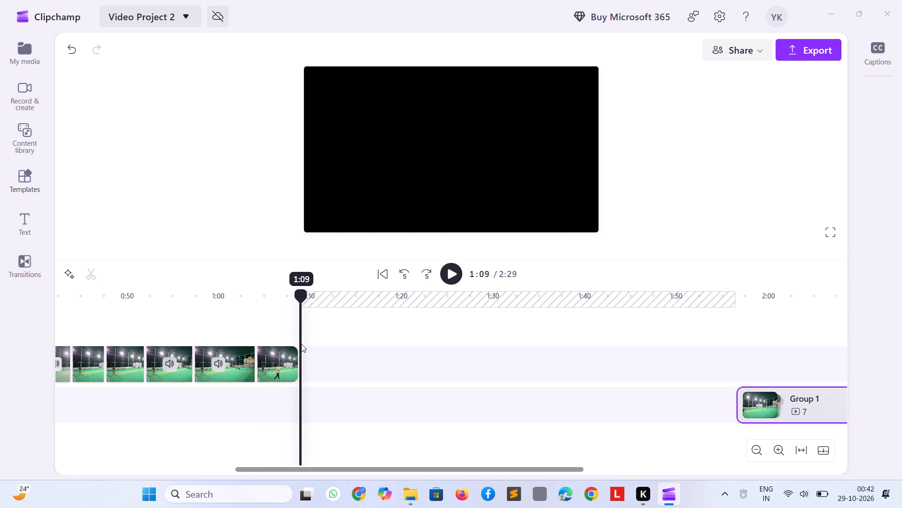
pyautogui.moveTo(301, 344); pyautogui.dragTo(297, 344)
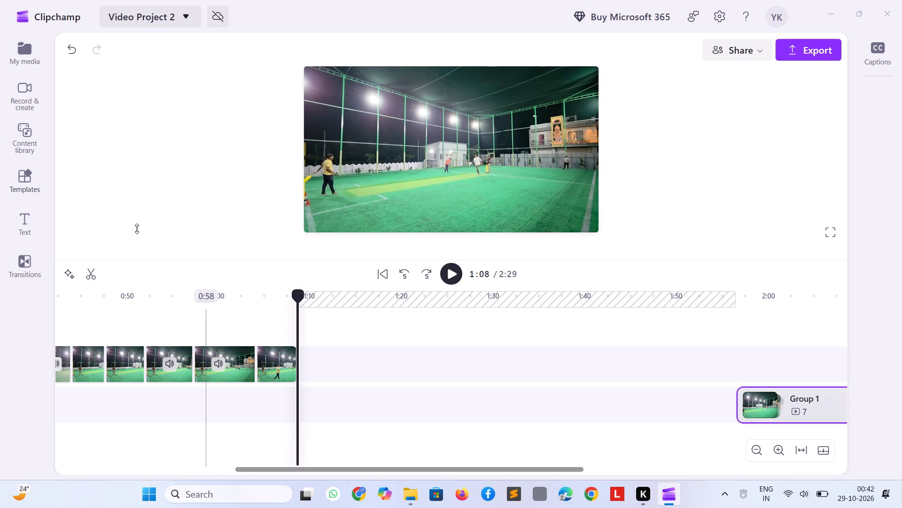
pyautogui.click(10, 52)
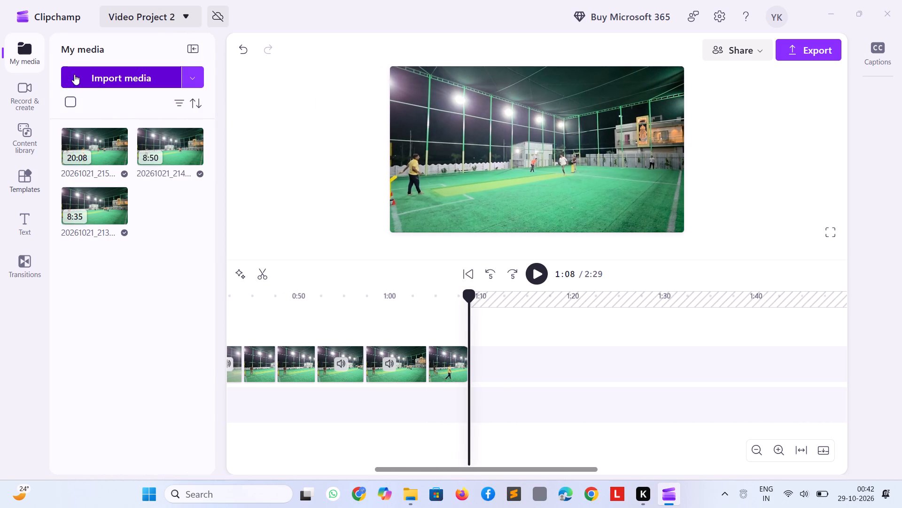
pyautogui.click(78, 71)
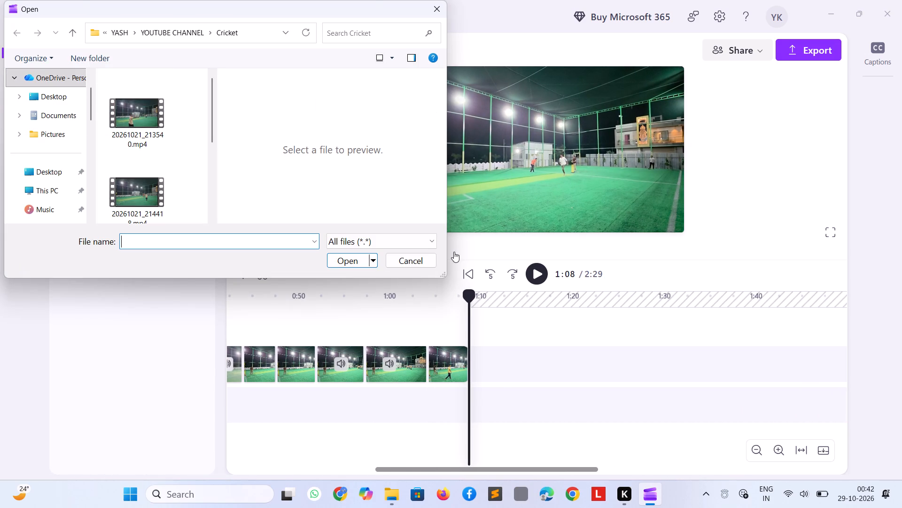
pyautogui.moveTo(440, 278); pyautogui.dragTo(459, 298)
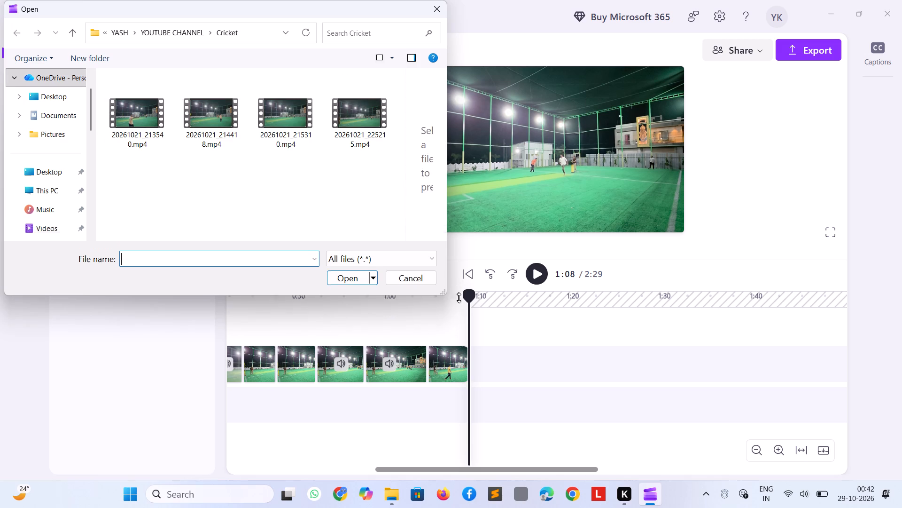
pyautogui.moveTo(459, 298); pyautogui.dragTo(516, 320)
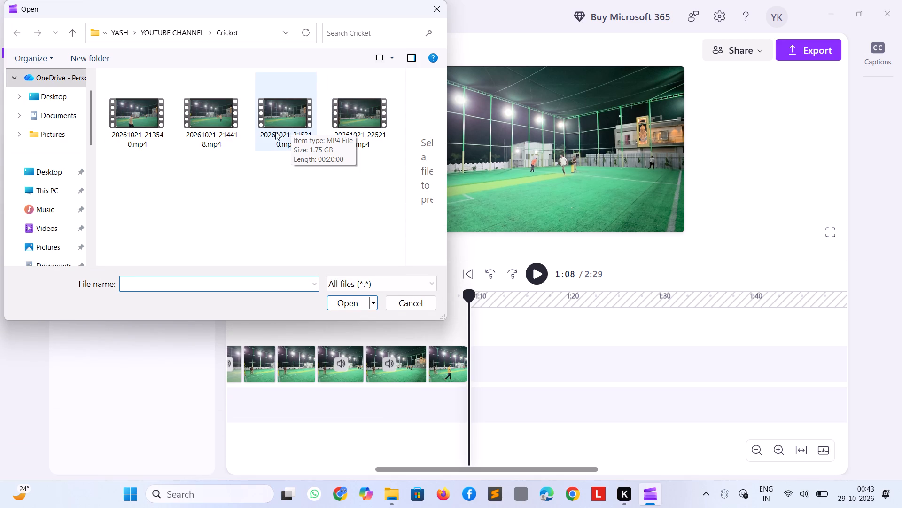
pyautogui.doubleClick(375, 118)
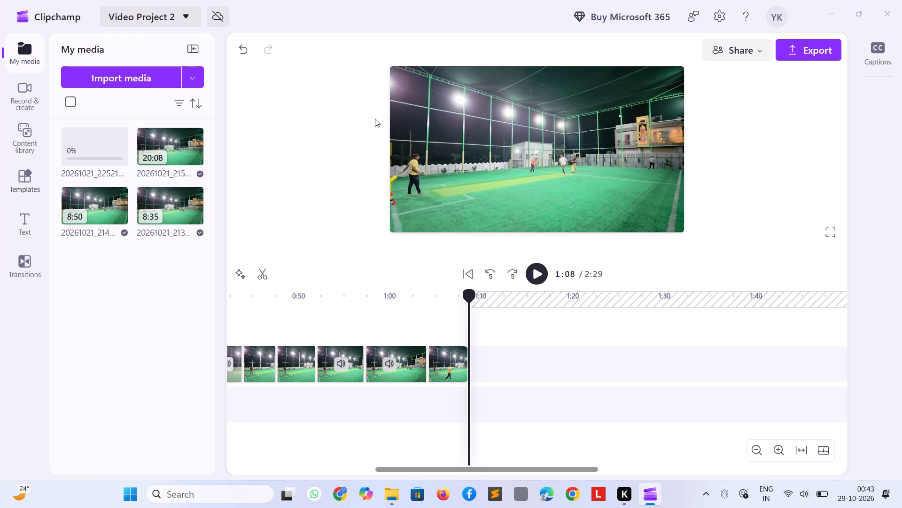
# Import the Yash_Abhi_Varad match video from the Videos folder into the project media.
pyautogui.click(115, 73)
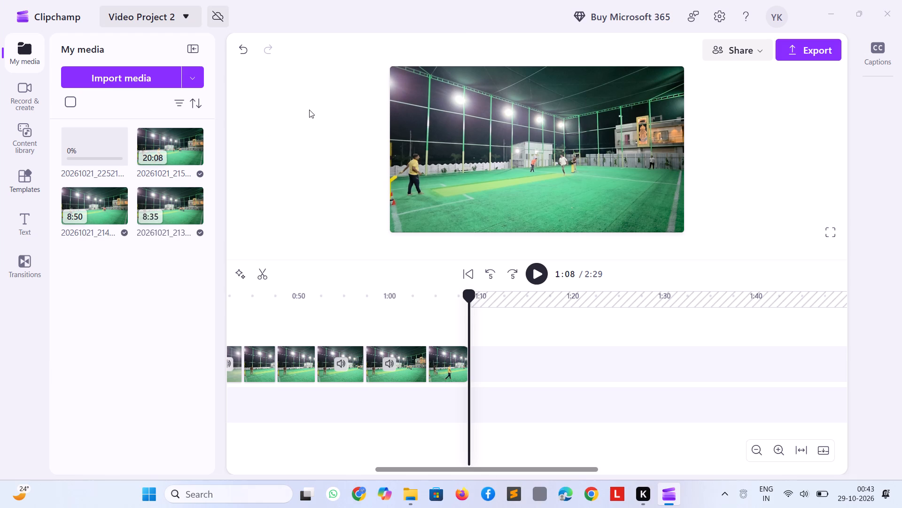
pyautogui.click(51, 223)
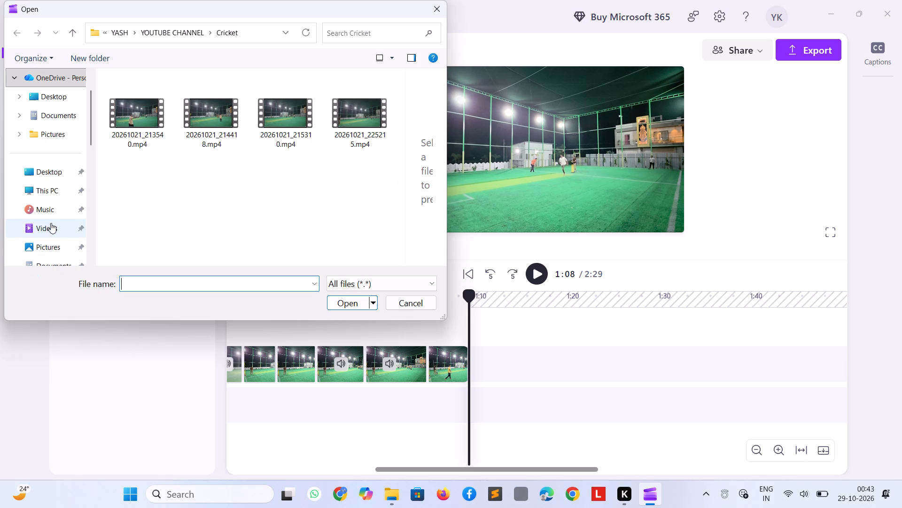
pyautogui.scroll(-1, 295, 183)
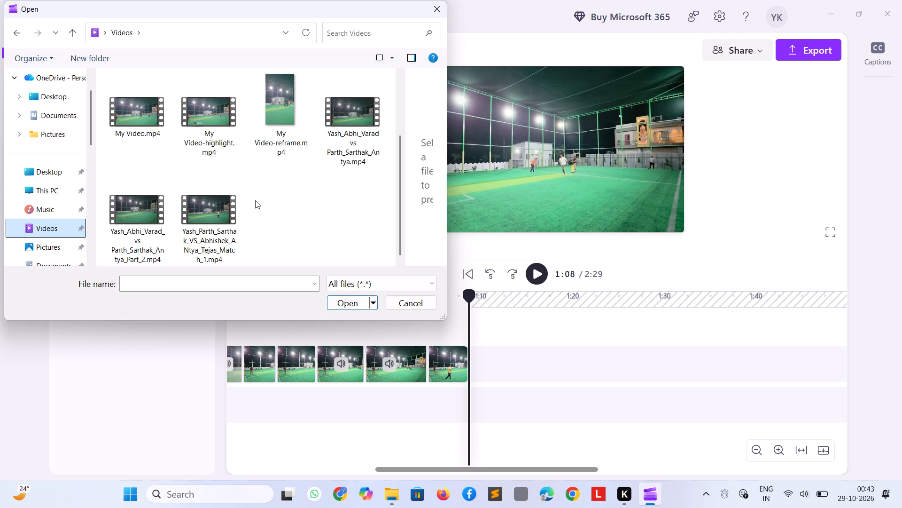
pyautogui.click(326, 121)
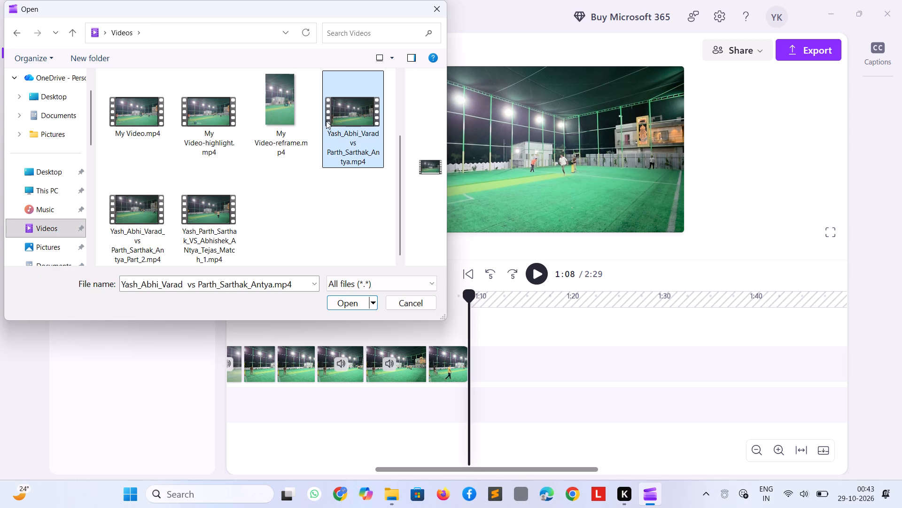
pyautogui.hotkey('shift', 'Down')
pyautogui.press('Return')
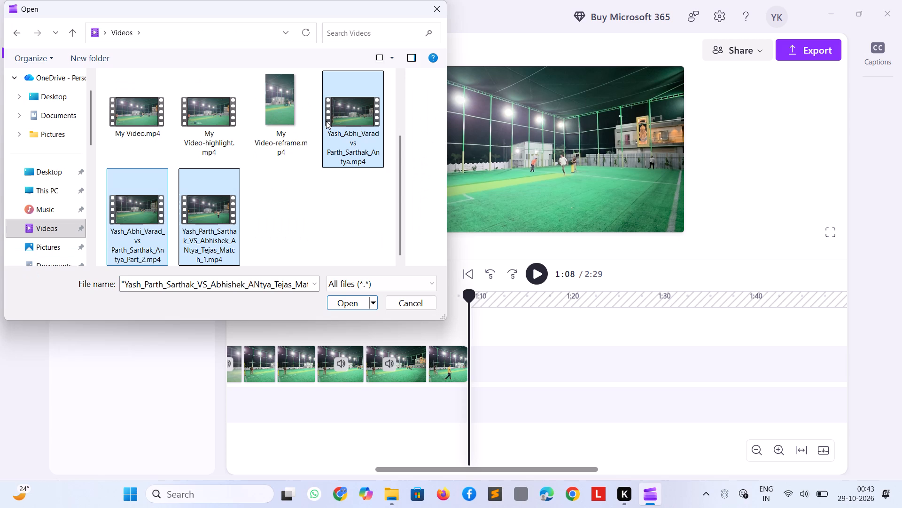
pyautogui.scroll(8, 122, 304)
pyautogui.scroll(-4, 120, 274)
pyautogui.scroll(-1, 326, 121)
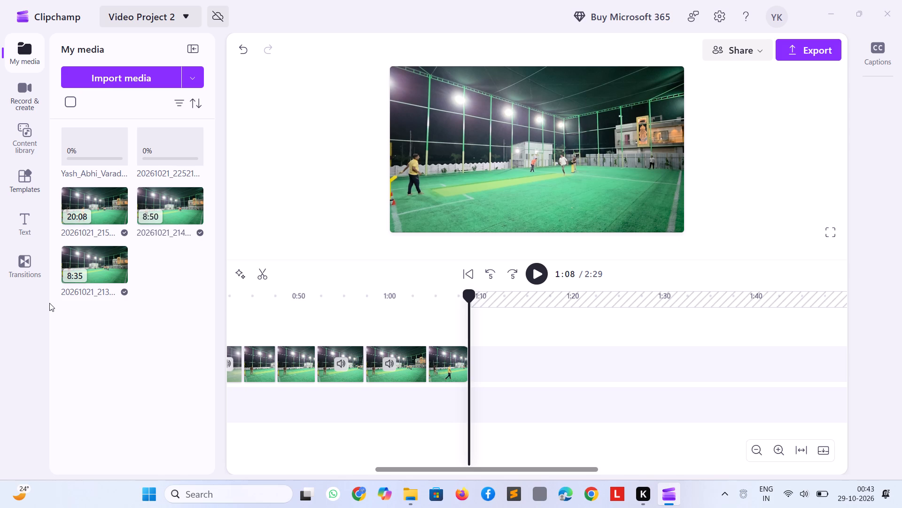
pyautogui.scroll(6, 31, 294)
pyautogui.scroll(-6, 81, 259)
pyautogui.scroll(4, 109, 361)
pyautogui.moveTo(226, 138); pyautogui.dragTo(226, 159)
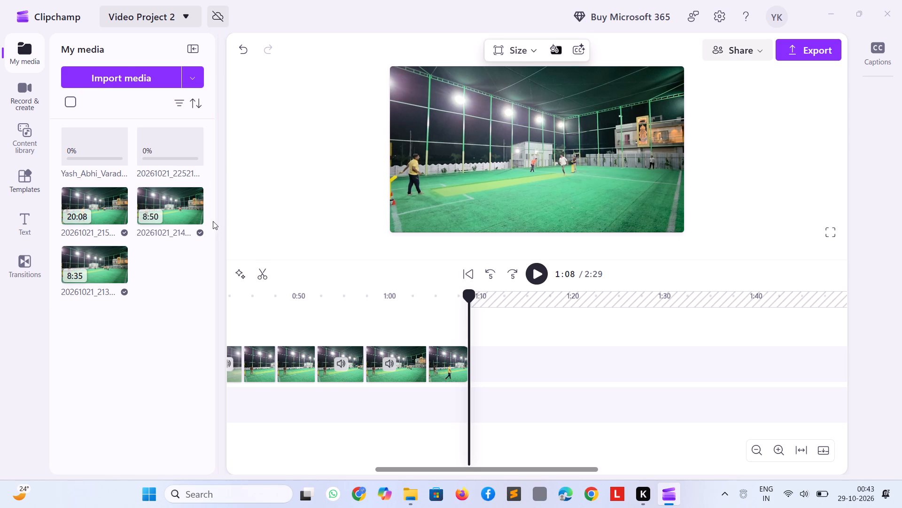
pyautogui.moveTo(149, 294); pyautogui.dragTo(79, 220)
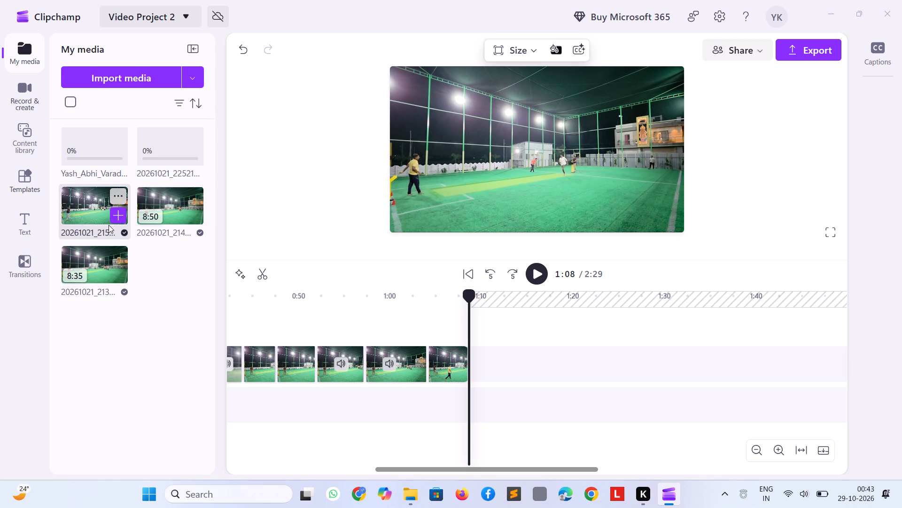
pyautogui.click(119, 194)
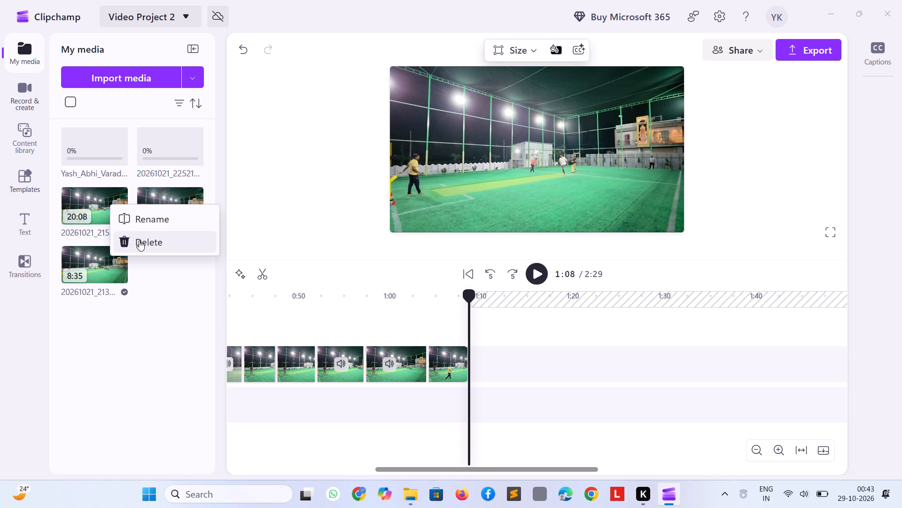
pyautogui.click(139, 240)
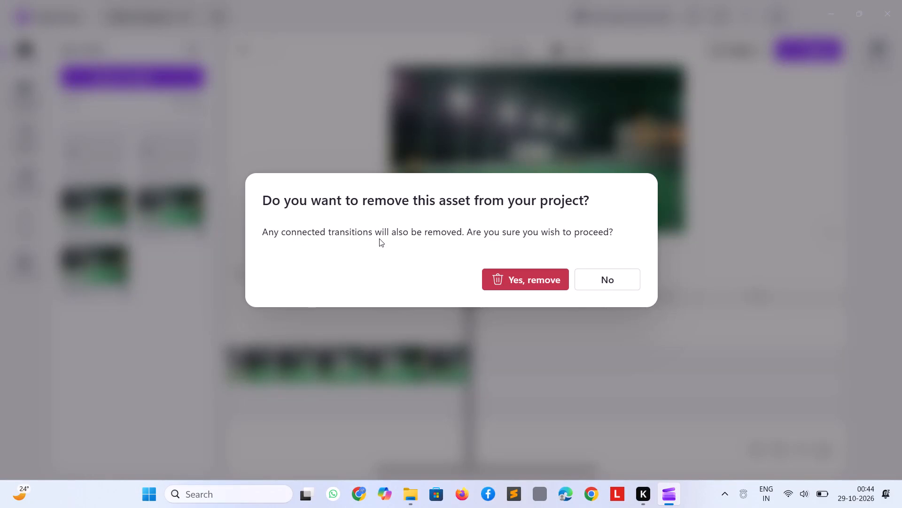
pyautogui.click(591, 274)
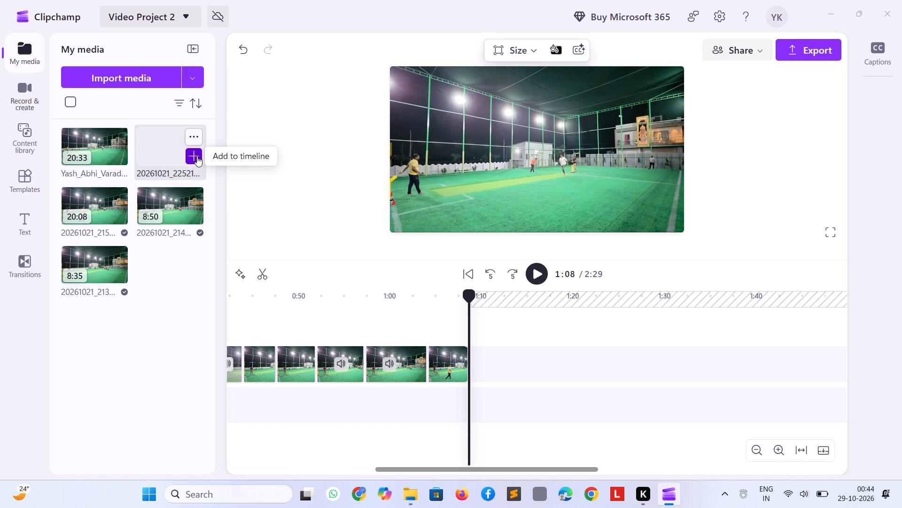
# Add 20261021_225215.mp4 to the timeline from about 1:09 on a new track above the other clips.
pyautogui.click(197, 156)
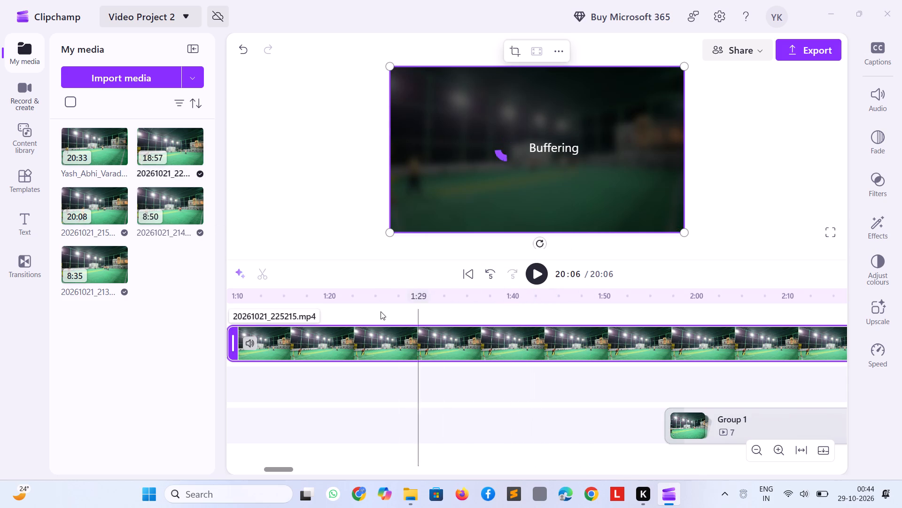
# Skim the start of 20261021_225215.mp4 in five-second jumps back and forth to about 2:39, looking for the first delivery.
pyautogui.click(544, 274)
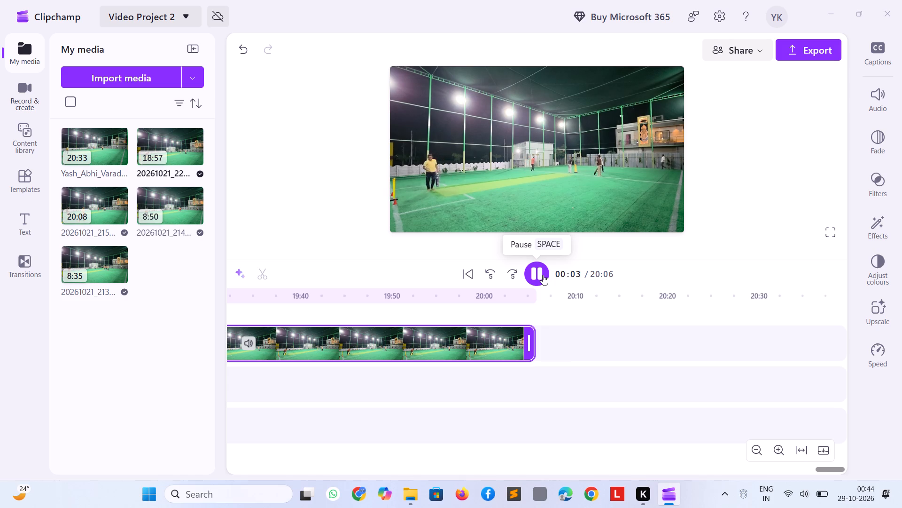
pyautogui.click(543, 275)
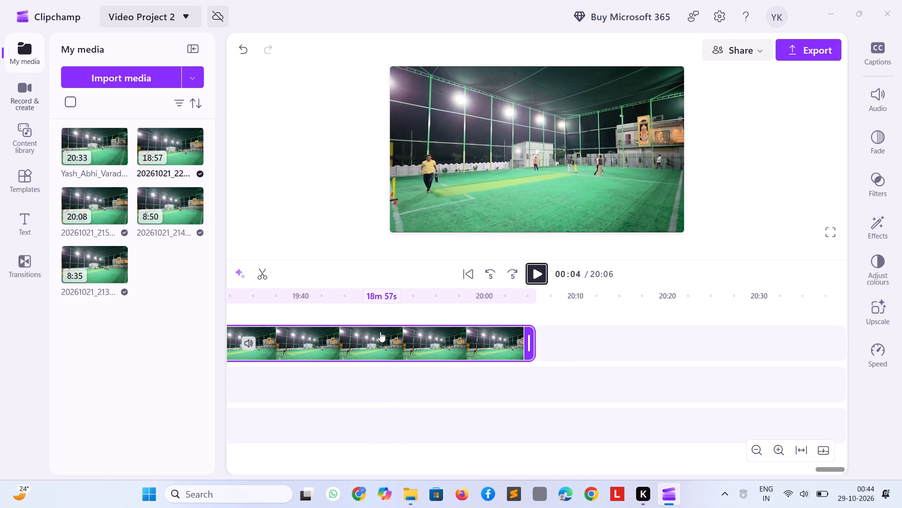
pyautogui.hotkey('shift', 'Right')
pyautogui.hotkey('shift', 'Right')
pyautogui.hotkey('shift', 'Right')
pyautogui.hotkey('shift', 'Right')
pyautogui.hotkey('shift', 'Right')
pyautogui.hotkey('shift', 'Right')
pyautogui.hotkey('shift', 'Right')
pyautogui.hotkey('shift', 'Right')
pyautogui.hotkey('shift', 'Right')
pyautogui.hotkey('shift', 'Right')
pyautogui.hotkey('shift', 'Right')
pyautogui.hotkey('shift', 'Right')
pyautogui.hotkey('shift', 'Right')
pyautogui.hotkey('shift', 'Right')
pyautogui.hotkey('shift', 'Right')
pyautogui.hotkey('shift', 'Right')
pyautogui.hotkey('shift', 'Right')
pyautogui.hotkey('shift', 'Right')
pyautogui.hotkey('shift', 'Right')
pyautogui.hotkey('shift', 'Right')
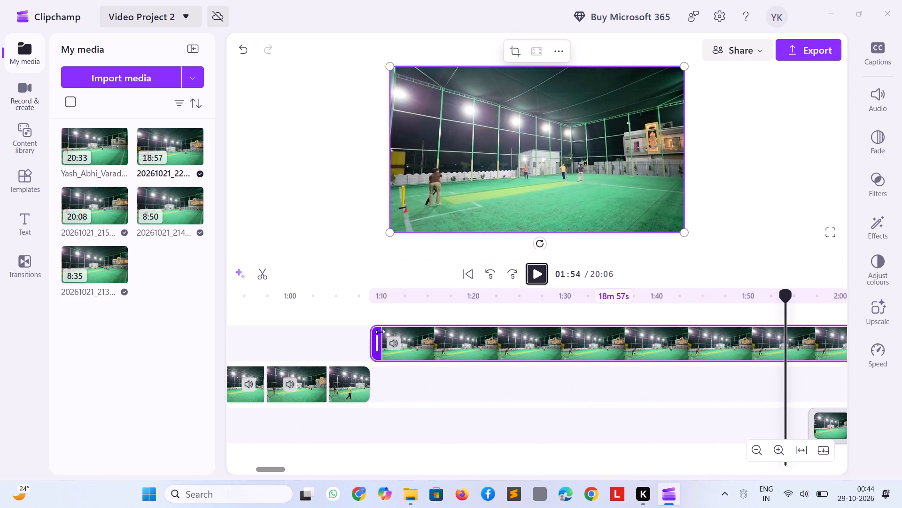
pyautogui.hotkey('shift', 'Left')
pyautogui.hotkey('shift', 'Left')
pyautogui.hotkey('shift', 'Left')
pyautogui.hotkey('shift', 'Left')
pyautogui.hotkey('shift', 'Left')
pyautogui.hotkey('shift', 'Left')
pyautogui.hotkey('shift', 'Left')
pyautogui.hotkey('shift', 'Left')
pyautogui.hotkey('shift', 'Left')
pyautogui.hotkey('shift', 'Right')
pyautogui.hotkey('shift', 'Right')
pyautogui.hotkey('shift', 'Right')
pyautogui.hotkey('shift', 'Right')
pyautogui.hotkey('shift', 'Right')
pyautogui.hotkey('shift', 'Right')
pyautogui.hotkey('shift', 'Right')
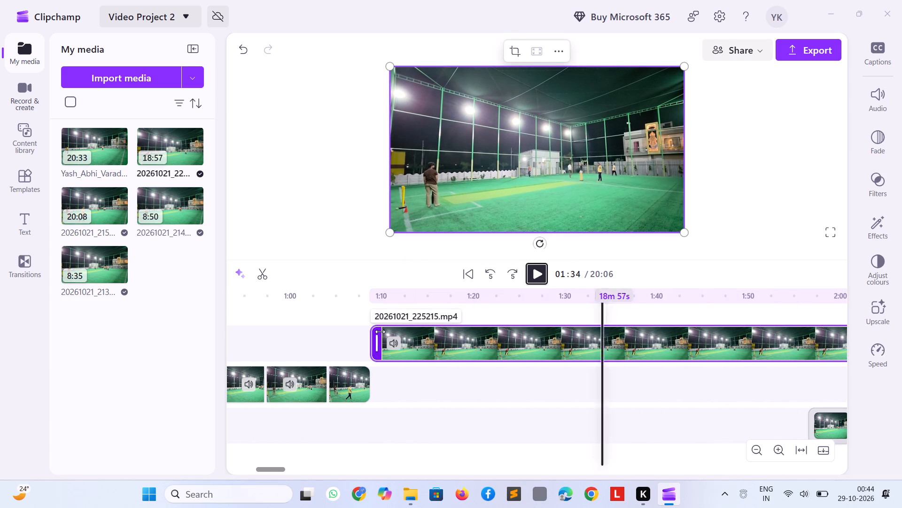
pyautogui.hotkey('shift', 'Right')
pyautogui.hotkey('shift', 'Right')
pyautogui.hotkey('shift', 'Right')
pyautogui.hotkey('shift', 'Right')
pyautogui.hotkey('shift', 'Right')
pyautogui.hotkey('shift', 'Right')
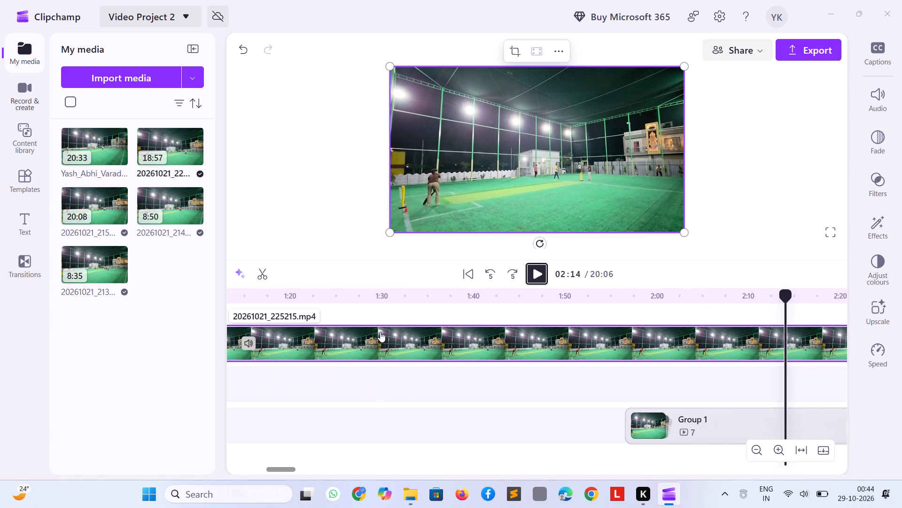
pyautogui.hotkey('shift', 'Right')
pyautogui.hotkey('shift', 'Right')
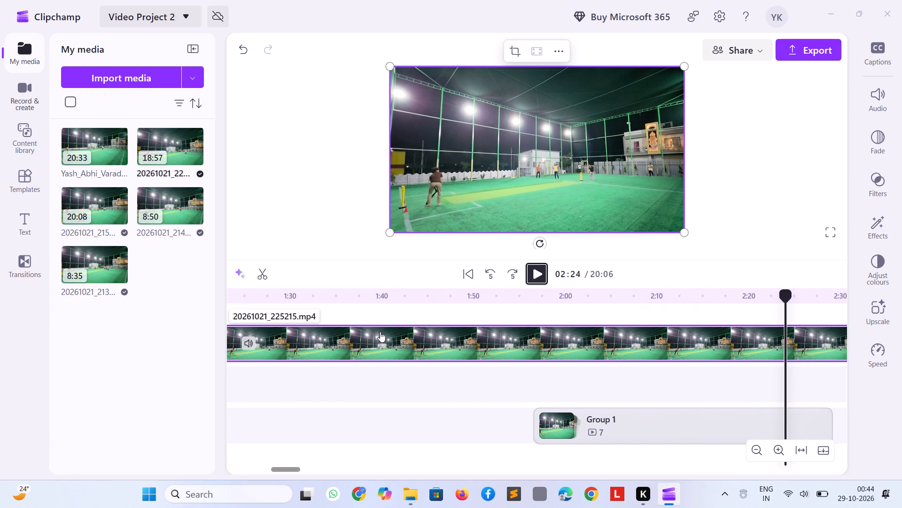
pyautogui.hotkey('shift', 'Right')
pyautogui.hotkey('shift', 'Right')
pyautogui.hotkey('shift', 'Right')
# Review 20261021_225215.mp4 from 2:24 up to about 3:23 to find where the first delivery worth keeping starts.
pyautogui.press('space')
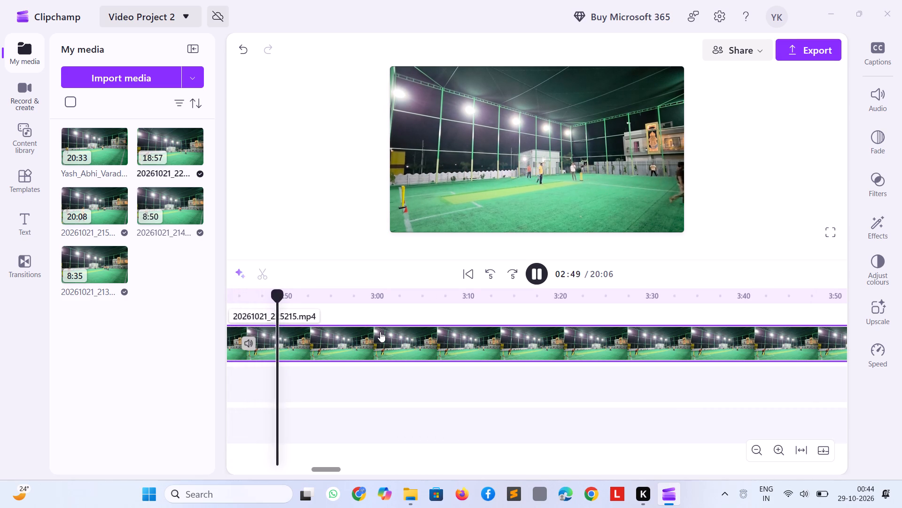
pyautogui.hotkey('shift', 'Right')
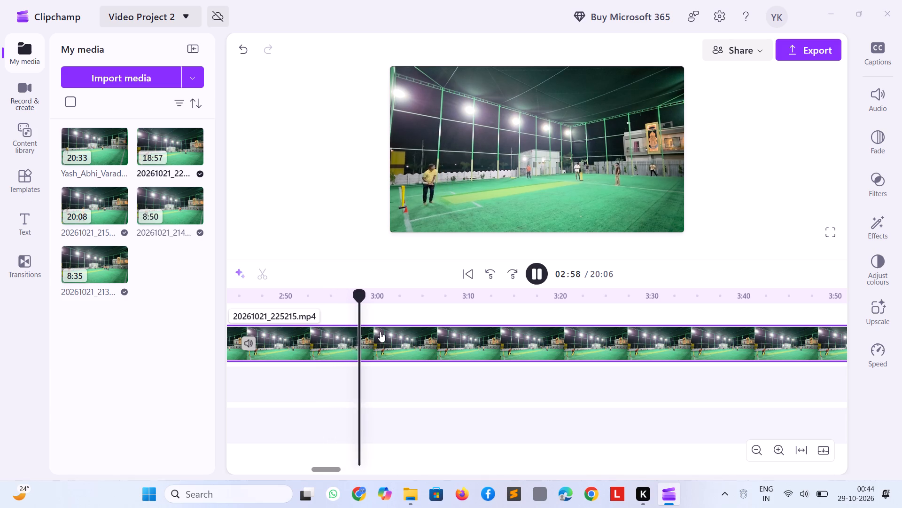
pyautogui.press('Right')
pyautogui.press('Right')
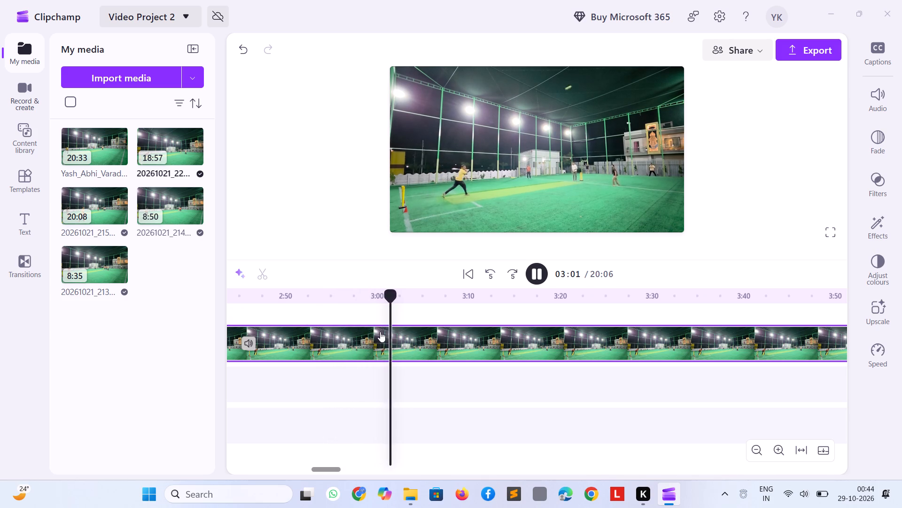
pyautogui.press('Right')
pyautogui.press('Right')
pyautogui.press('Right')
pyautogui.press('Right')
pyautogui.press('Right')
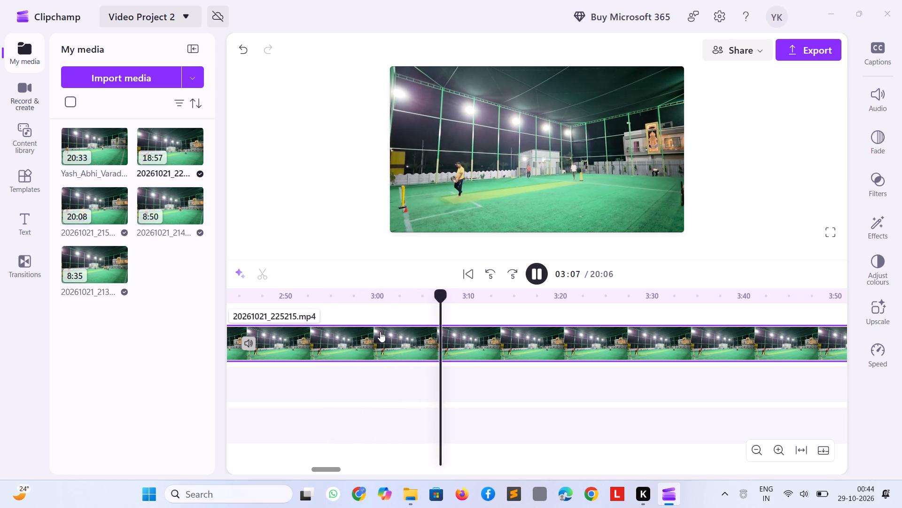
pyautogui.press('Right')
pyautogui.press('Right')
pyautogui.press('Right')
pyautogui.press('Right')
pyautogui.press('Right')
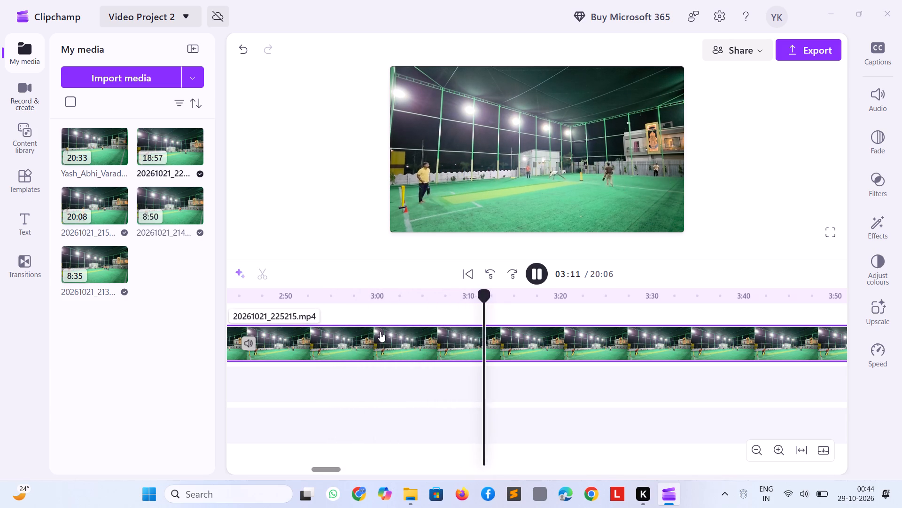
pyautogui.press('Right')
pyautogui.press('Right')
pyautogui.press('Right')
pyautogui.press('Right')
pyautogui.press('Right')
pyautogui.press('Right')
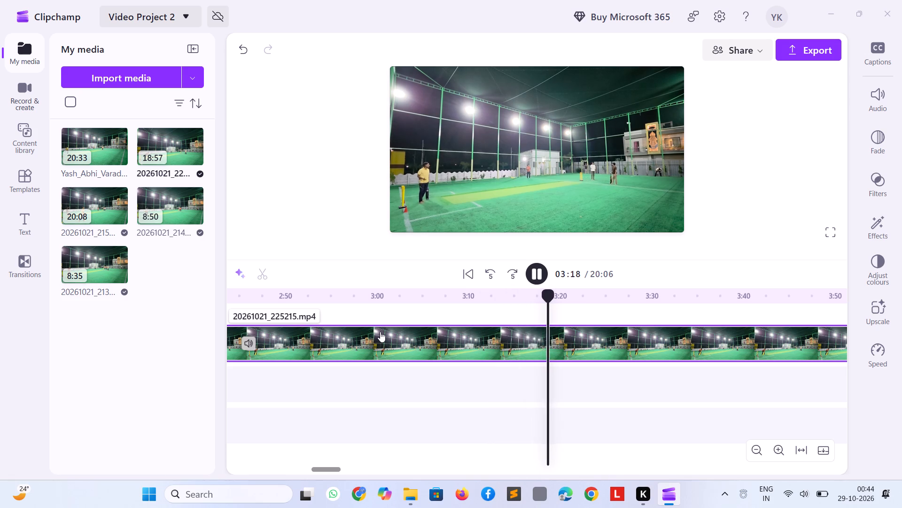
pyautogui.press('Right')
pyautogui.press('Right')
pyautogui.press('Right')
pyautogui.press('Right')
# Split 20261021_225215.mp4 at 3:23, delete the part before the cut and close the gap.
pyautogui.press('space')
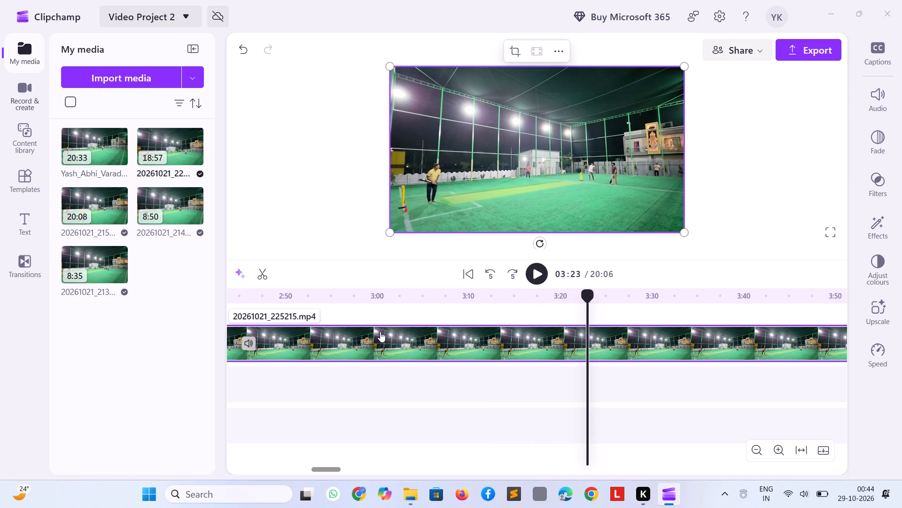
pyautogui.press('s')
pyautogui.click(516, 340)
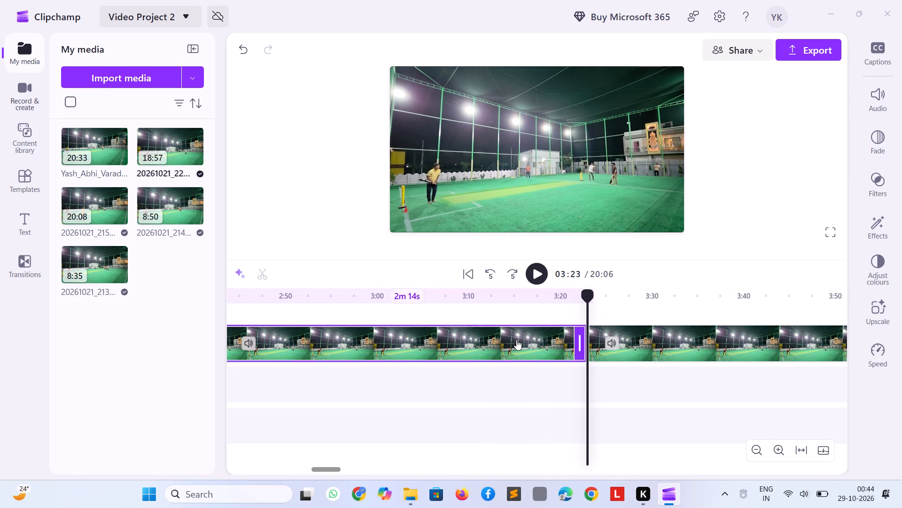
pyautogui.press('Delete')
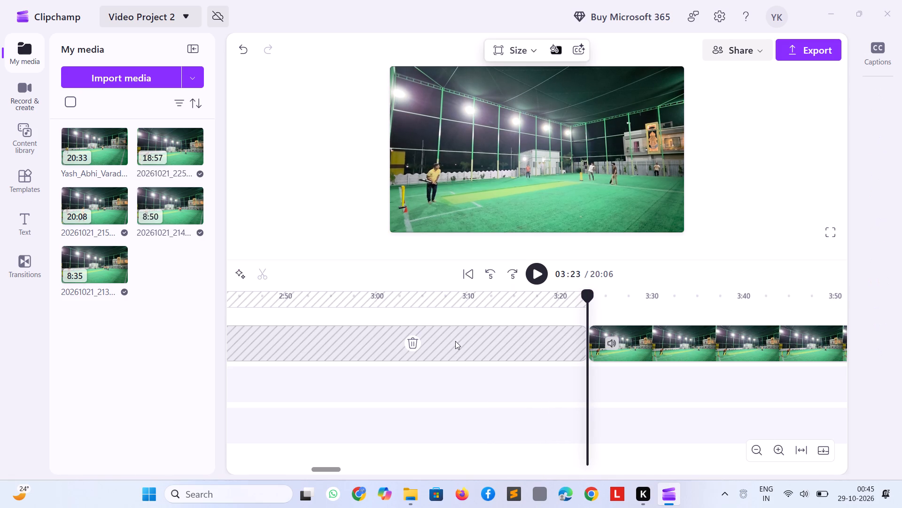
pyautogui.click(411, 342)
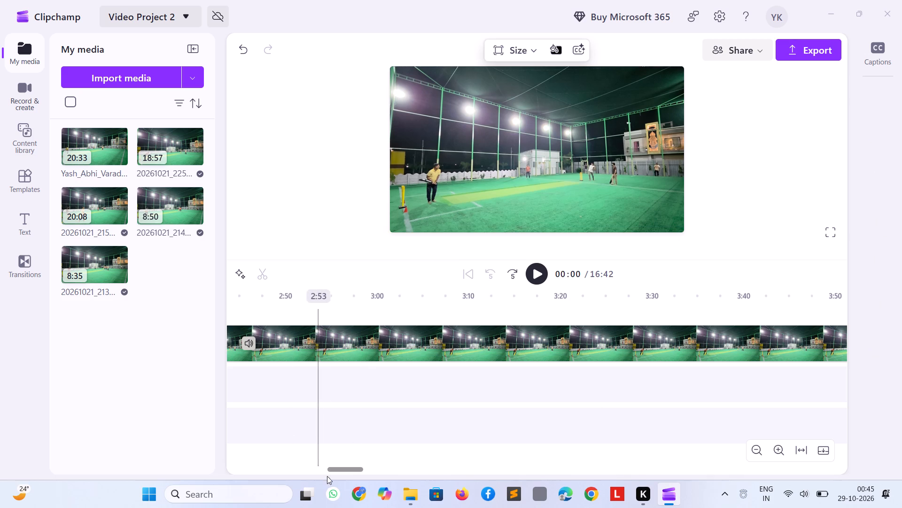
# Delete Group 1 from the timeline's lowest track.
pyautogui.moveTo(343, 473); pyautogui.dragTo(317, 478)
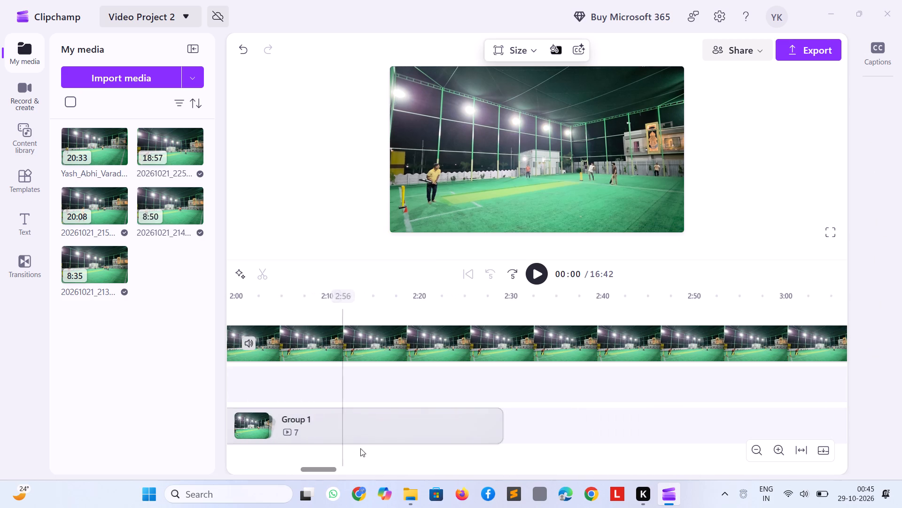
pyautogui.click(354, 426)
pyautogui.press('Delete')
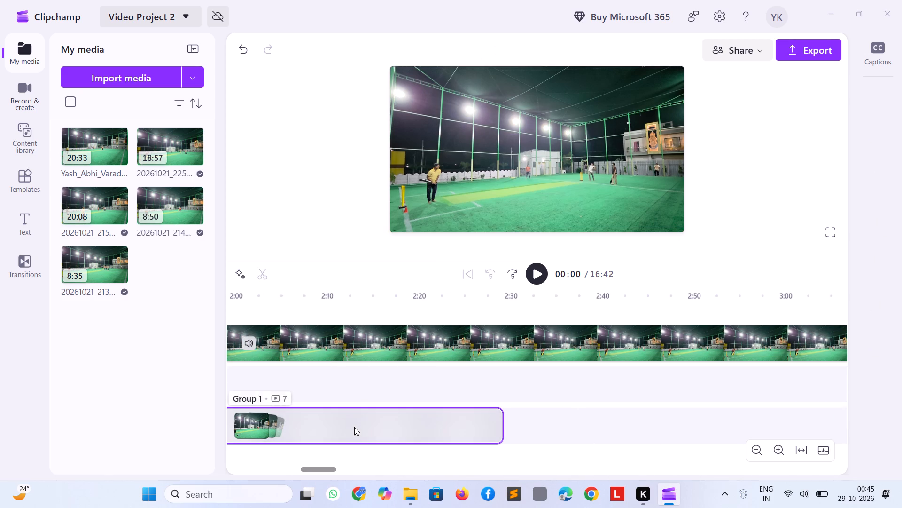
# Move the trimmed 20261021_225215.mp4 from the timeline start to 1:08, where the last main-track clip ends, keeping it on the upper track.
pyautogui.moveTo(331, 471); pyautogui.dragTo(276, 470)
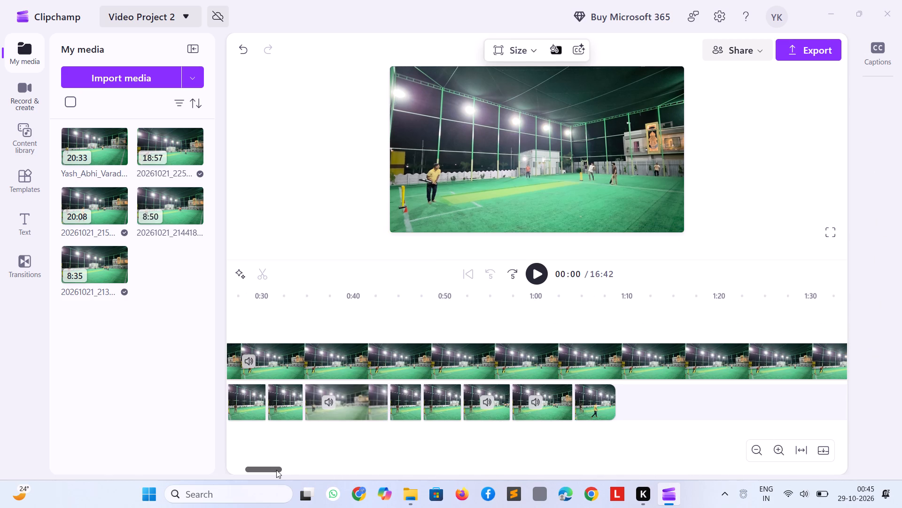
pyautogui.moveTo(276, 470); pyautogui.dragTo(236, 478)
pyautogui.press('space')
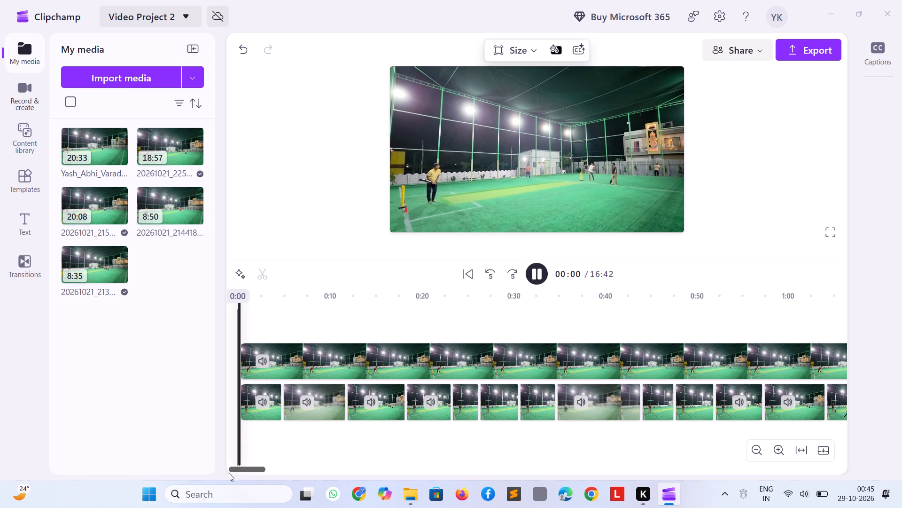
pyautogui.press('space')
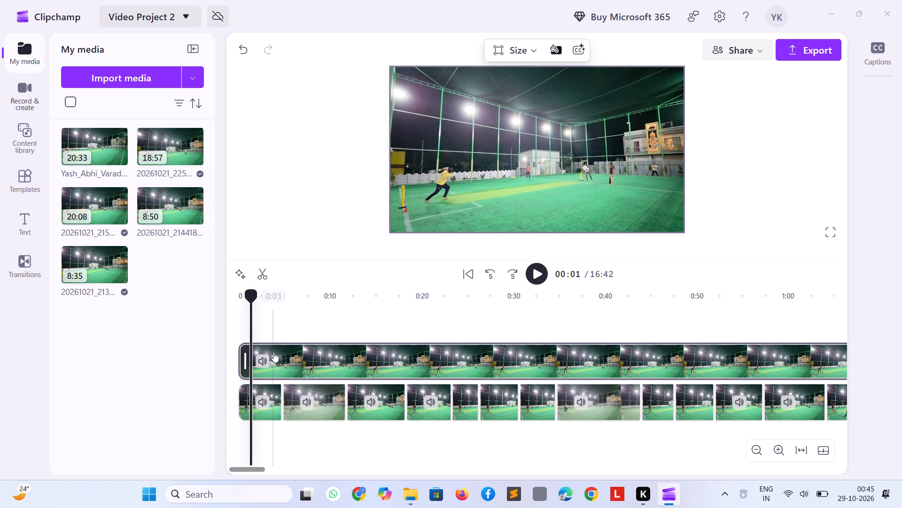
pyautogui.click(273, 352)
pyautogui.press('space')
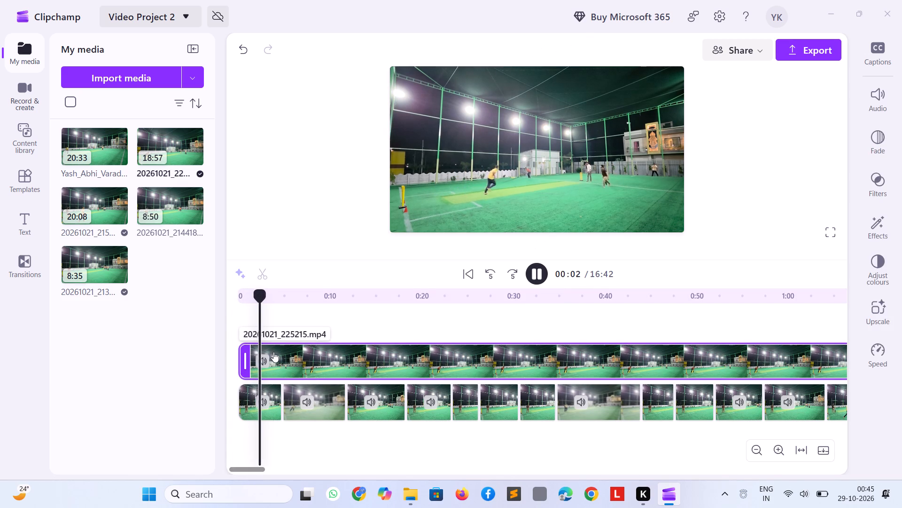
pyautogui.press('space')
pyautogui.moveTo(273, 352); pyautogui.dragTo(746, 357)
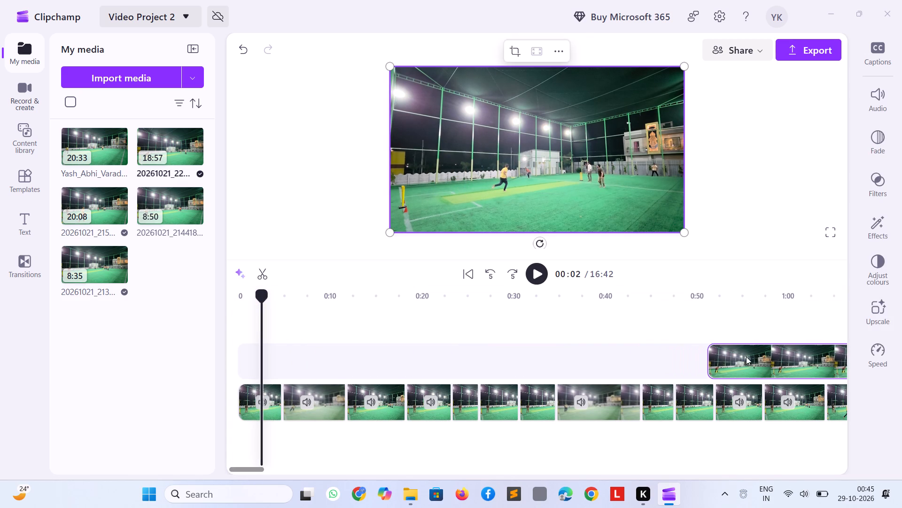
pyautogui.moveTo(746, 357); pyautogui.dragTo(799, 355)
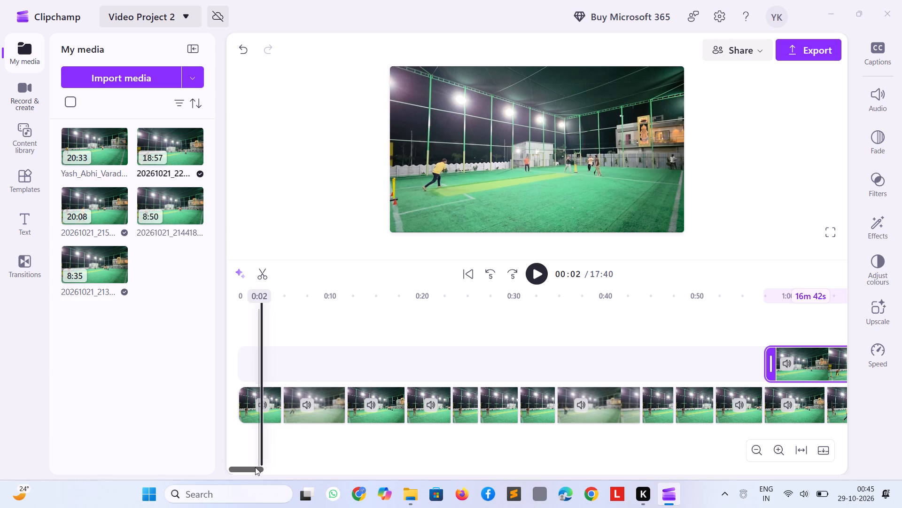
pyautogui.moveTo(255, 467); pyautogui.dragTo(277, 468)
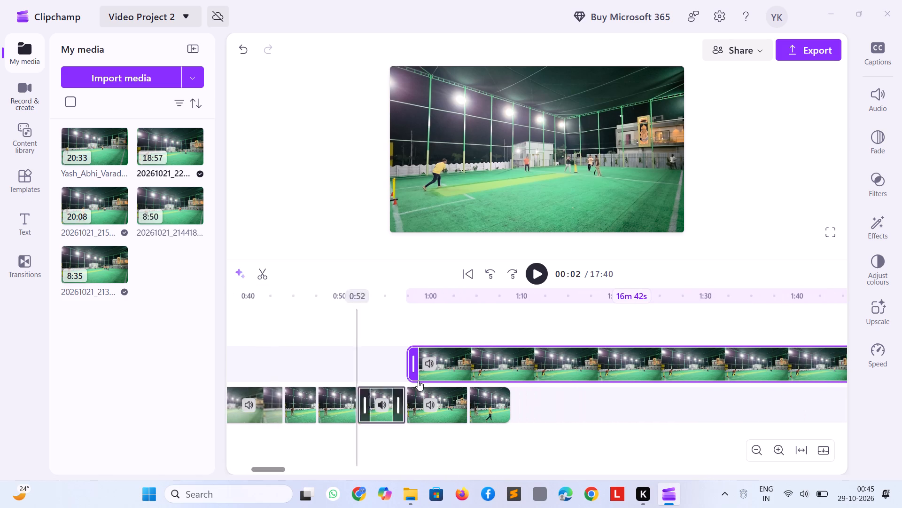
pyautogui.moveTo(447, 357); pyautogui.dragTo(527, 361)
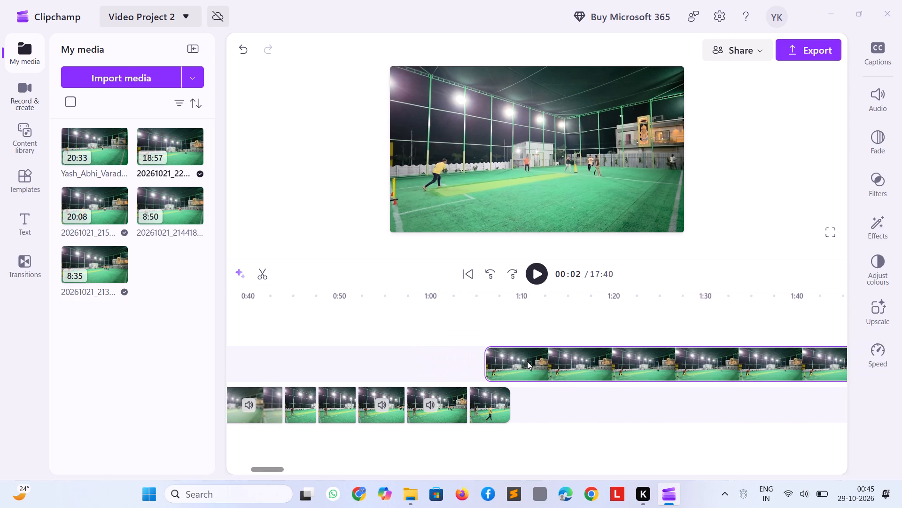
pyautogui.moveTo(527, 361); pyautogui.dragTo(541, 363)
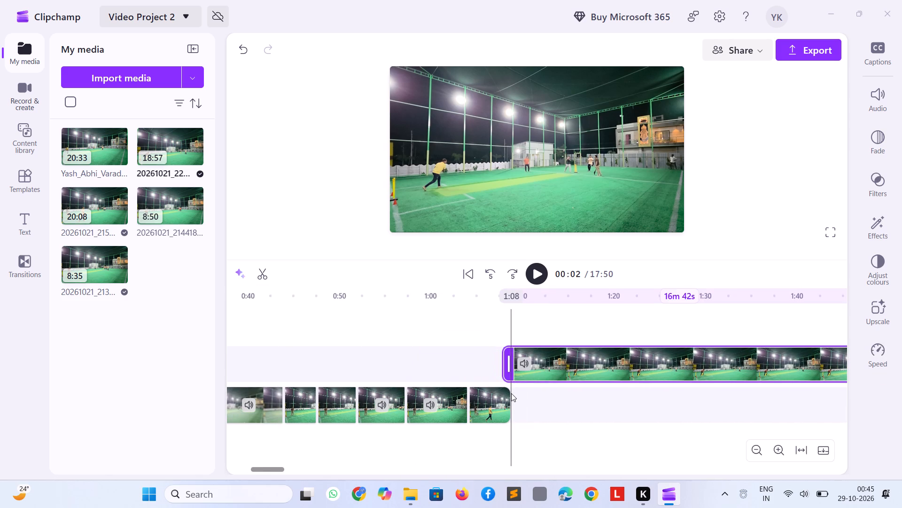
# Play the start of the repositioned 20261021_225215.mp4 and split it at 1:11, after the first delivery.
pyautogui.click(488, 397)
pyautogui.press('space')
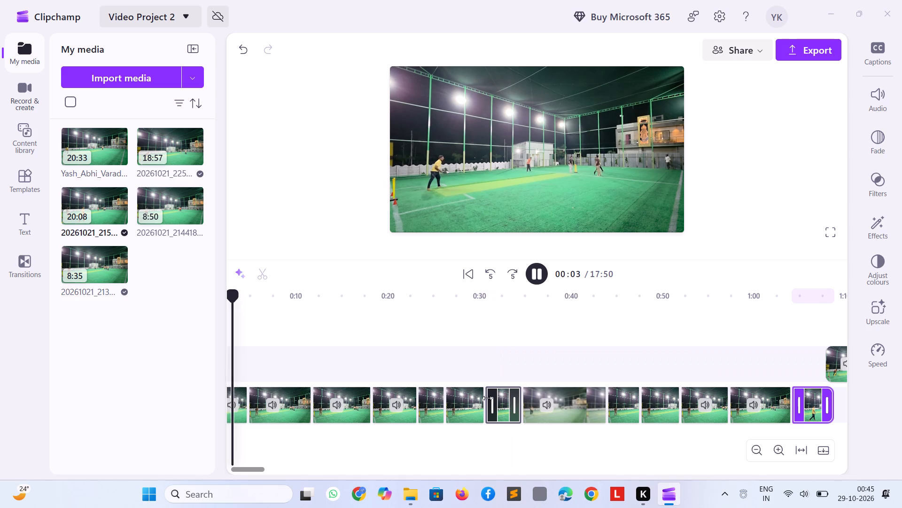
pyautogui.press('space')
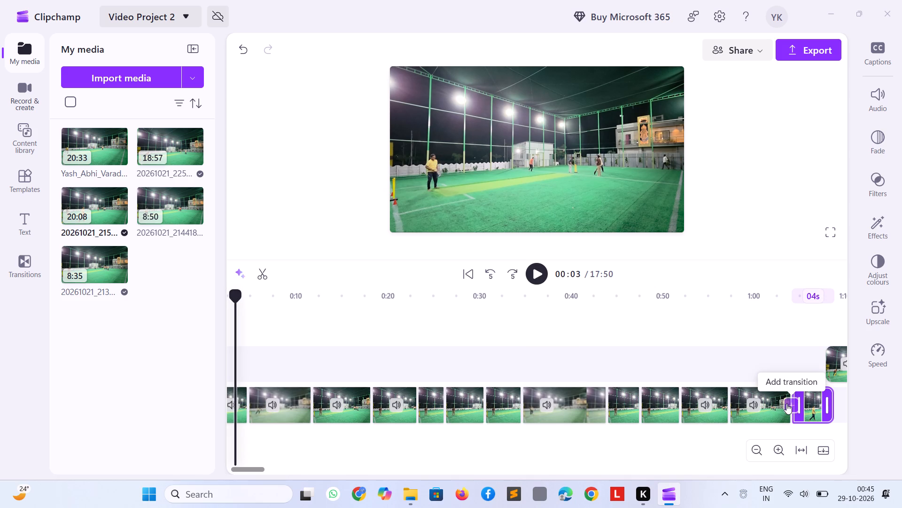
pyautogui.doubleClick(809, 402)
pyautogui.press('space')
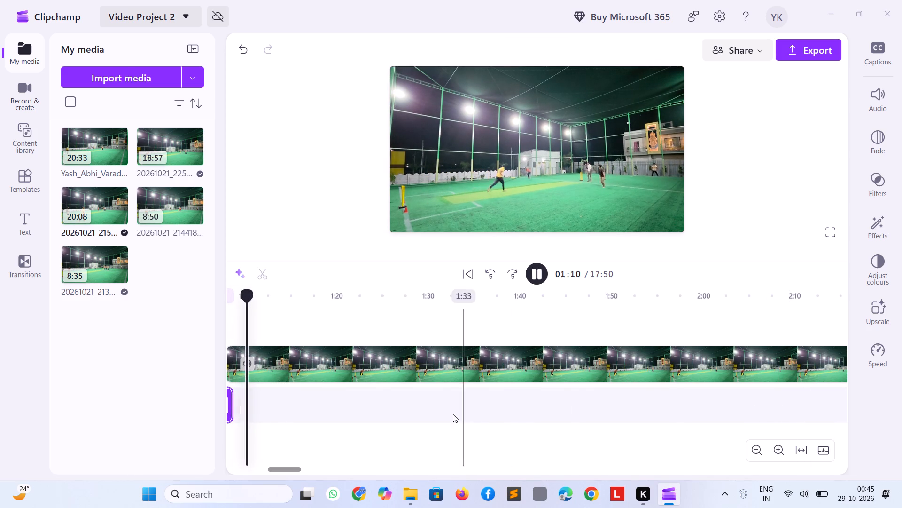
pyautogui.press('space')
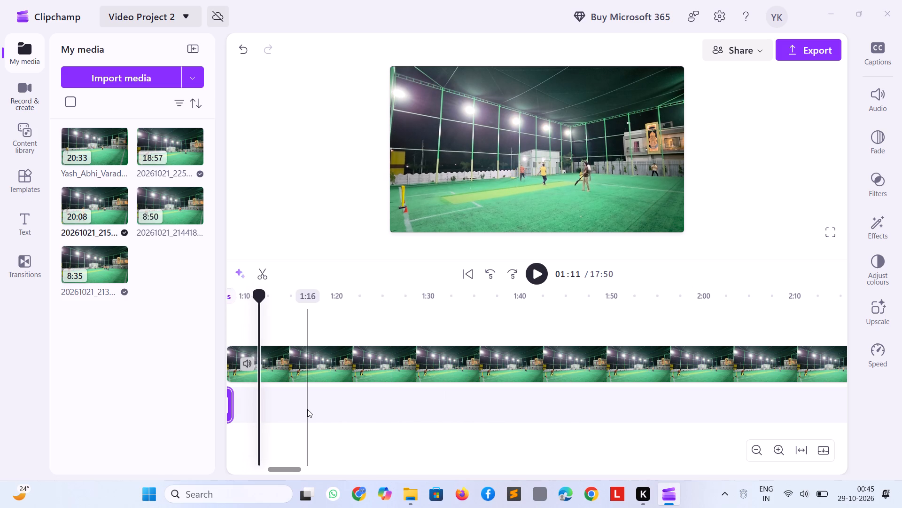
pyautogui.press('s')
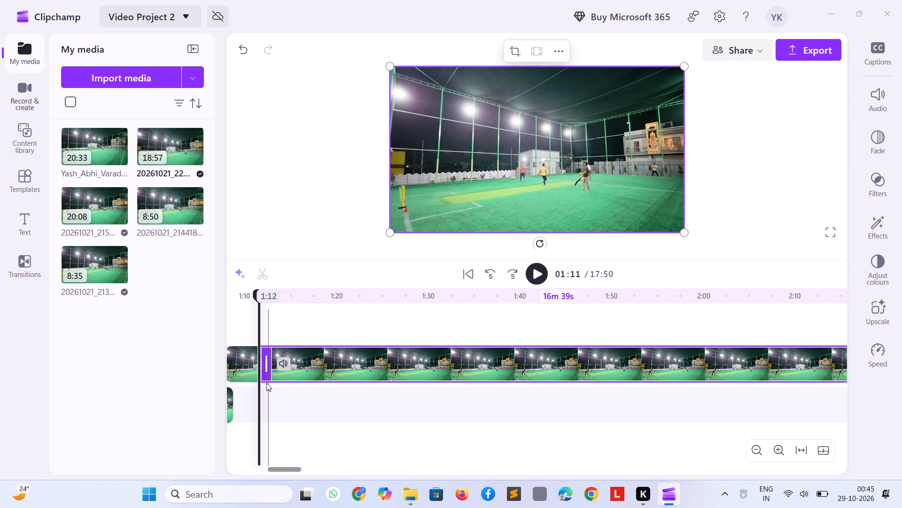
# Split 20261021_225215.mp4 at 1:24, before the next delivery, delete the section from 1:11 to 1:24 and close the gap.
pyautogui.press('space')
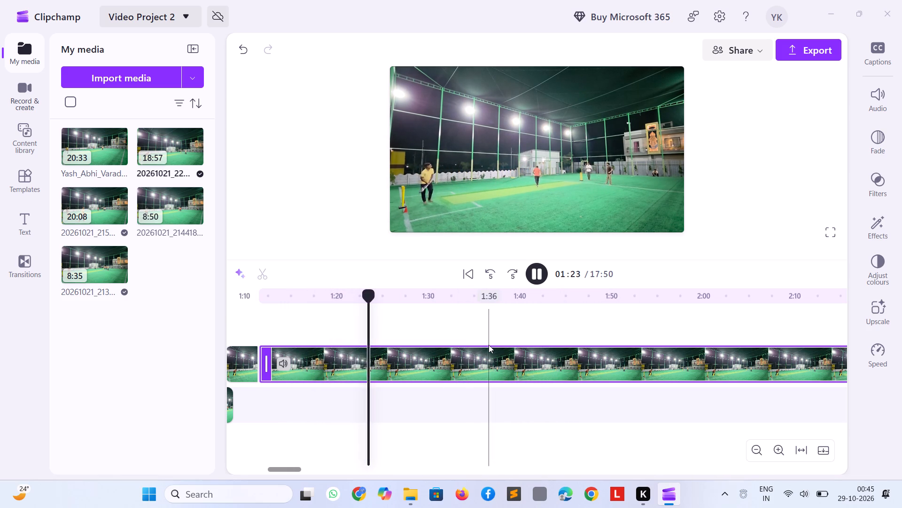
pyautogui.press('space')
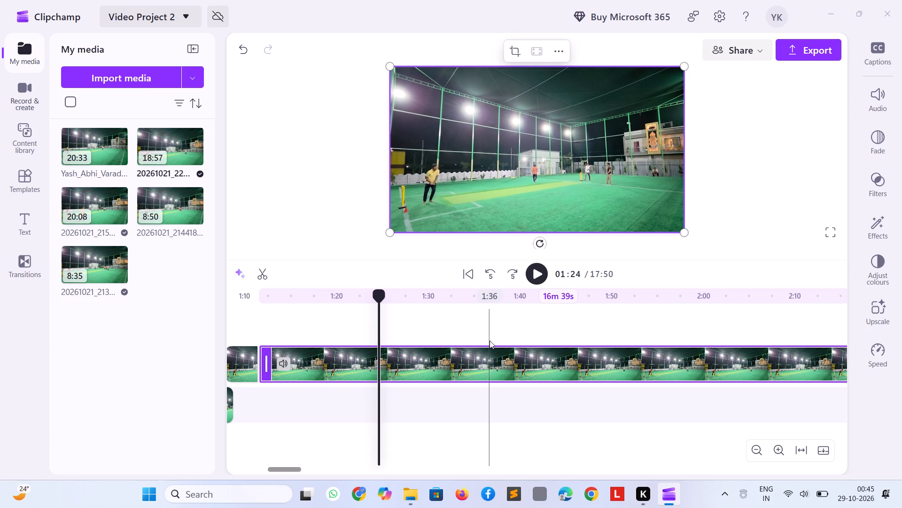
pyautogui.press('s')
pyautogui.click(344, 363)
pyautogui.press('Delete')
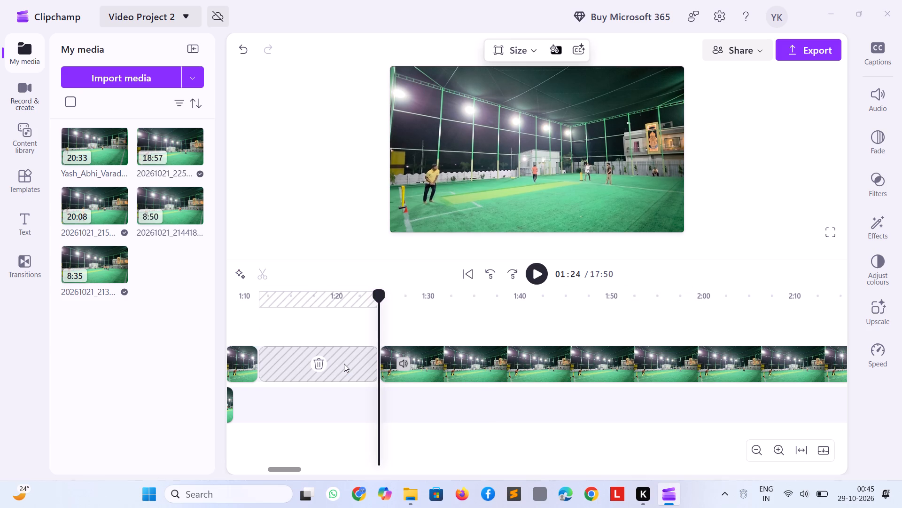
pyautogui.click(315, 358)
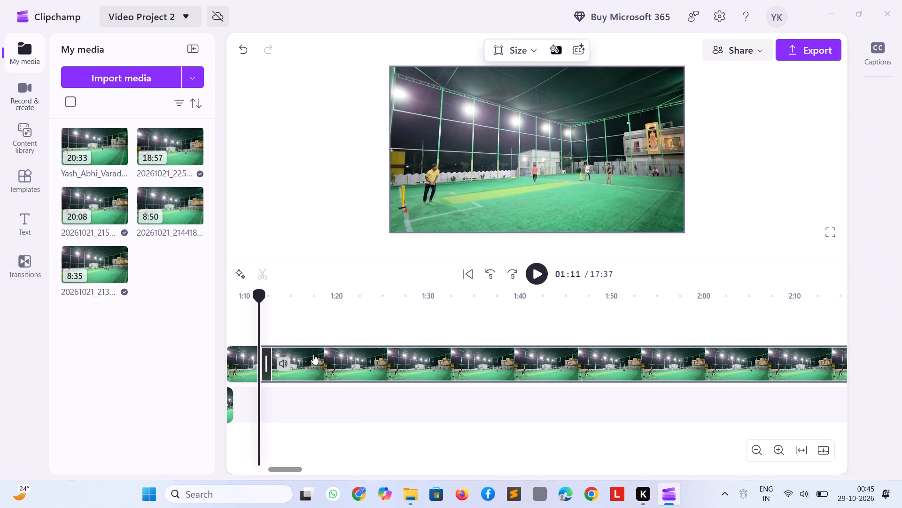
# Play the second delivery and split 20261021_225215.mp4 after it, at about 1:15.
pyautogui.press('space')
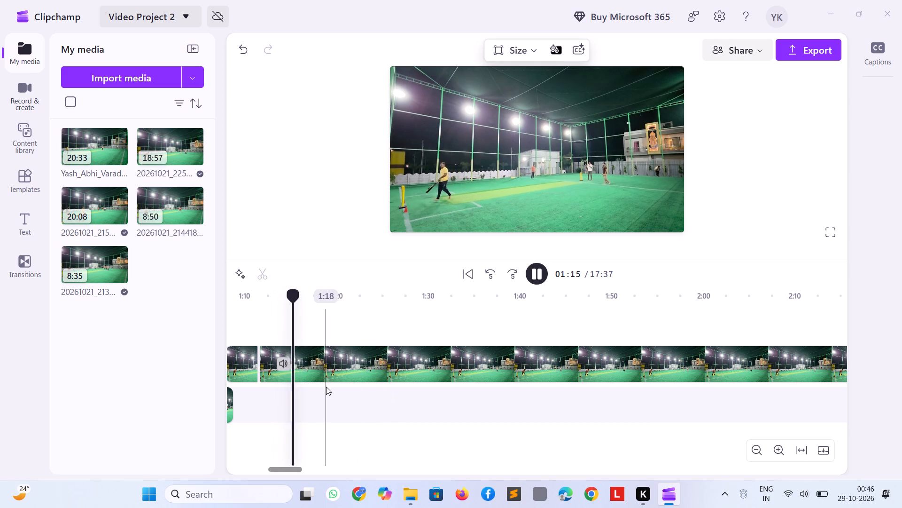
pyautogui.press('space')
pyautogui.write('s')
# Split 20261021_225215.mp4 at 1:22, delete the section between 1:15 and 1:22 and close the gap.
pyautogui.press('space')
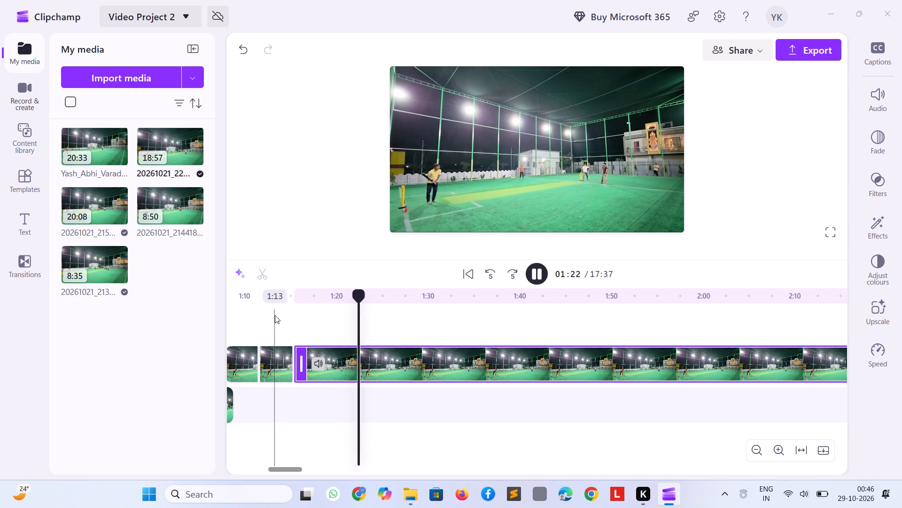
pyautogui.press('space')
pyautogui.press('s')
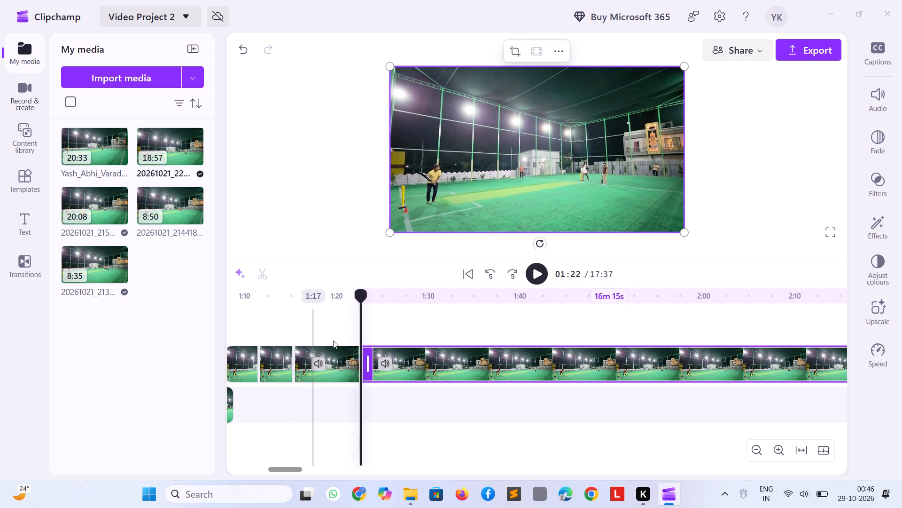
pyautogui.click(334, 363)
pyautogui.press('Delete')
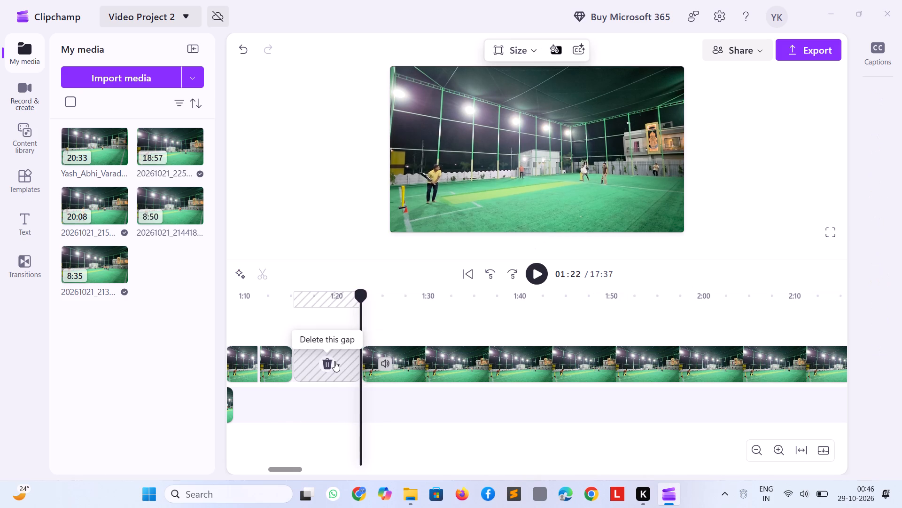
pyautogui.click(334, 361)
# Play the third delivery and split 20261021_225215.mp4 after it, at 1:22.
pyautogui.press('space')
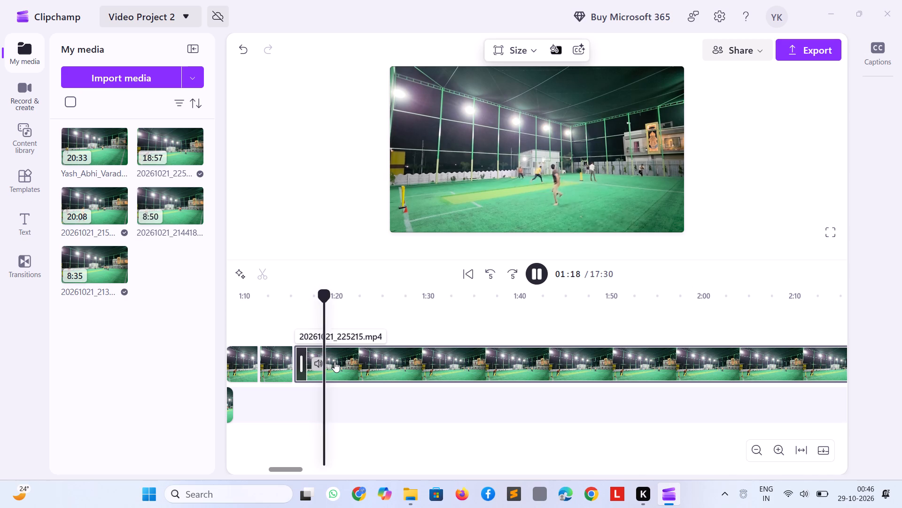
pyautogui.press('space')
pyautogui.press('space')
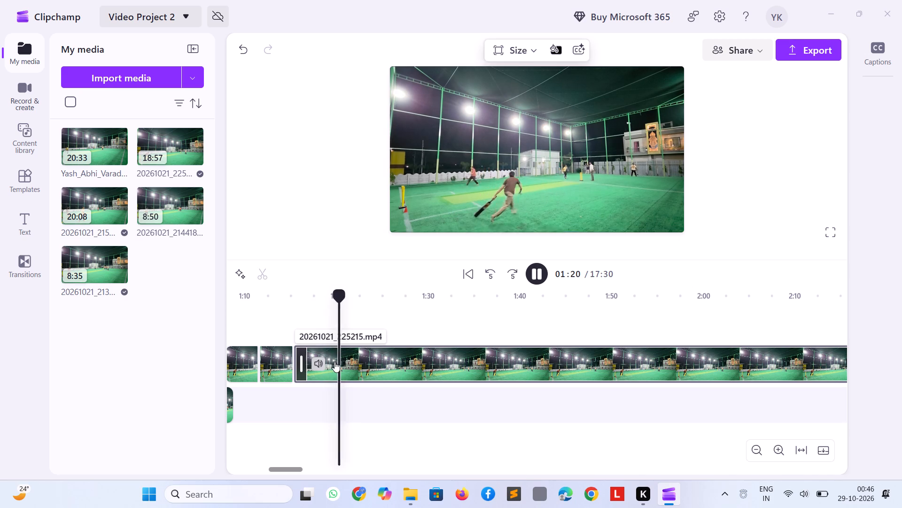
pyautogui.press('space')
pyautogui.press('space')
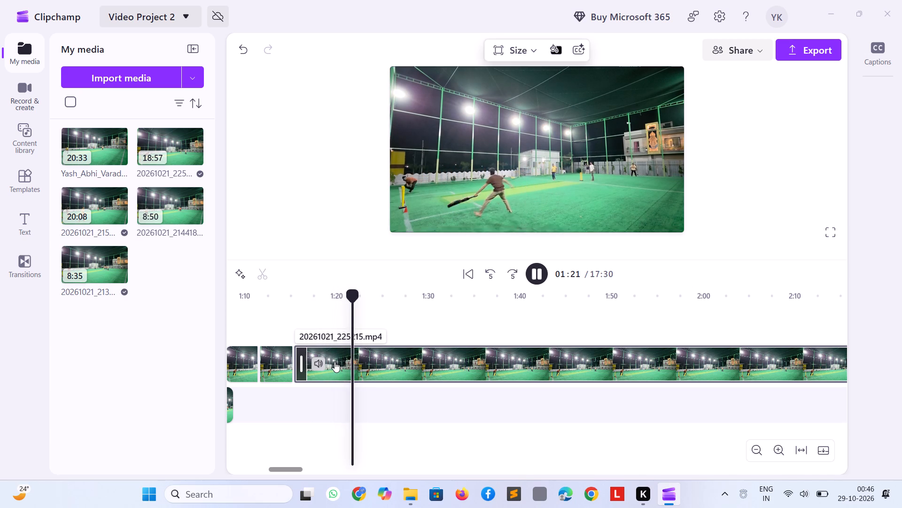
pyautogui.press('space')
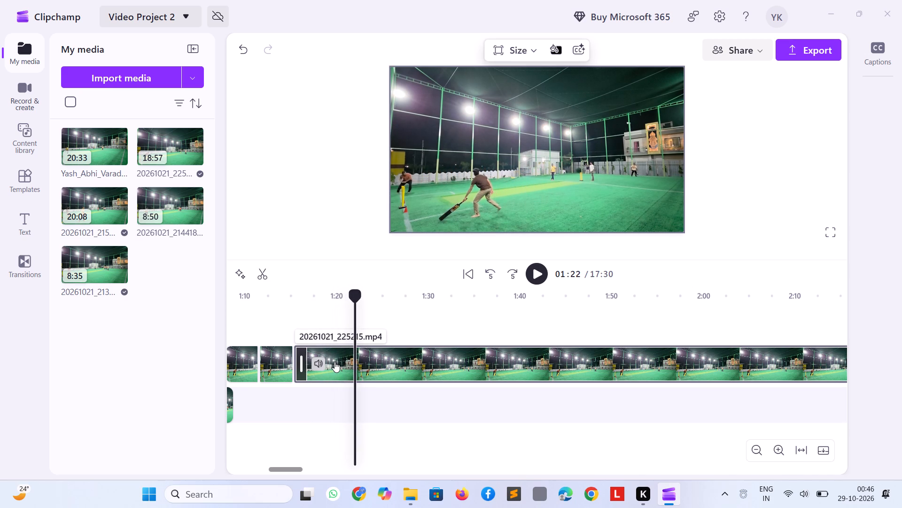
pyautogui.press('s')
pyautogui.press('s')
# Split 20261021_225215.mp4 at 2:00, before the next delivery, delete the section from 1:22 to 2:00 and close the gap.
pyautogui.press('space')
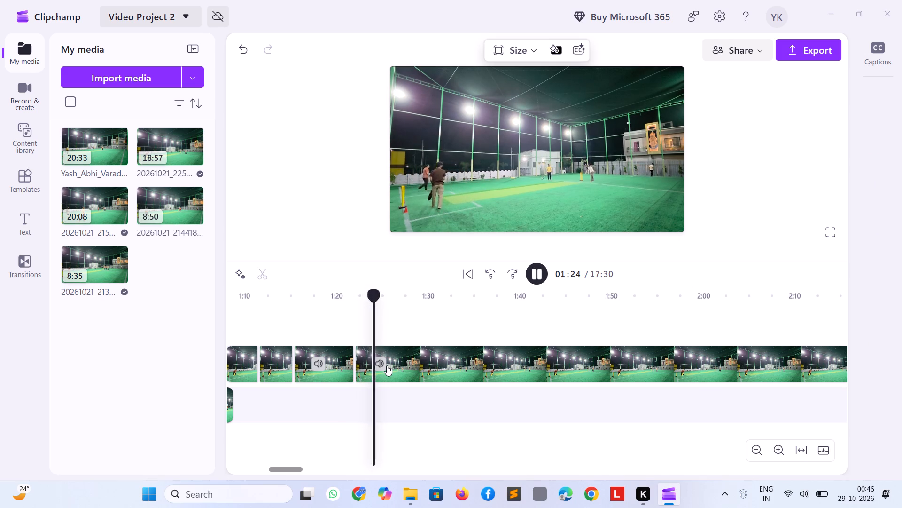
pyautogui.click(397, 371)
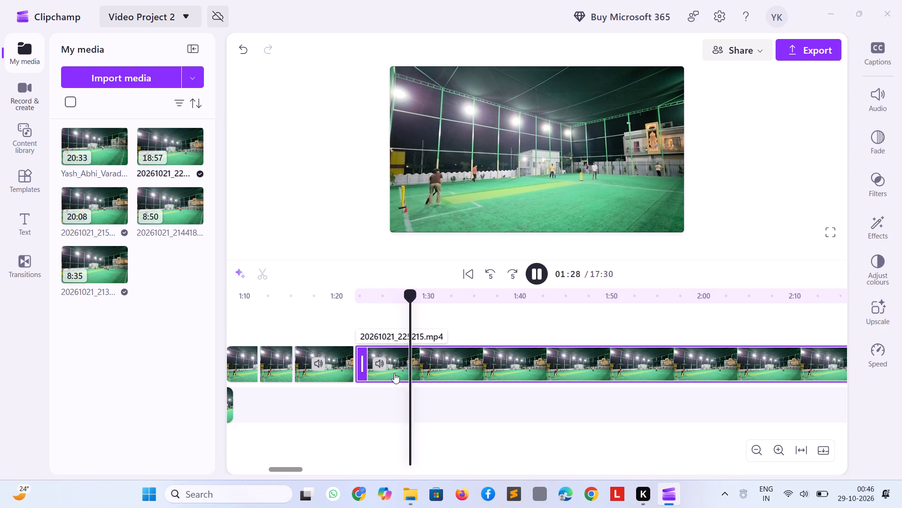
pyautogui.hotkey('shift', 'Right')
pyautogui.hotkey('shift', 'Right')
pyautogui.hotkey('shift', 'Right')
pyautogui.hotkey('shift', 'Right')
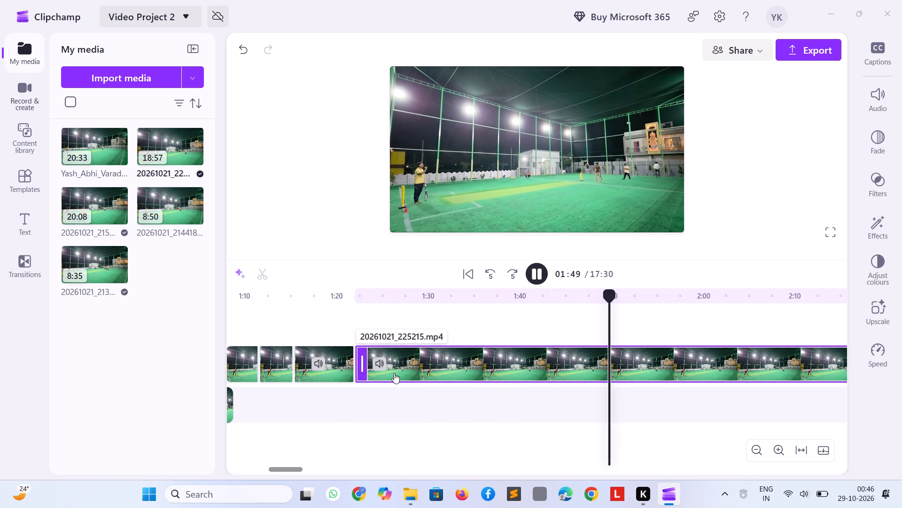
pyautogui.hotkey('shift', 'Right')
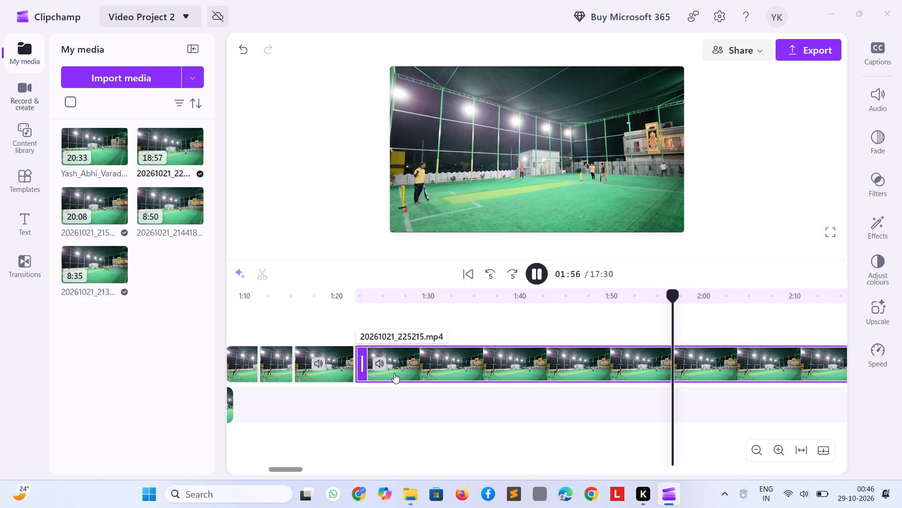
pyautogui.hotkey('shift', 'Right')
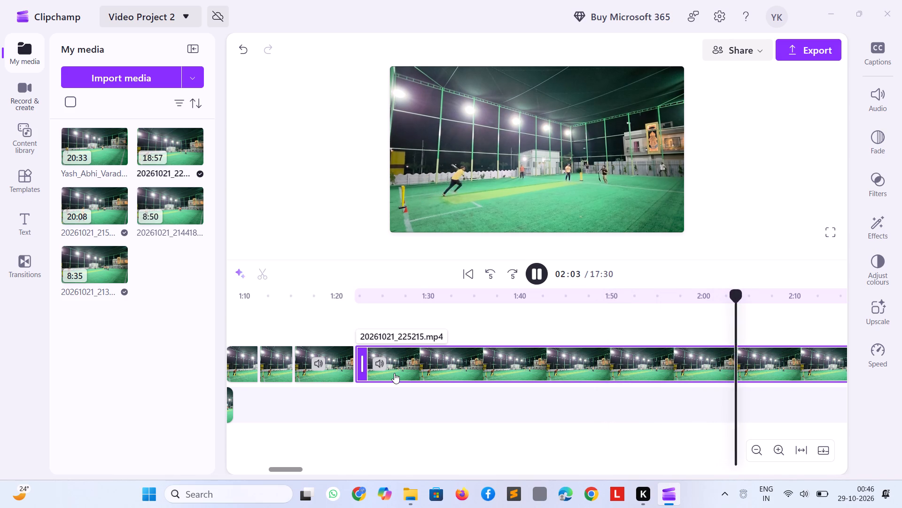
pyautogui.hotkey('shift', 'Left')
pyautogui.hotkey('shift', 'Left')
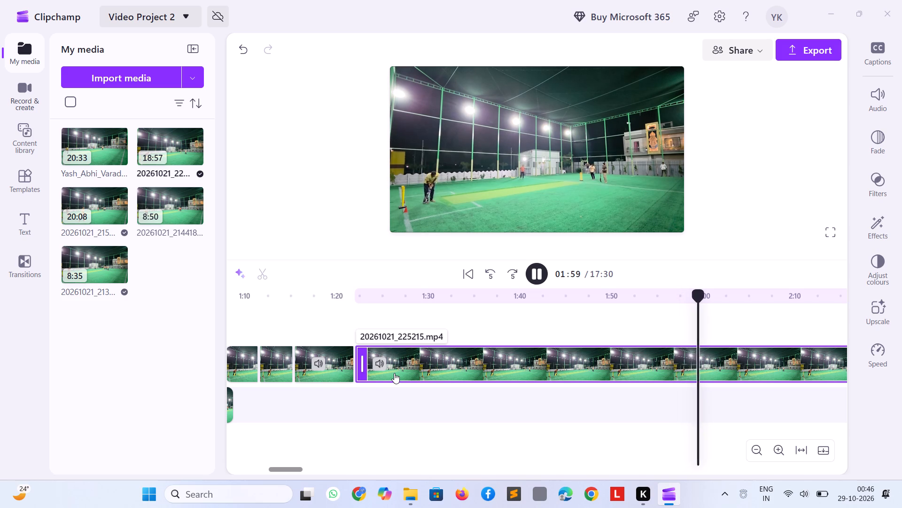
pyautogui.press('space')
pyautogui.press('space')
pyautogui.press('space')
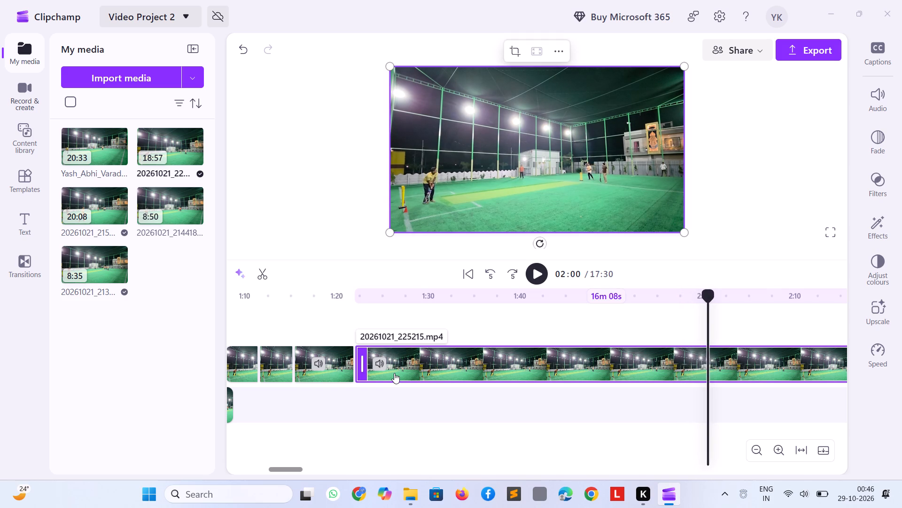
pyautogui.write('s')
pyautogui.click(394, 373)
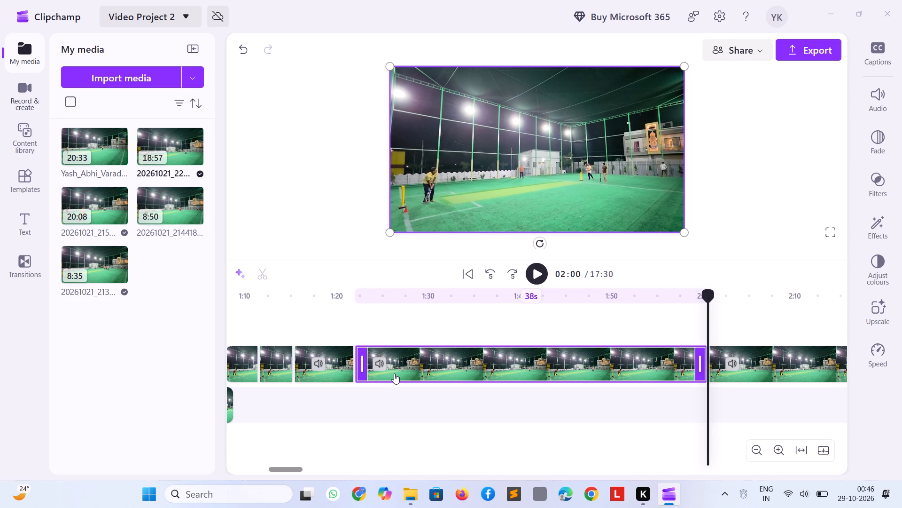
pyautogui.press('Delete')
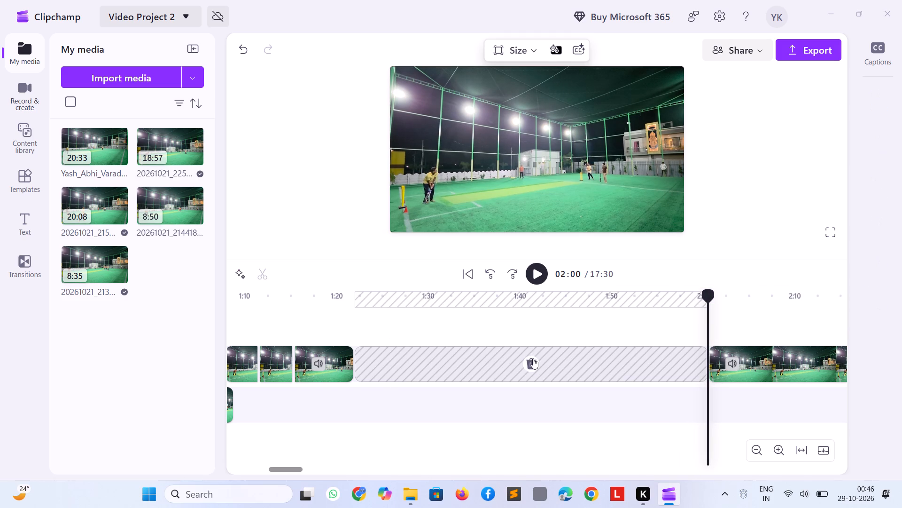
pyautogui.click(533, 358)
# Play the fourth delivery and split 20261021_225215.mp4 after it, at 1:28.
pyautogui.press('space')
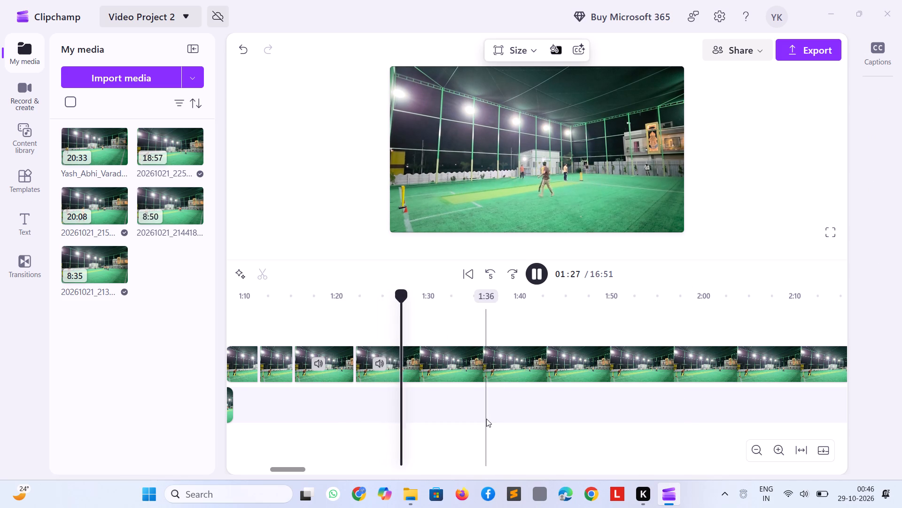
pyautogui.press('space')
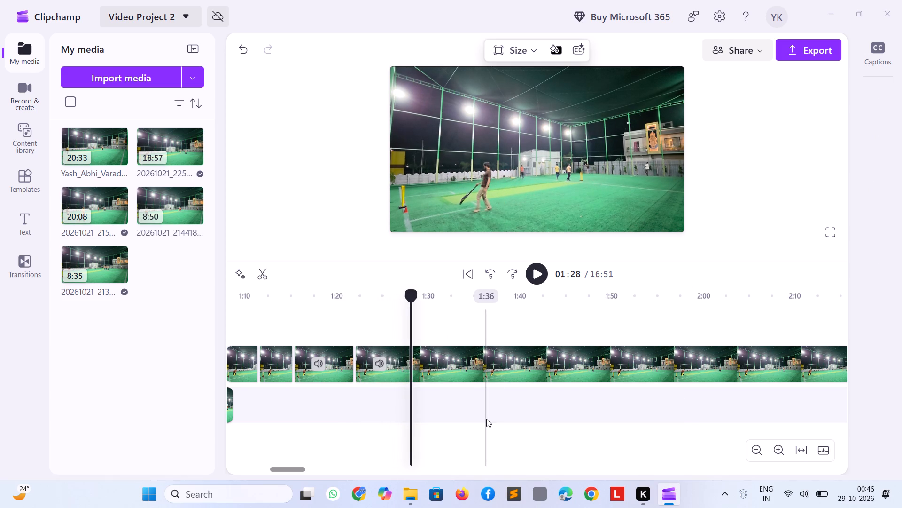
pyautogui.write('s')
# Split 20261021_225215.mp4 at 2:55, before the next delivery, delete the section from 1:28 to 2:55 and close the gap.
pyautogui.press('space')
pyautogui.press('space')
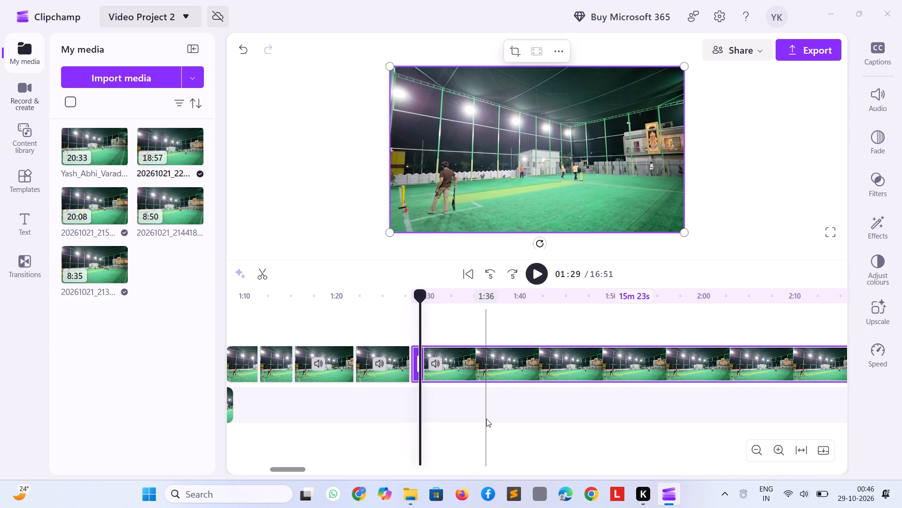
pyautogui.press('space')
pyautogui.press('Right')
pyautogui.press('Right')
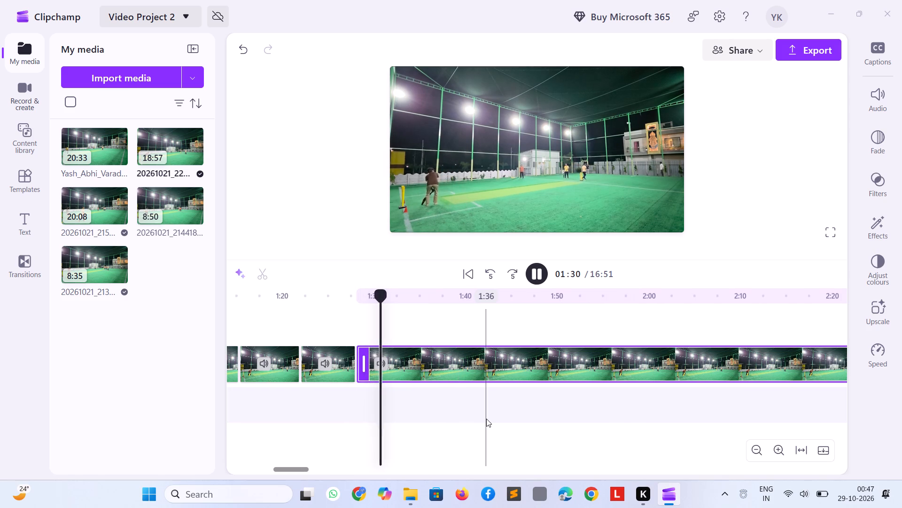
pyautogui.hotkey('shift', 'Right')
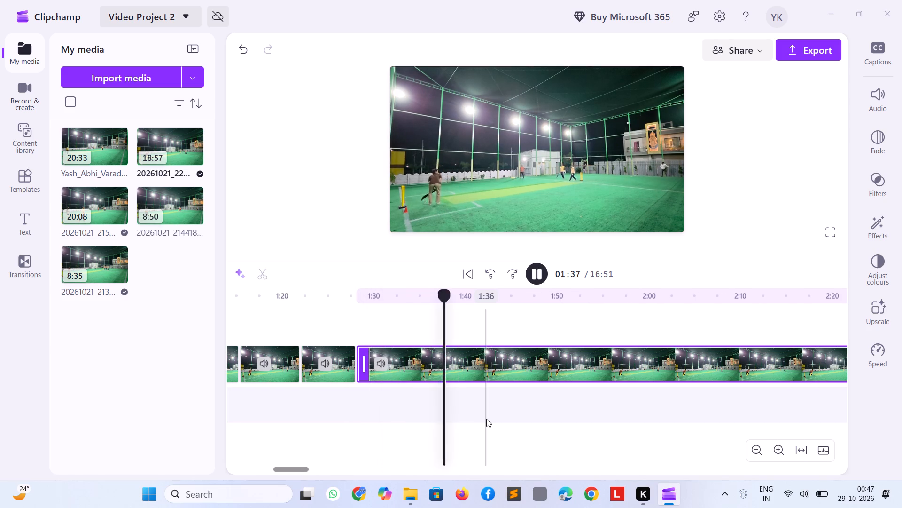
pyautogui.hotkey('shift', 'Right')
pyautogui.hotkey('shift', 'Right')
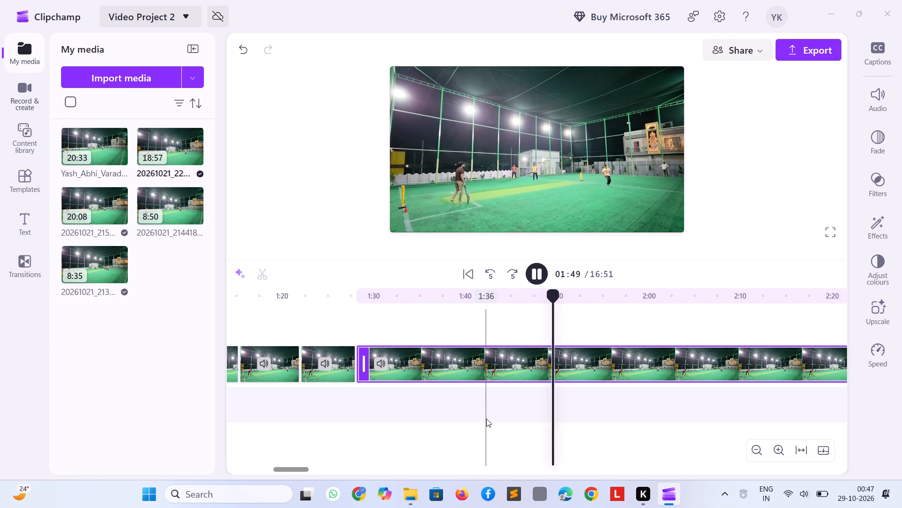
pyautogui.hotkey('shift', 'Right')
pyautogui.hotkey('shift', 'Right')
pyautogui.hotkey('shift', 'Left')
pyautogui.hotkey('shift', 'Right')
pyautogui.hotkey('shift', 'Right')
pyautogui.hotkey('shift', 'Right')
pyautogui.hotkey('shift', 'Right')
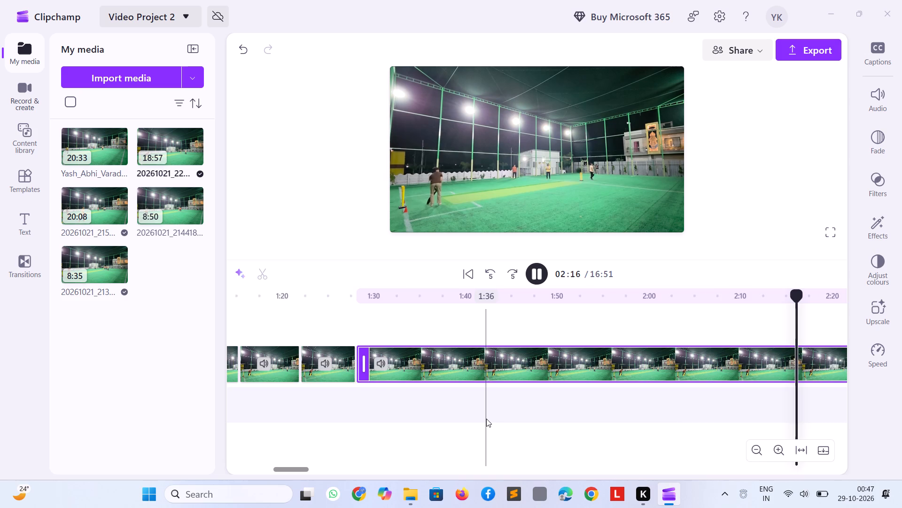
pyautogui.hotkey('shift', 'Right')
pyautogui.hotkey('shift', 'Right')
pyautogui.hotkey('shift', 'Right')
pyautogui.hotkey('shift', 'Right')
pyautogui.hotkey('shift', 'Right')
pyautogui.hotkey('shift', 'Right')
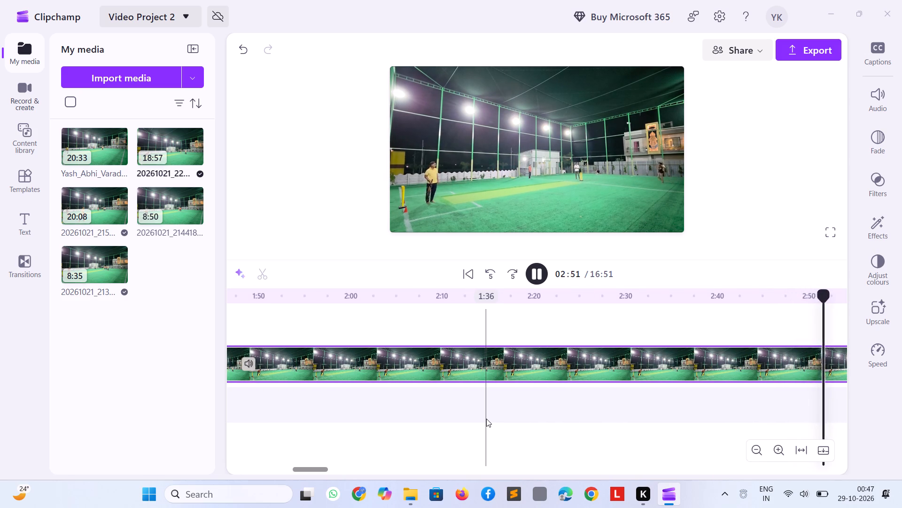
pyautogui.hotkey('shift', 'Right')
pyautogui.hotkey('shift', 'Left')
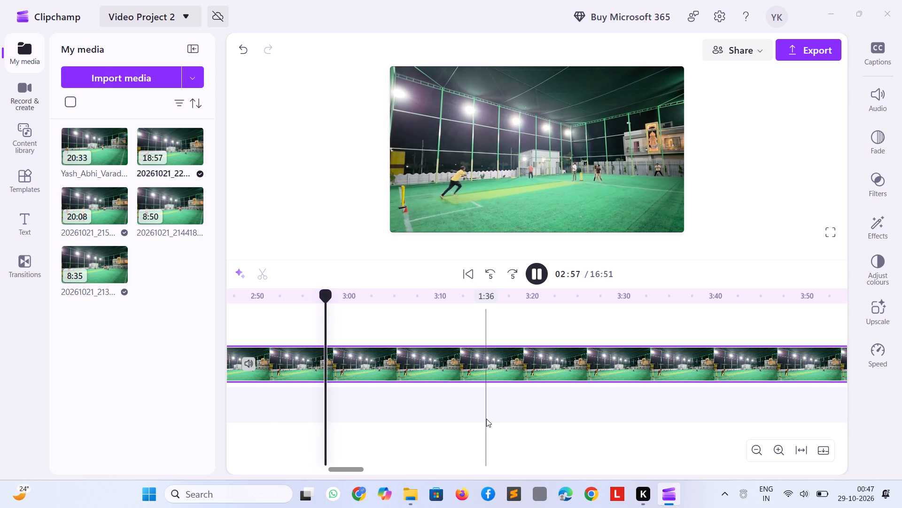
pyautogui.hotkey('shift', 'Left')
pyautogui.hotkey('shift', 'Left')
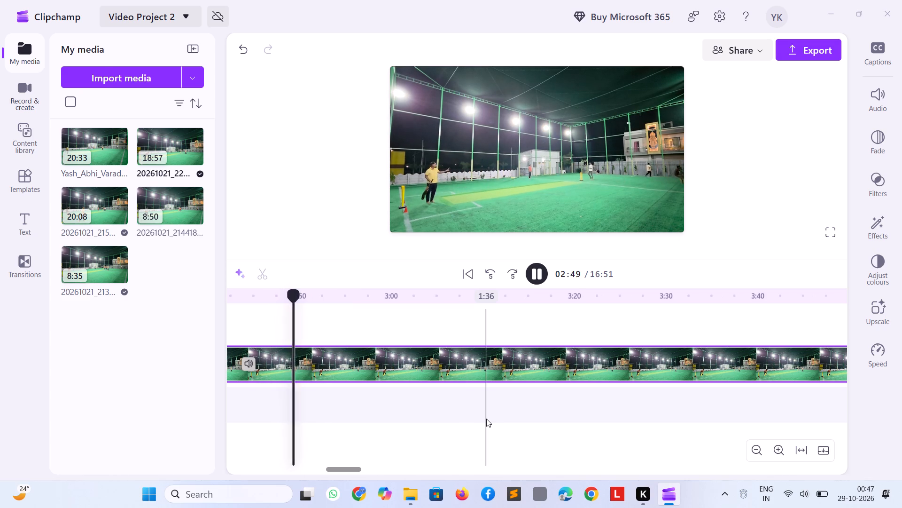
pyautogui.hotkey('shift', 'Right')
pyautogui.press('space')
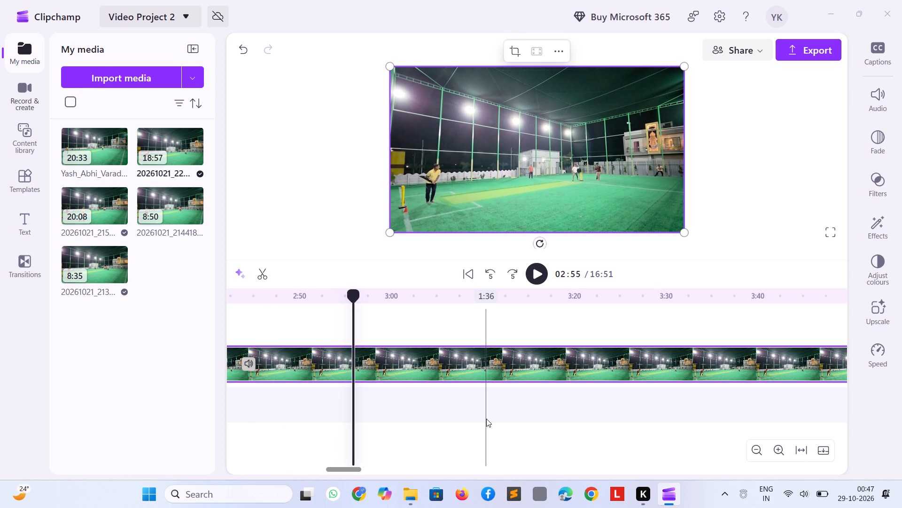
pyautogui.press('s')
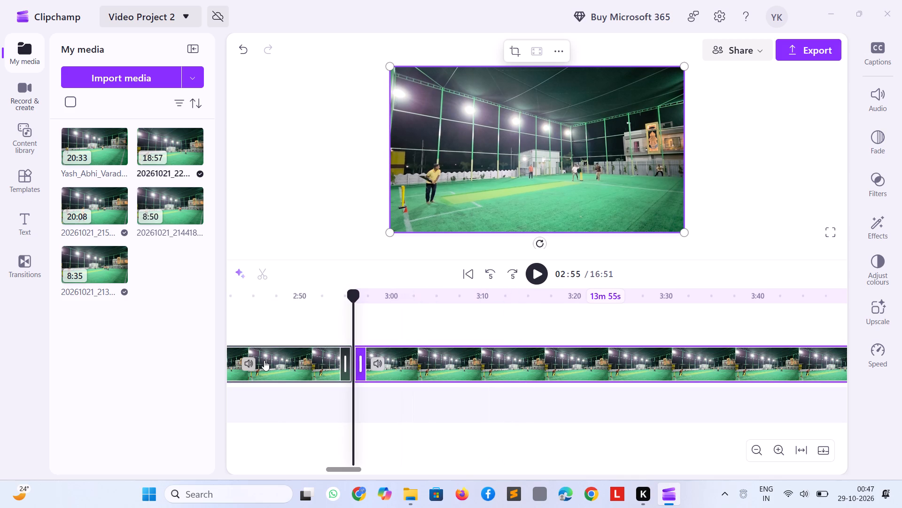
pyautogui.click(264, 360)
pyautogui.press('Delete')
pyautogui.scroll(1, 264, 361)
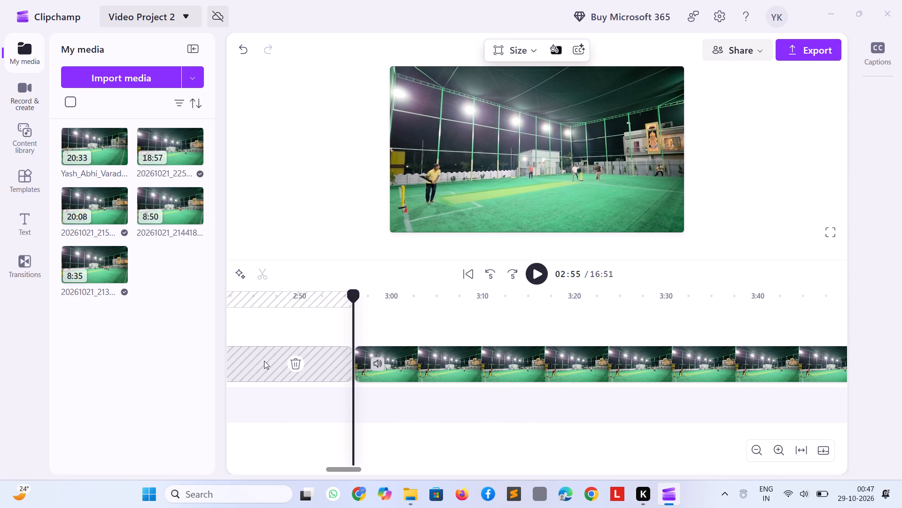
pyautogui.click(296, 367)
# Play the fifth delivery and split 20261021_225215.mp4 after it, at 1:33.
pyautogui.press('space')
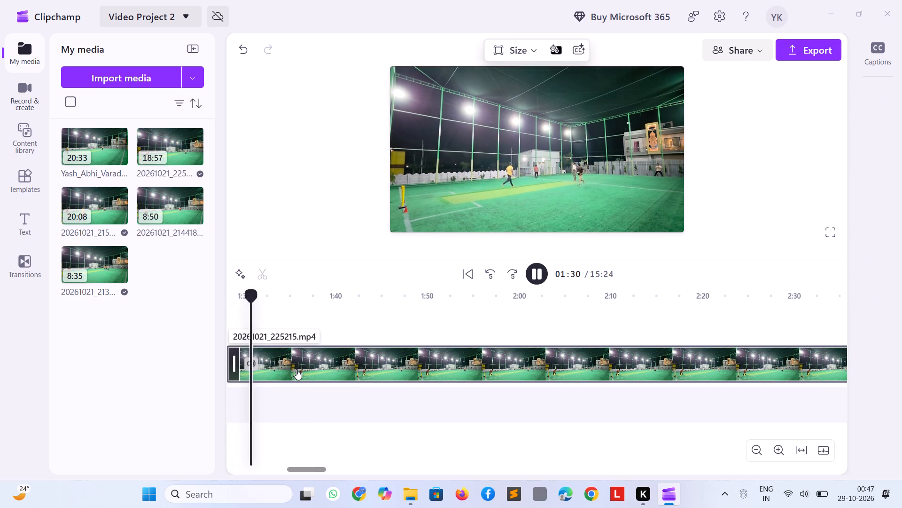
pyautogui.press('space')
pyautogui.press('space')
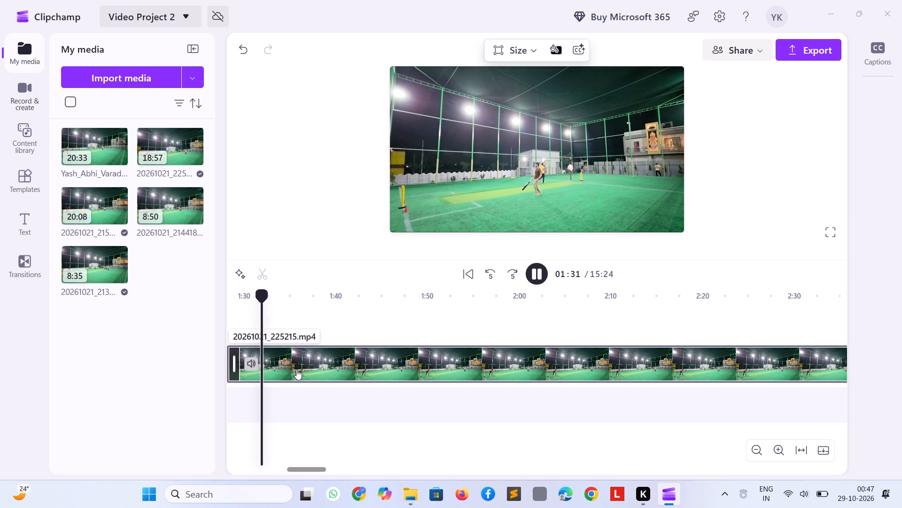
pyautogui.press('space')
pyautogui.press('space')
pyautogui.press('space')
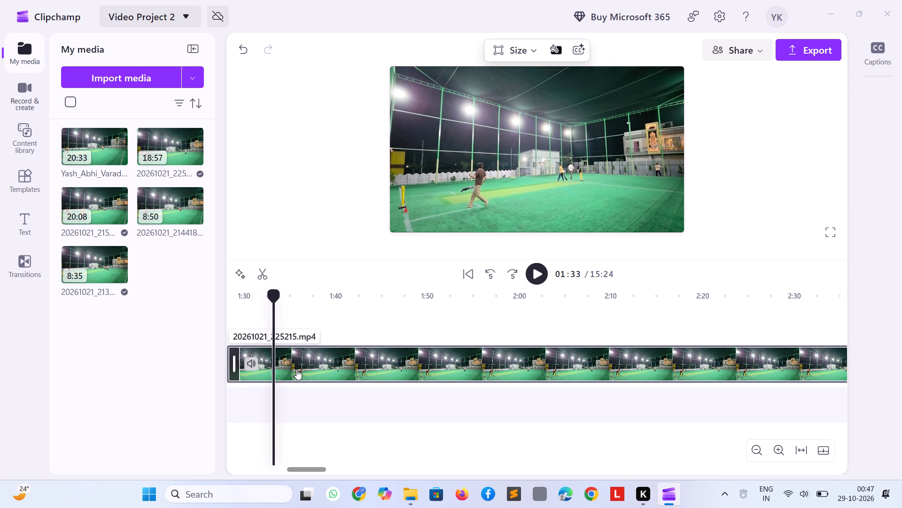
pyautogui.write('s')
# Split 20261021_225215.mp4 at 3:40, before the next delivery, delete the section from 1:33 to 3:40 and close the gap.
pyautogui.press('space')
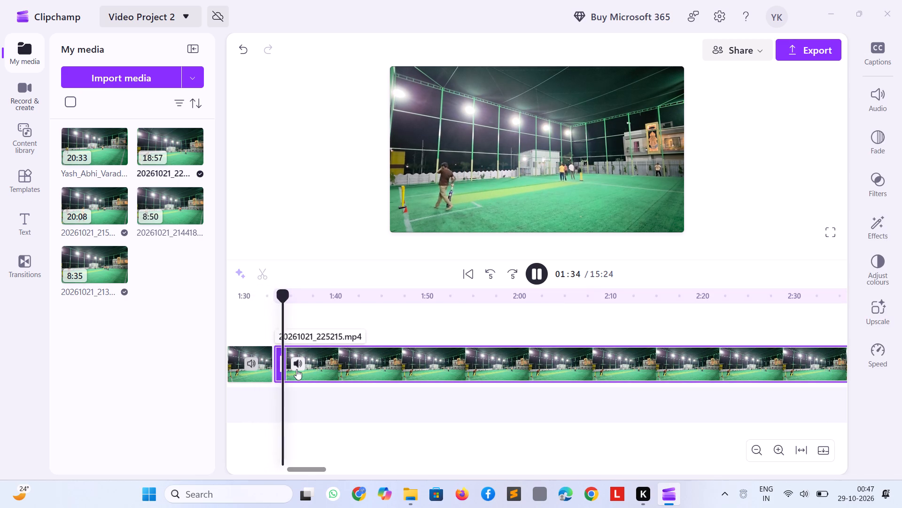
pyautogui.hotkey('shift', 'Right')
pyautogui.hotkey('shift', 'Right')
pyautogui.hotkey('shift', 'Right')
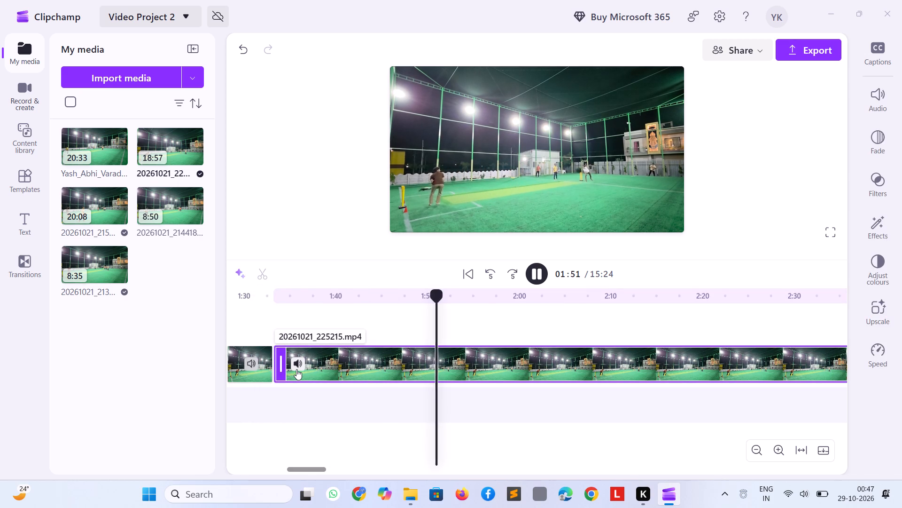
pyautogui.hotkey('shift', 'Right')
pyautogui.hotkey('shift', 'Right')
pyautogui.hotkey('shift', 'Right')
pyautogui.hotkey('shift', 'Right')
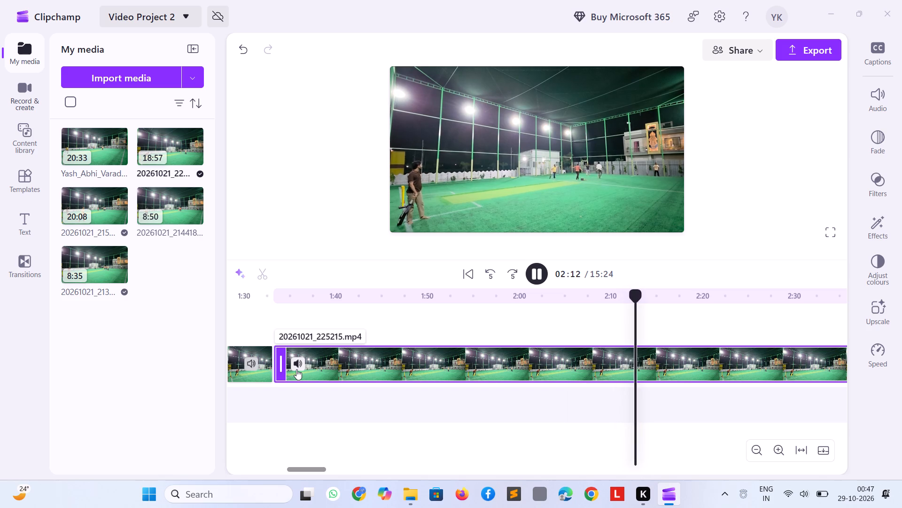
pyautogui.hotkey('shift', 'Right')
pyautogui.hotkey('shift', 'Right')
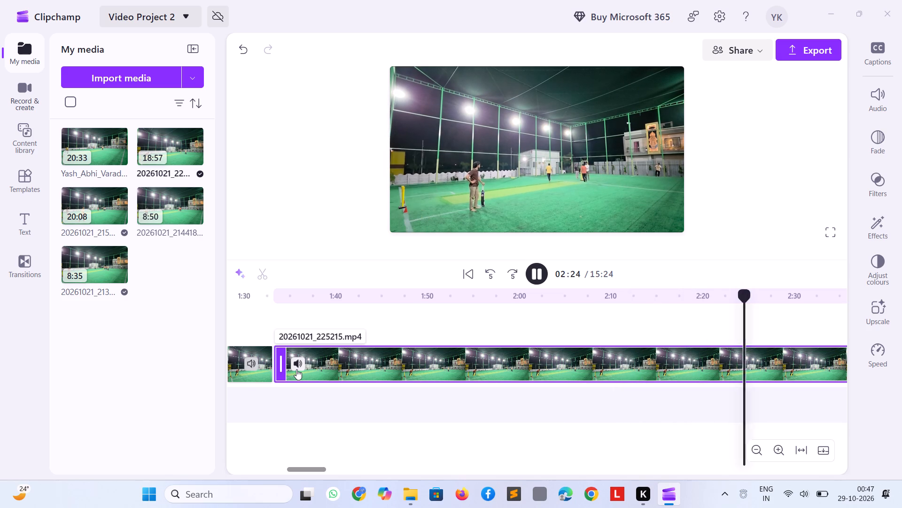
pyautogui.hotkey('shift', 'Right')
pyautogui.hotkey('shift', 'Right')
pyautogui.hotkey('shift', 'Right')
pyautogui.hotkey('shift', 'Right')
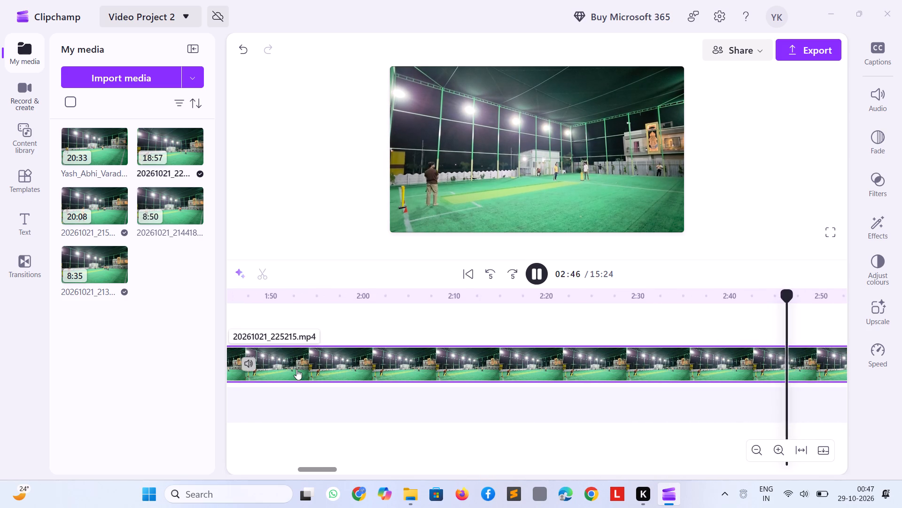
pyautogui.hotkey('shift', 'Right')
pyautogui.hotkey('shift', 'Right')
pyautogui.hotkey('shift', 'Right')
pyautogui.hotkey('shift', 'Right')
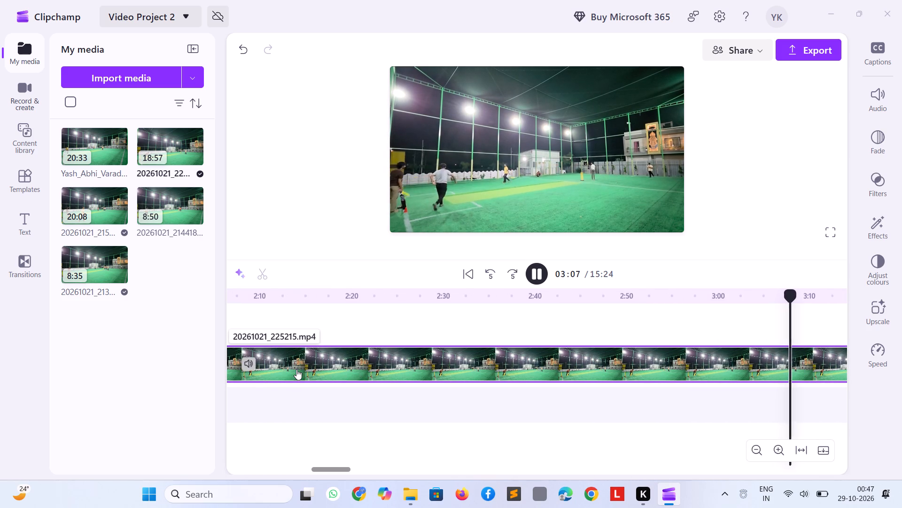
pyautogui.hotkey('shift', 'Right')
pyautogui.hotkey('shift', 'Right')
pyautogui.hotkey('shift', 'Right')
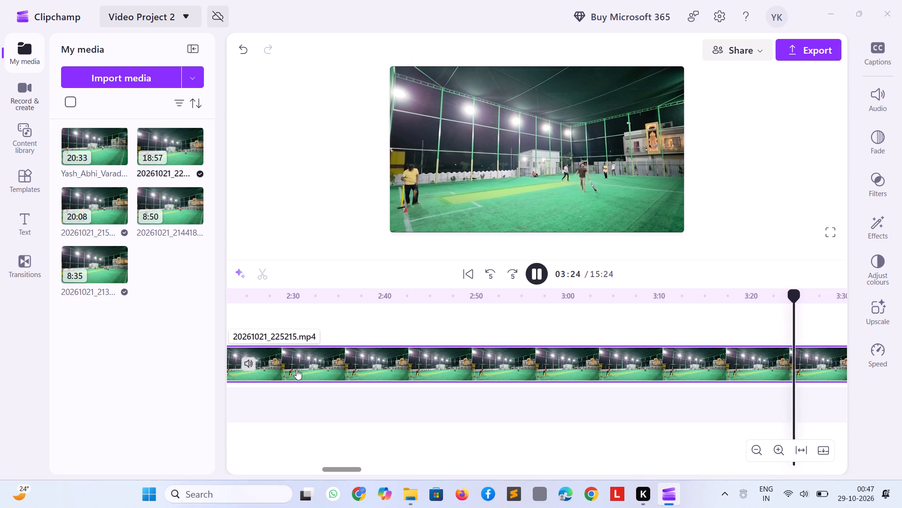
pyautogui.hotkey('shift', 'Right')
pyautogui.hotkey('shift', 'Right')
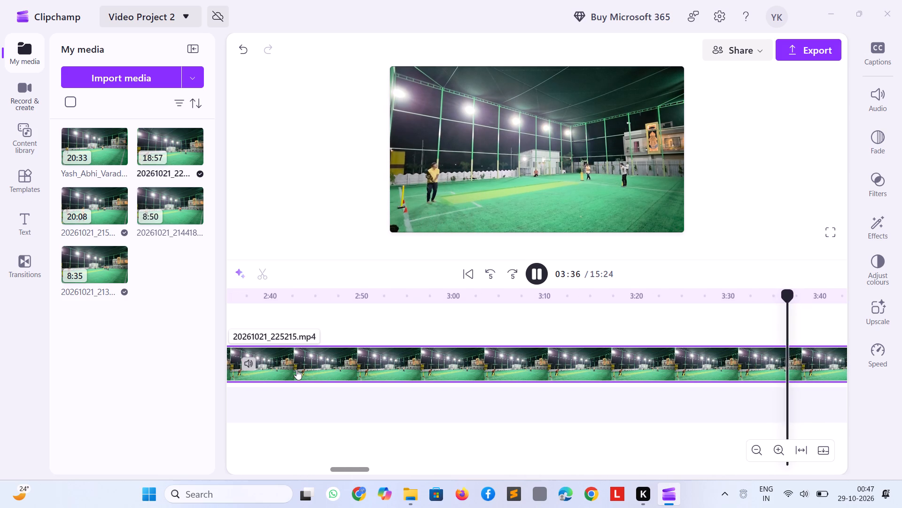
pyautogui.hotkey('shift', 'Right')
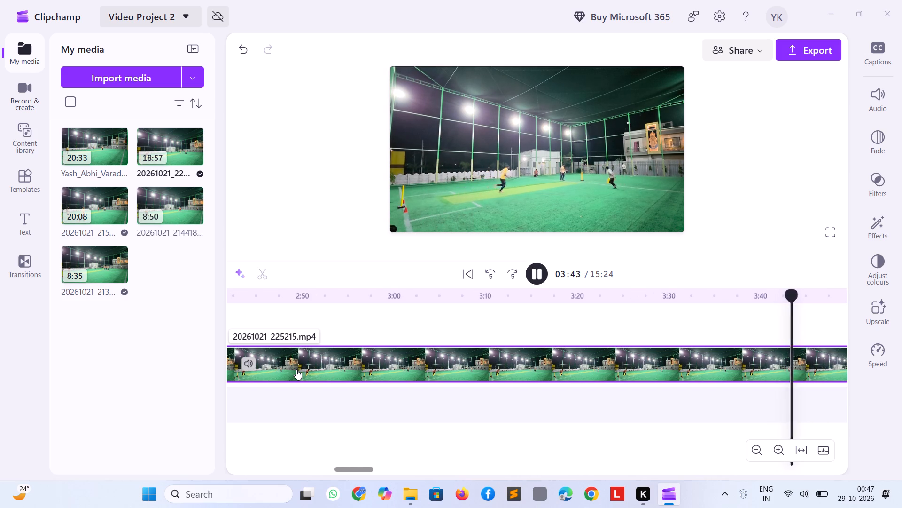
pyautogui.hotkey('shift', 'Left')
pyautogui.press('space')
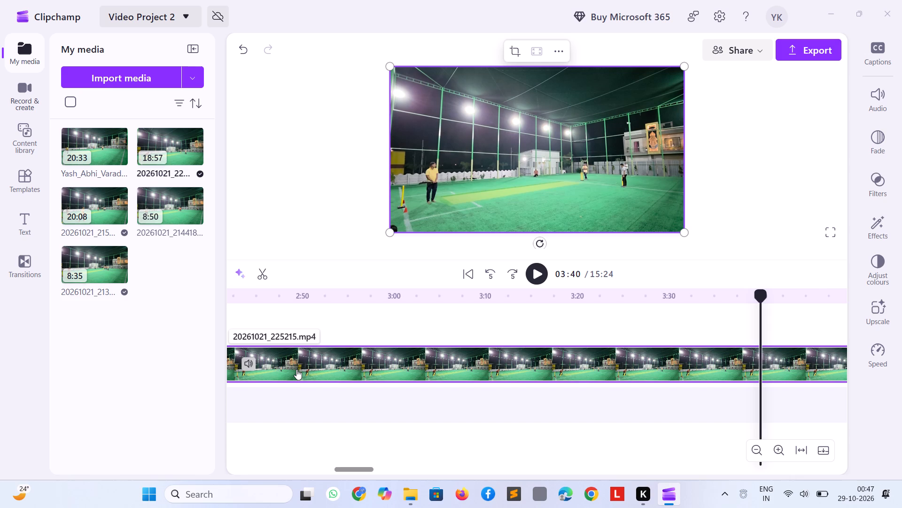
pyautogui.press('s')
pyautogui.click(568, 361)
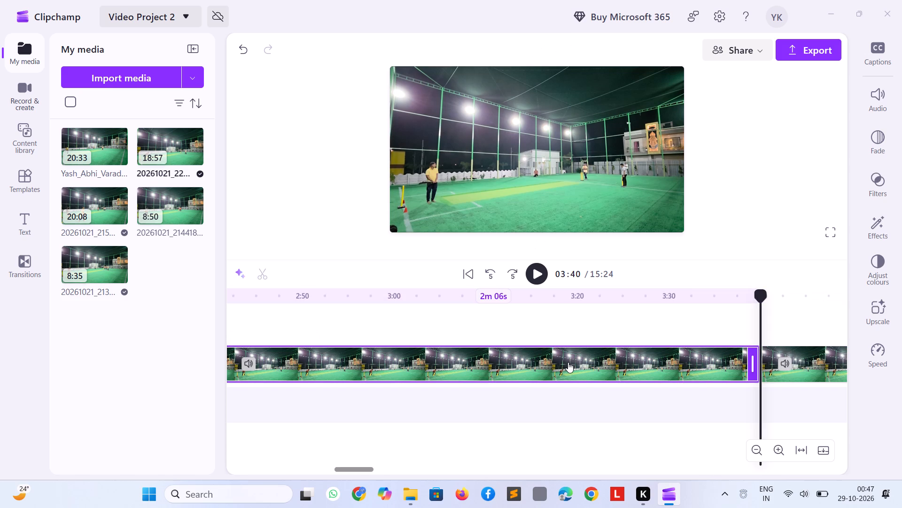
pyautogui.press('Delete')
pyautogui.click(498, 362)
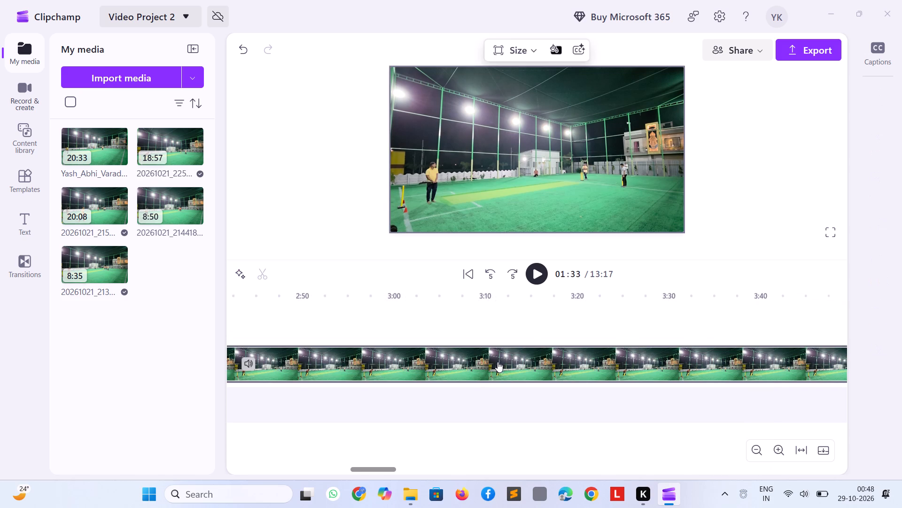
# Play the sixth delivery and split 20261021_225215.mp4 after it, at 1:38.
pyautogui.press('space')
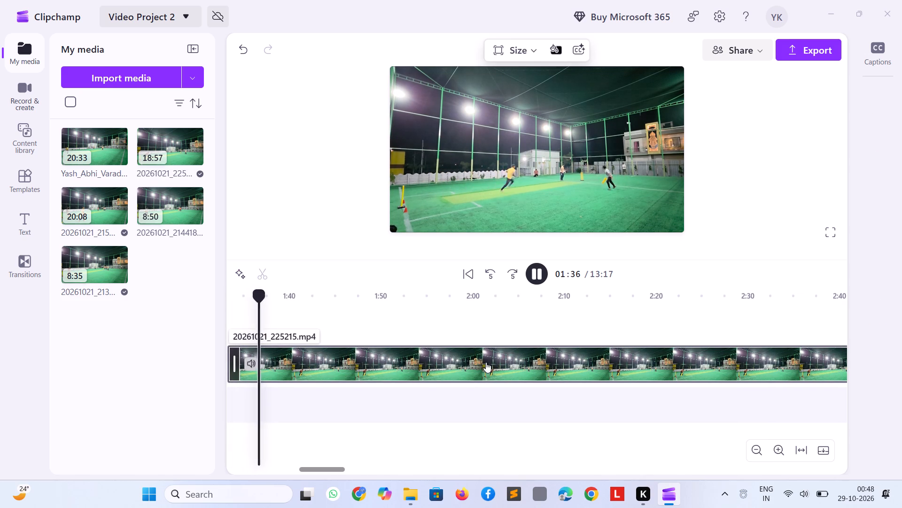
pyautogui.press('space')
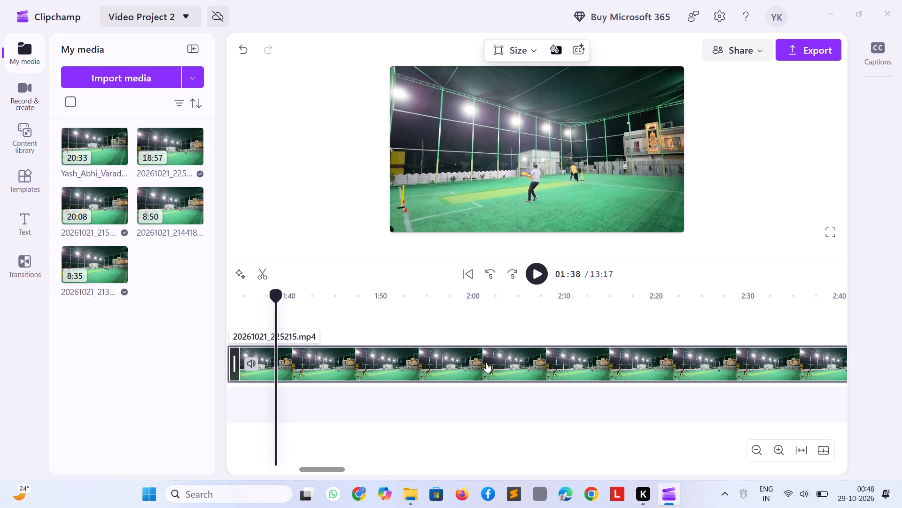
pyautogui.write('s')
# Split 20261021_225215.mp4 at 1:47, before the next delivery, delete the section from 1:38 to 1:47 and close the gap.
pyautogui.press('space')
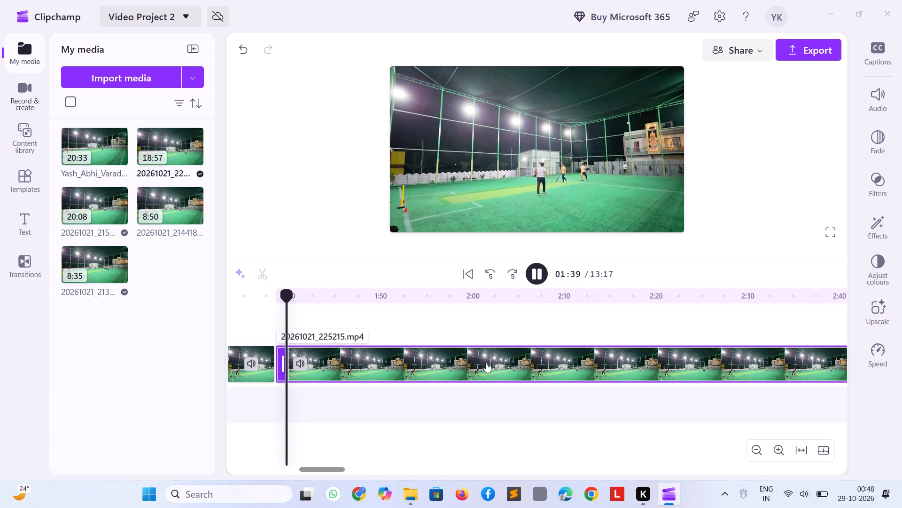
pyautogui.hotkey('shift', 'Right')
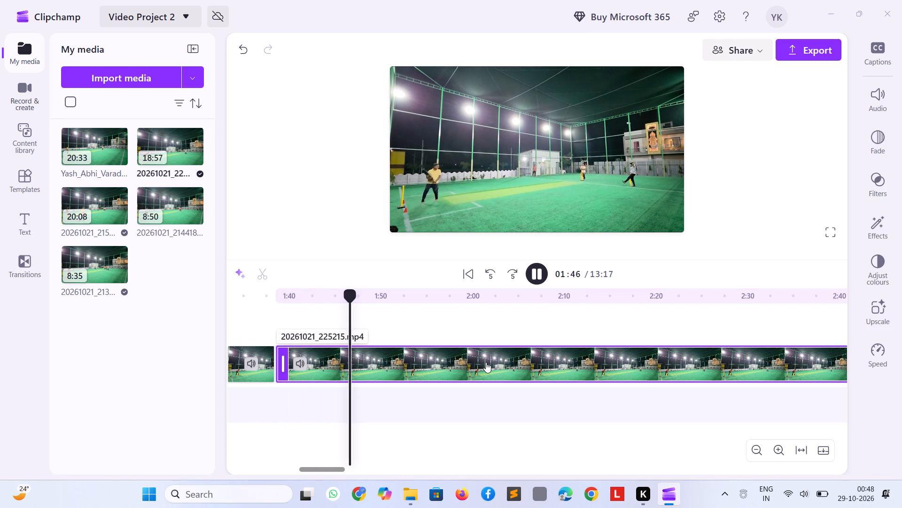
pyautogui.press('space')
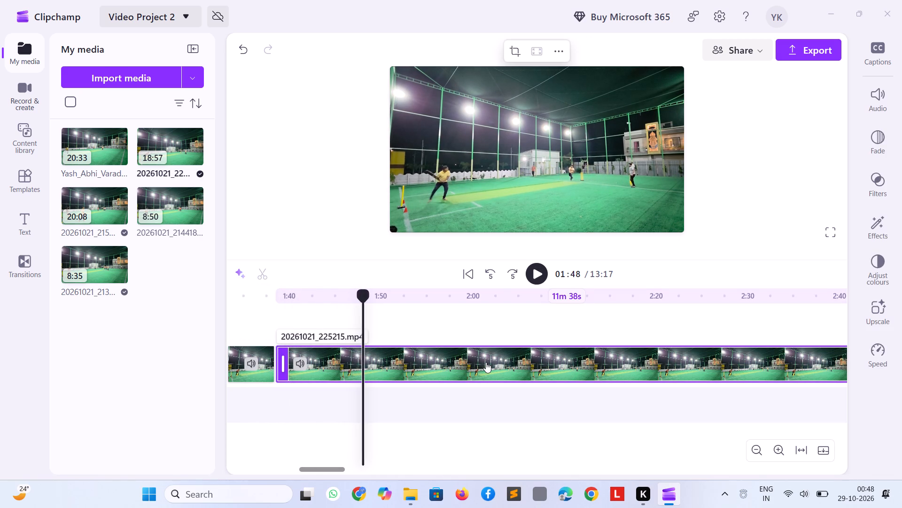
pyautogui.hotkey('shift', 'Left')
pyautogui.press('space')
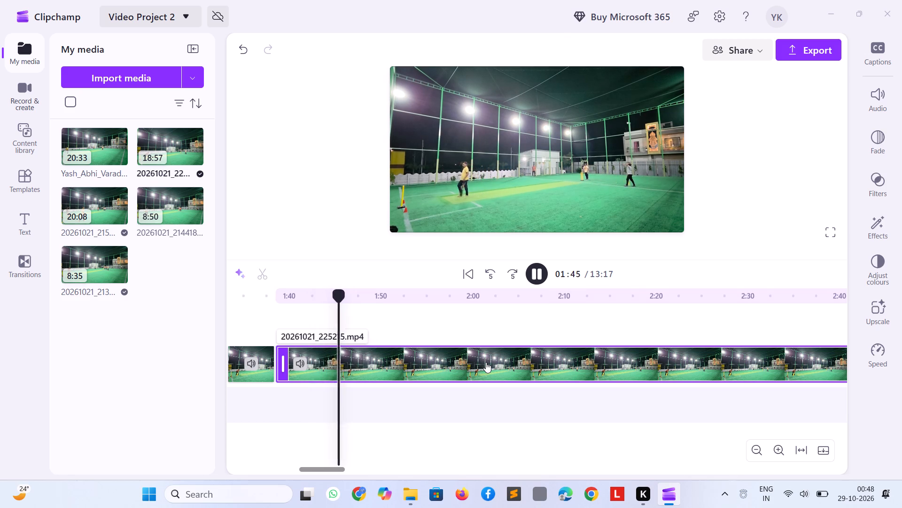
pyautogui.press('space')
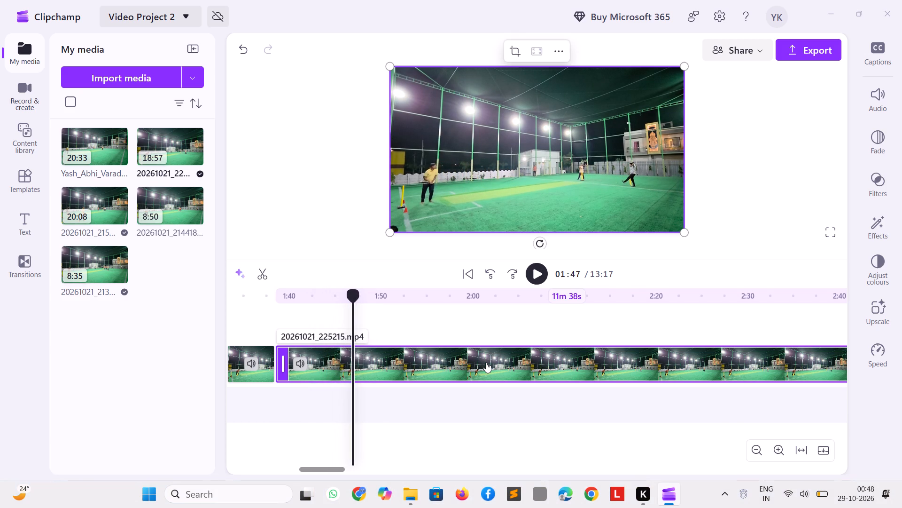
pyautogui.press('s')
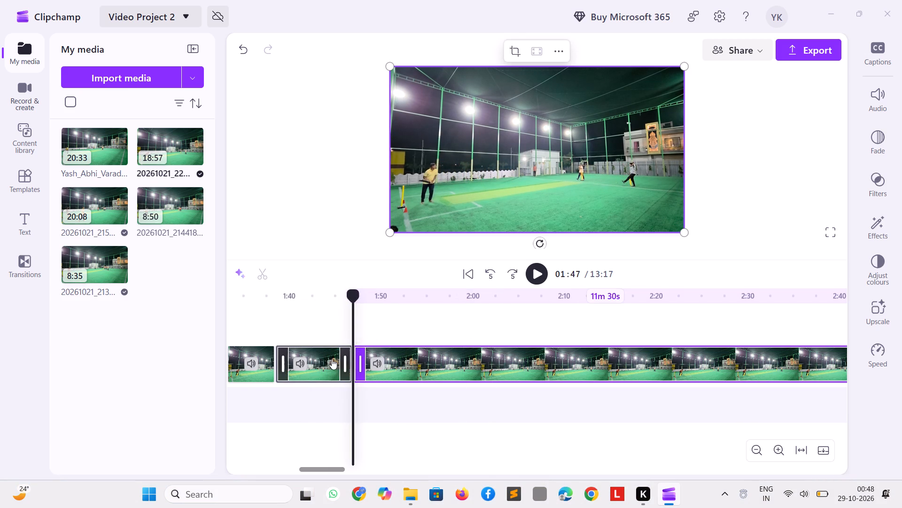
pyautogui.click(332, 359)
pyautogui.press('Delete')
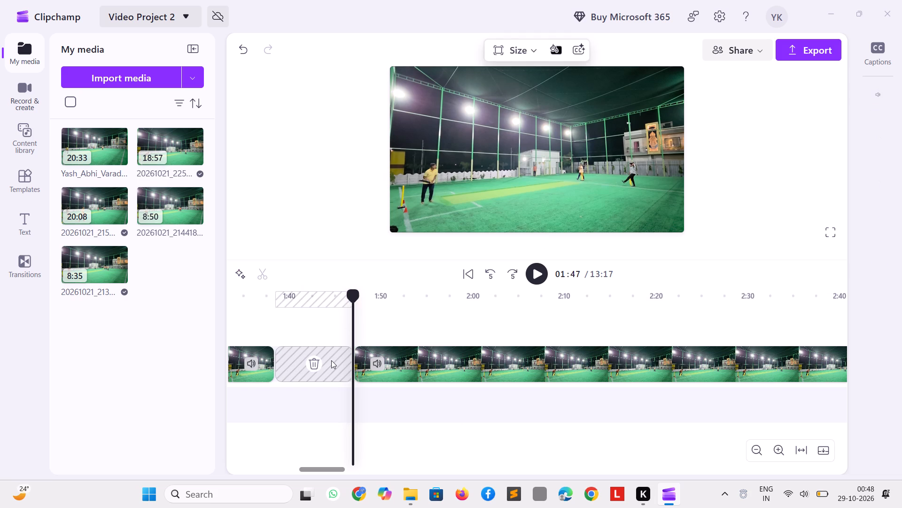
pyautogui.click(315, 363)
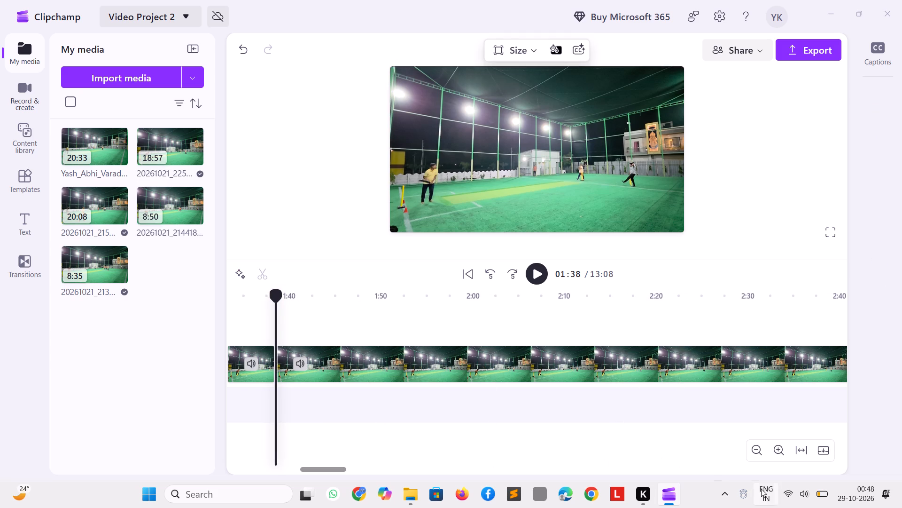
# Raise the screen brightness slightly in the Windows quick settings and return to the Clipchamp timeline.
pyautogui.click(803, 491)
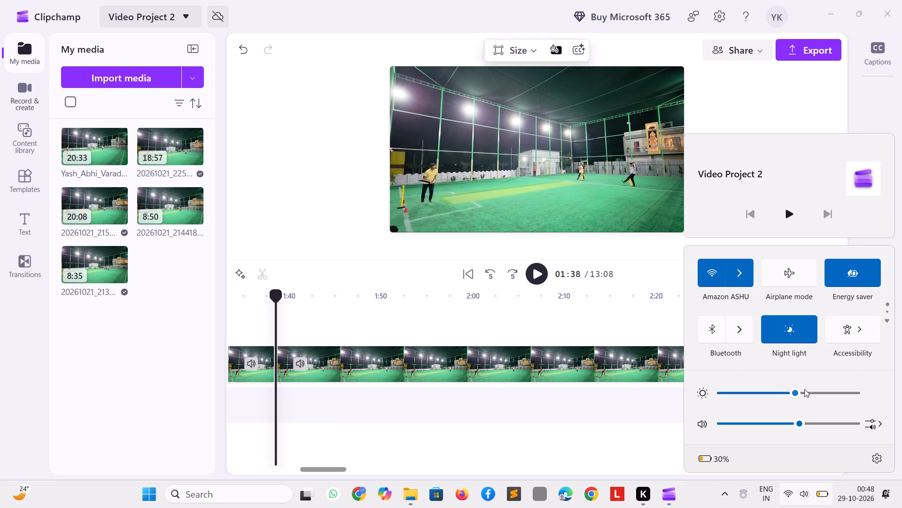
pyautogui.click(805, 389)
pyautogui.click(601, 453)
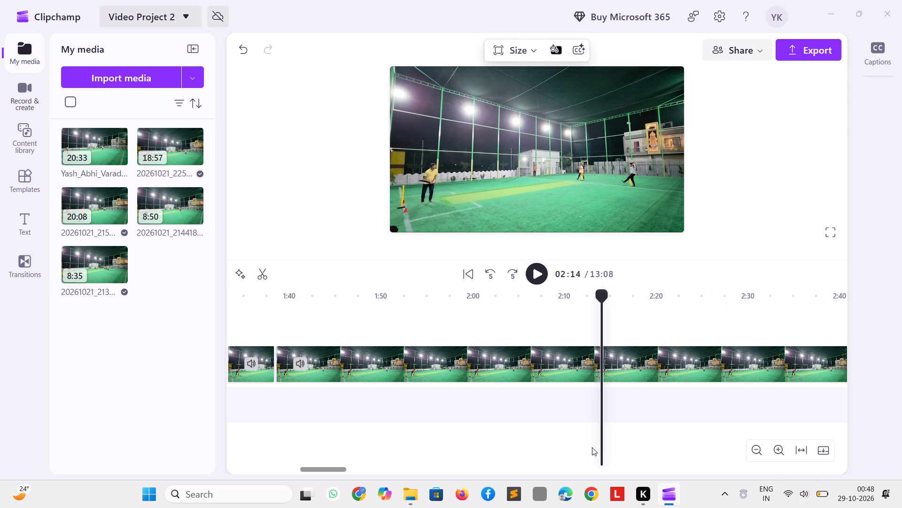
# Replay the cut around 1:38, play the seventh delivery and split 20261021_225215.mp4 after it, at 1:44.
pyautogui.doubleClick(278, 371)
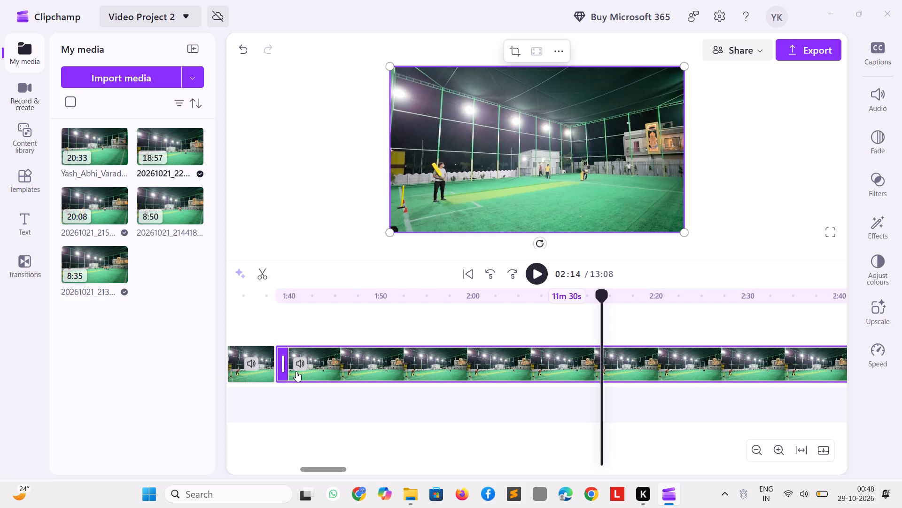
pyautogui.doubleClick(296, 371)
pyautogui.press('space')
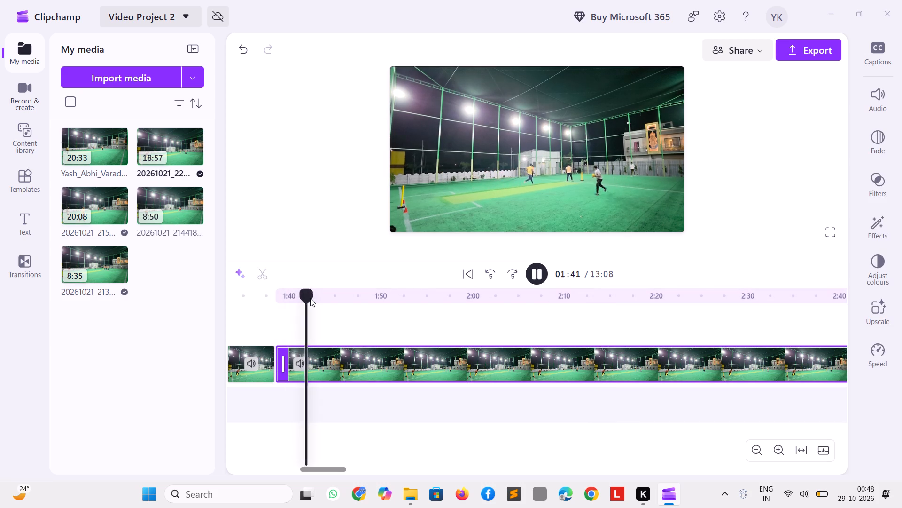
pyautogui.moveTo(310, 298); pyautogui.dragTo(256, 301)
pyautogui.press('space')
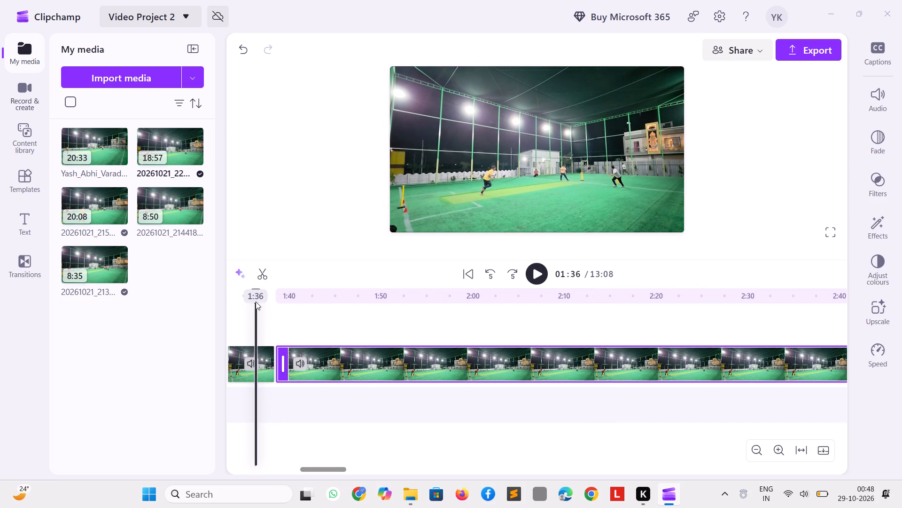
pyautogui.press('space')
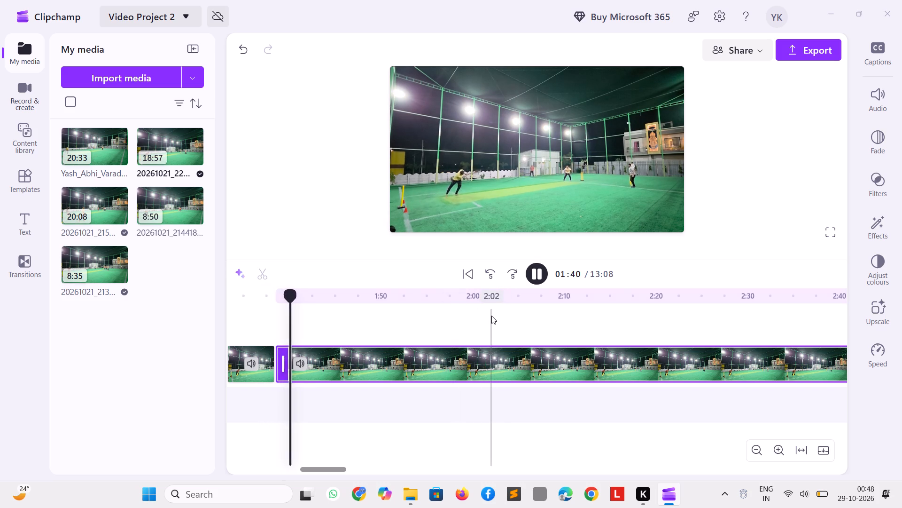
pyautogui.press('space')
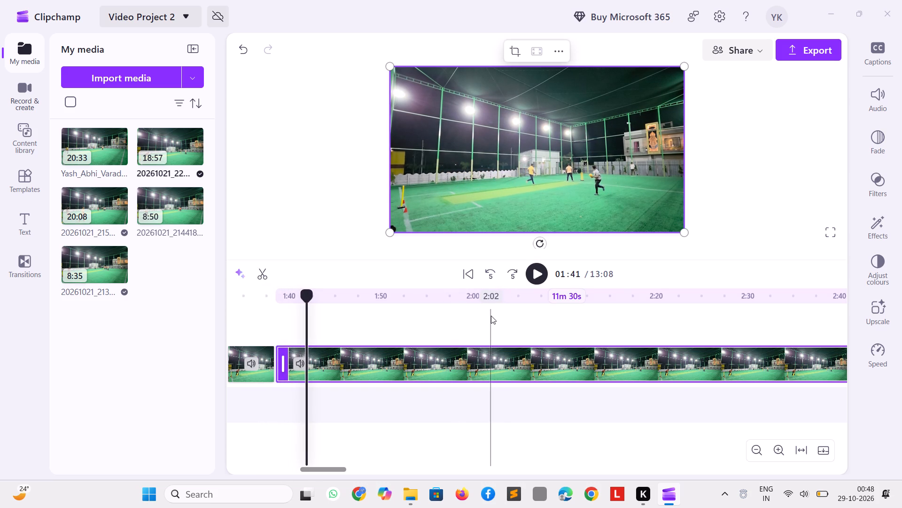
pyautogui.press('space')
pyautogui.press('space')
pyautogui.press('space')
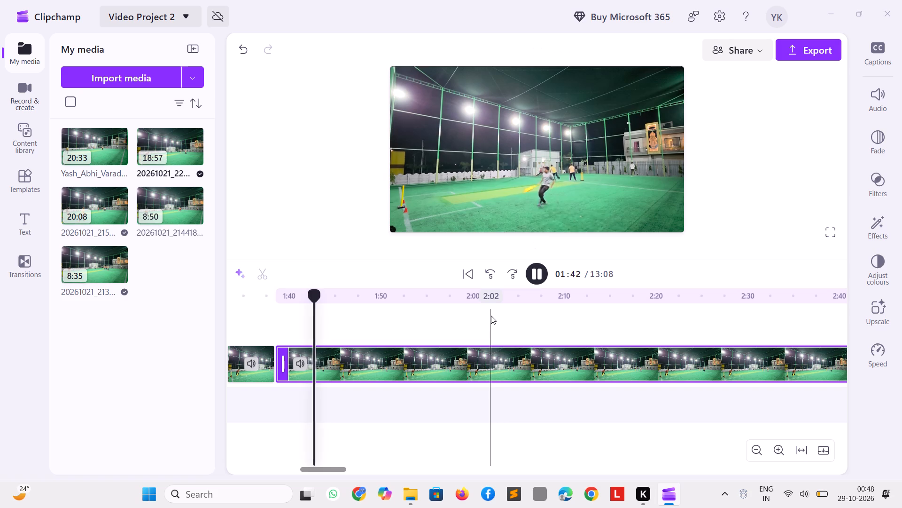
pyautogui.press('space')
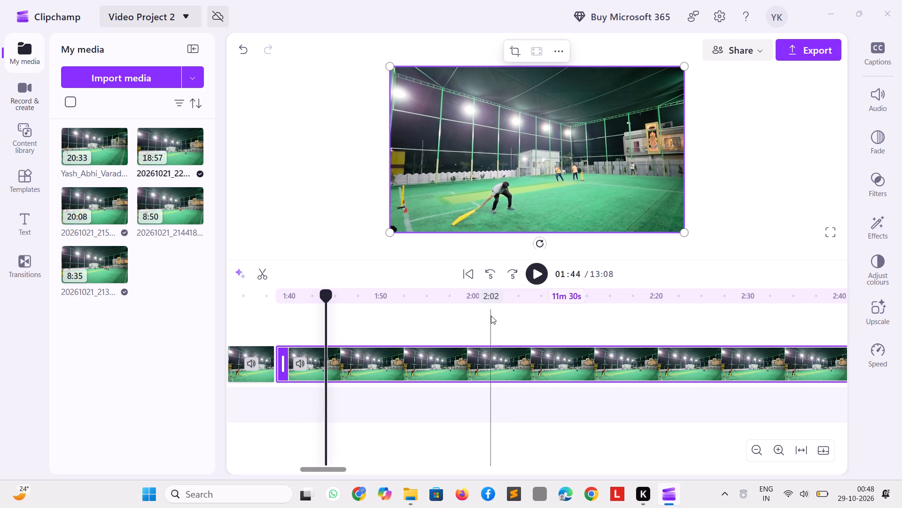
pyautogui.press('s')
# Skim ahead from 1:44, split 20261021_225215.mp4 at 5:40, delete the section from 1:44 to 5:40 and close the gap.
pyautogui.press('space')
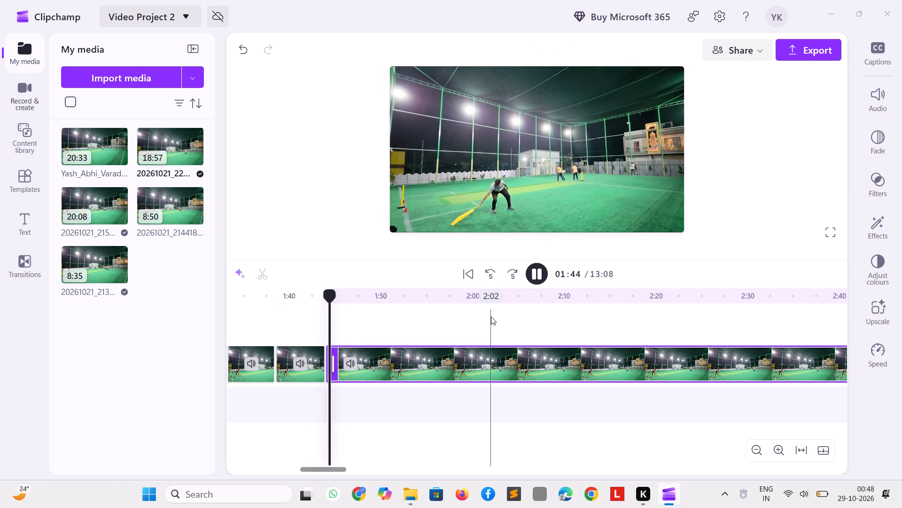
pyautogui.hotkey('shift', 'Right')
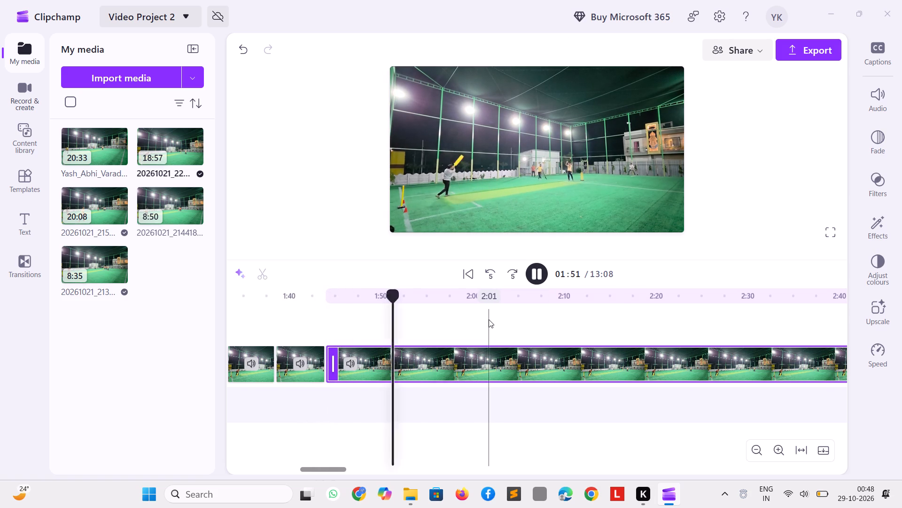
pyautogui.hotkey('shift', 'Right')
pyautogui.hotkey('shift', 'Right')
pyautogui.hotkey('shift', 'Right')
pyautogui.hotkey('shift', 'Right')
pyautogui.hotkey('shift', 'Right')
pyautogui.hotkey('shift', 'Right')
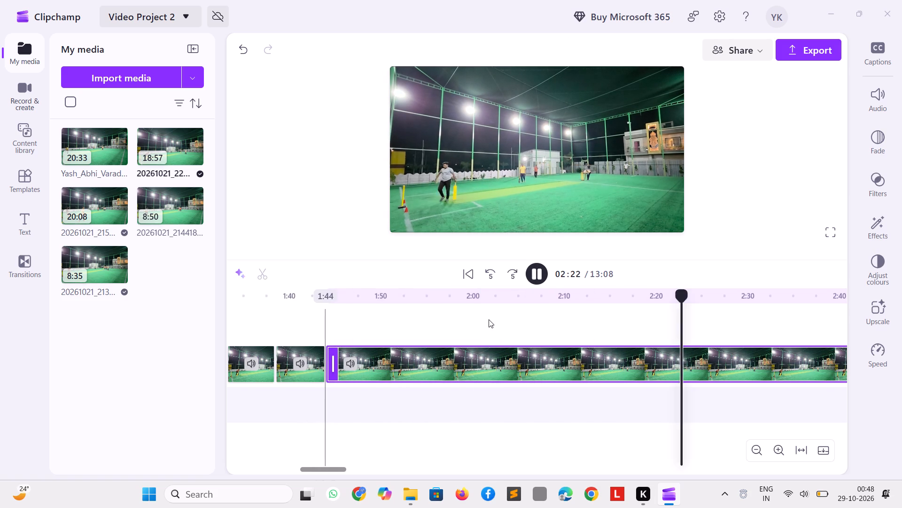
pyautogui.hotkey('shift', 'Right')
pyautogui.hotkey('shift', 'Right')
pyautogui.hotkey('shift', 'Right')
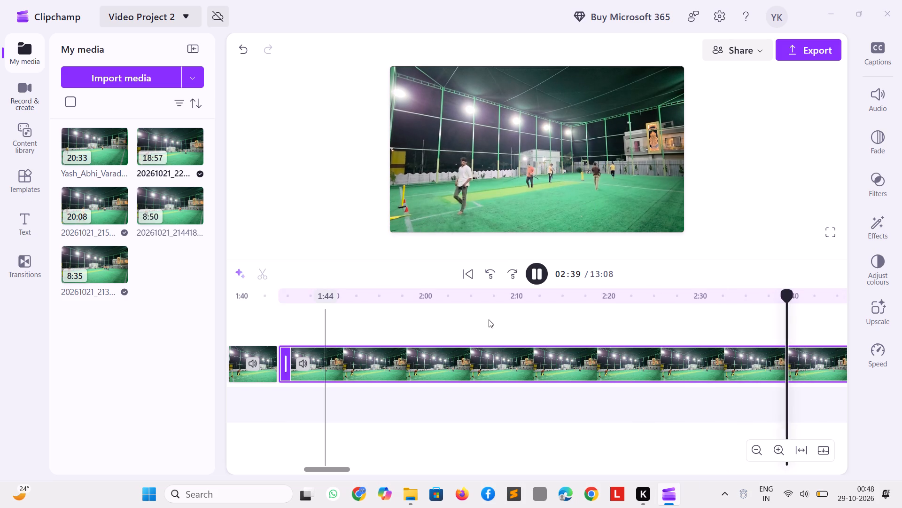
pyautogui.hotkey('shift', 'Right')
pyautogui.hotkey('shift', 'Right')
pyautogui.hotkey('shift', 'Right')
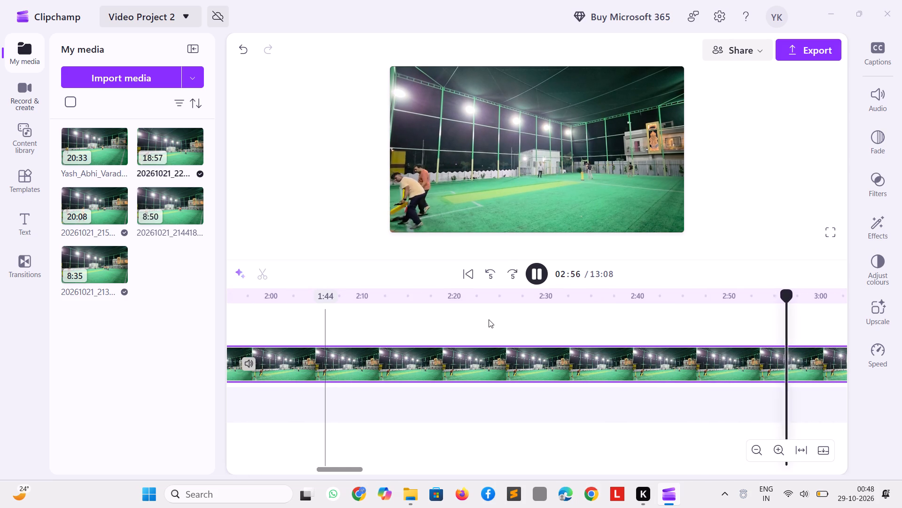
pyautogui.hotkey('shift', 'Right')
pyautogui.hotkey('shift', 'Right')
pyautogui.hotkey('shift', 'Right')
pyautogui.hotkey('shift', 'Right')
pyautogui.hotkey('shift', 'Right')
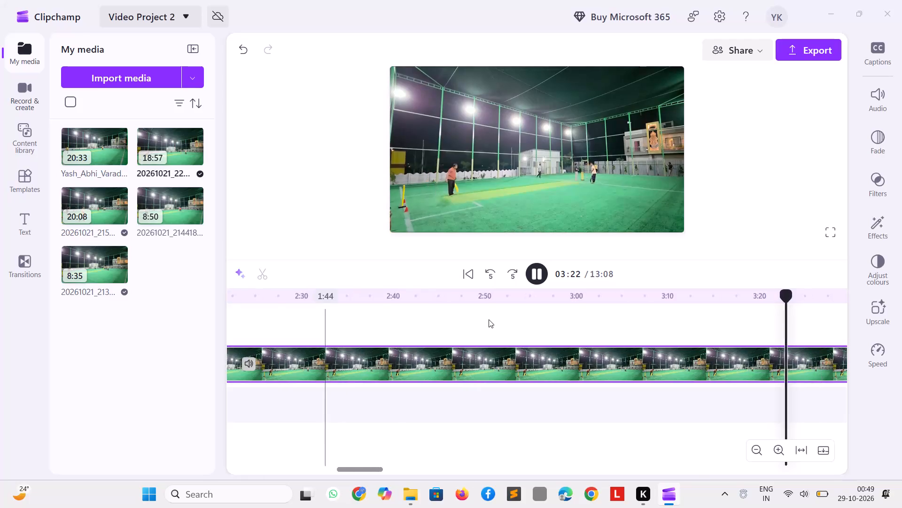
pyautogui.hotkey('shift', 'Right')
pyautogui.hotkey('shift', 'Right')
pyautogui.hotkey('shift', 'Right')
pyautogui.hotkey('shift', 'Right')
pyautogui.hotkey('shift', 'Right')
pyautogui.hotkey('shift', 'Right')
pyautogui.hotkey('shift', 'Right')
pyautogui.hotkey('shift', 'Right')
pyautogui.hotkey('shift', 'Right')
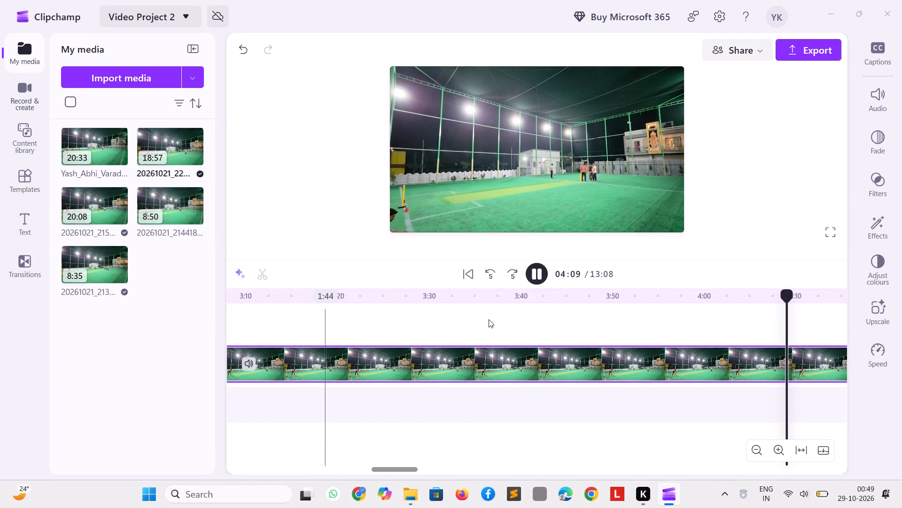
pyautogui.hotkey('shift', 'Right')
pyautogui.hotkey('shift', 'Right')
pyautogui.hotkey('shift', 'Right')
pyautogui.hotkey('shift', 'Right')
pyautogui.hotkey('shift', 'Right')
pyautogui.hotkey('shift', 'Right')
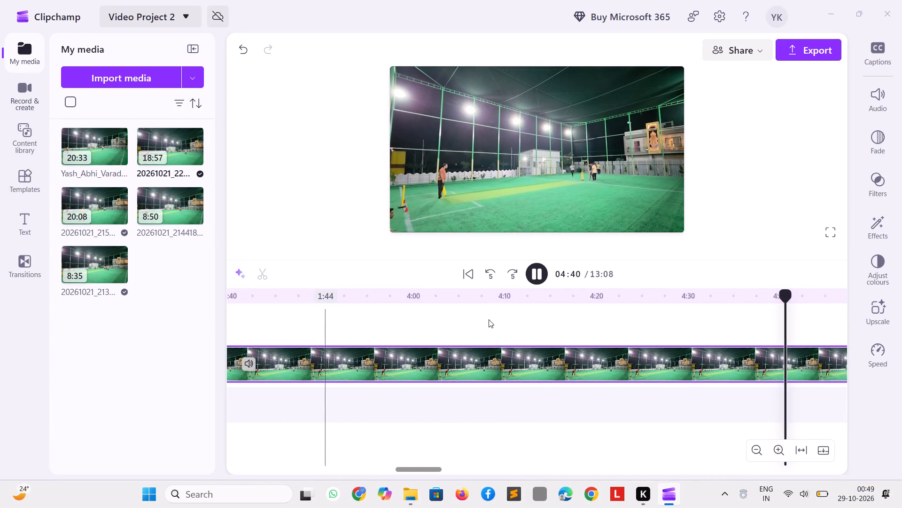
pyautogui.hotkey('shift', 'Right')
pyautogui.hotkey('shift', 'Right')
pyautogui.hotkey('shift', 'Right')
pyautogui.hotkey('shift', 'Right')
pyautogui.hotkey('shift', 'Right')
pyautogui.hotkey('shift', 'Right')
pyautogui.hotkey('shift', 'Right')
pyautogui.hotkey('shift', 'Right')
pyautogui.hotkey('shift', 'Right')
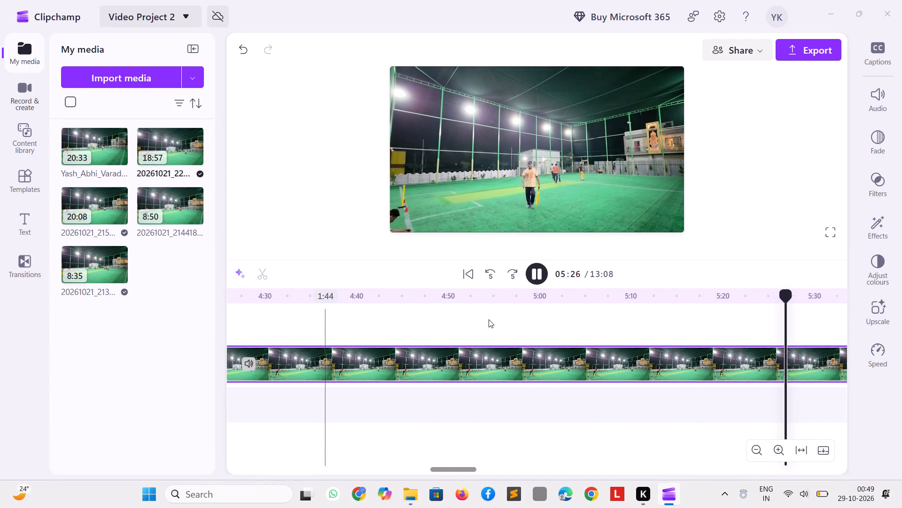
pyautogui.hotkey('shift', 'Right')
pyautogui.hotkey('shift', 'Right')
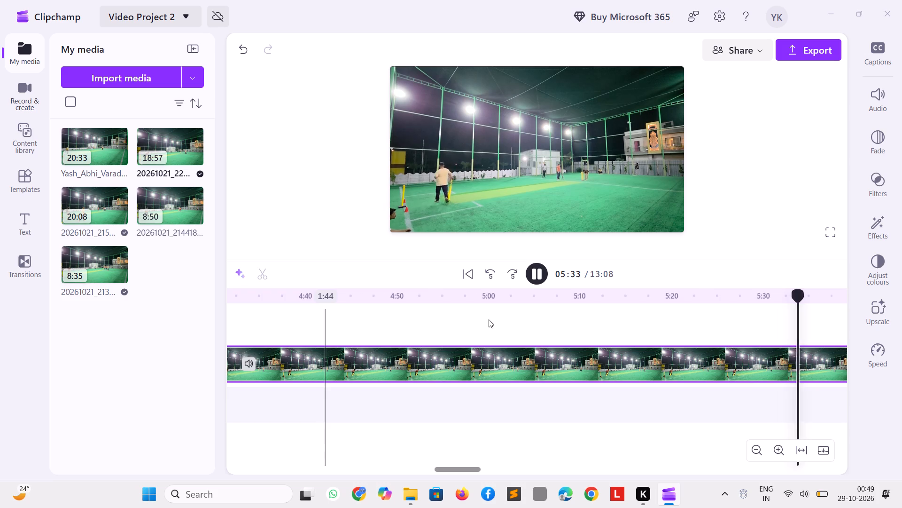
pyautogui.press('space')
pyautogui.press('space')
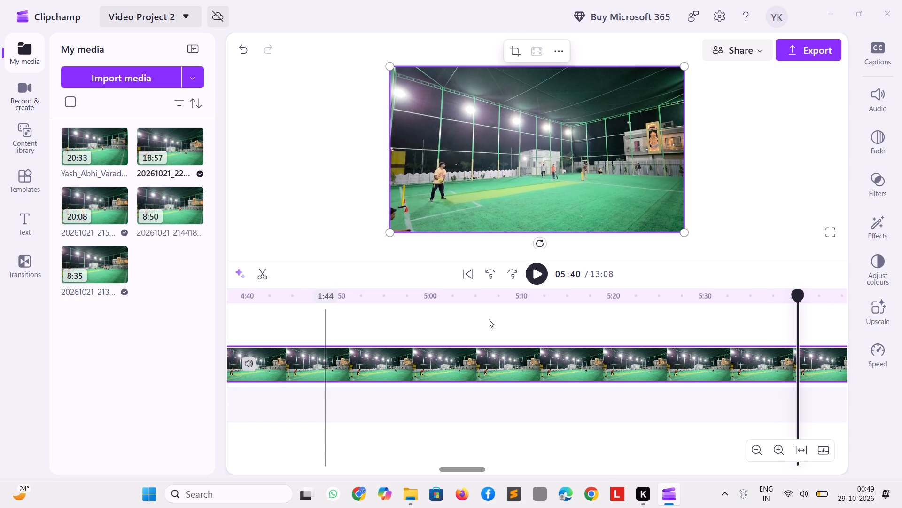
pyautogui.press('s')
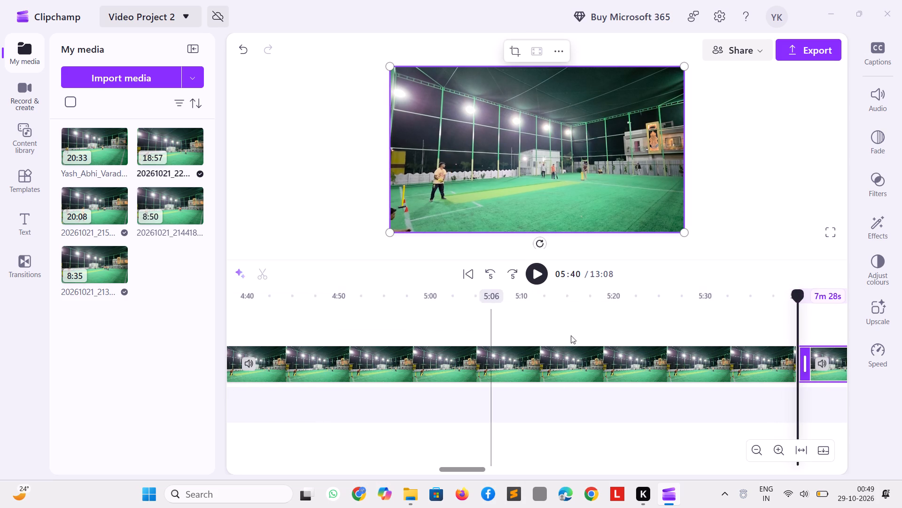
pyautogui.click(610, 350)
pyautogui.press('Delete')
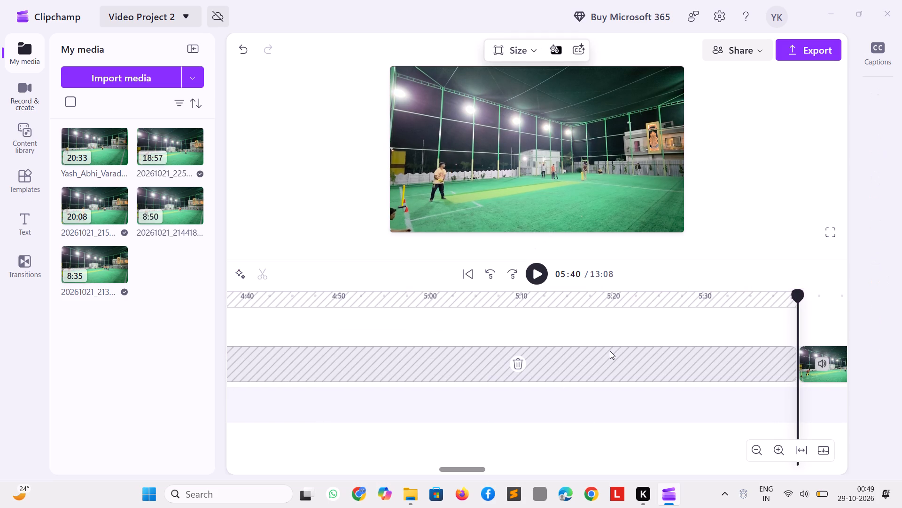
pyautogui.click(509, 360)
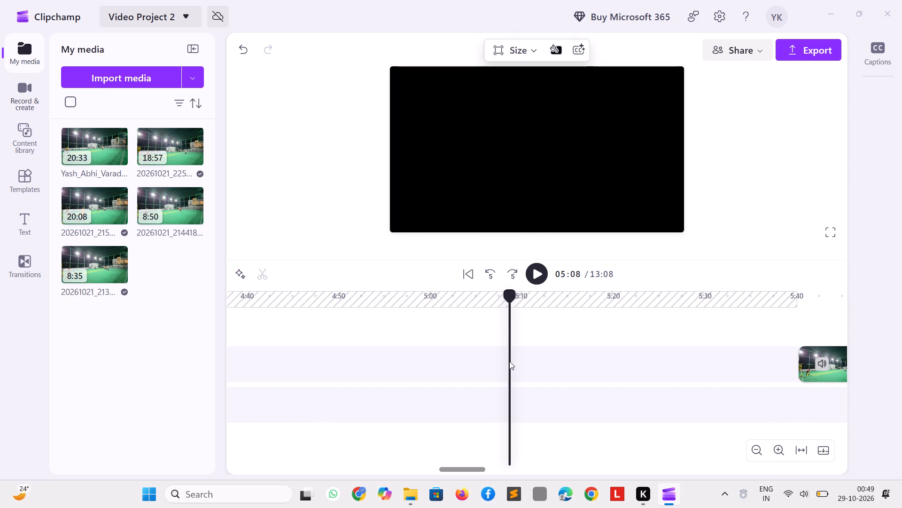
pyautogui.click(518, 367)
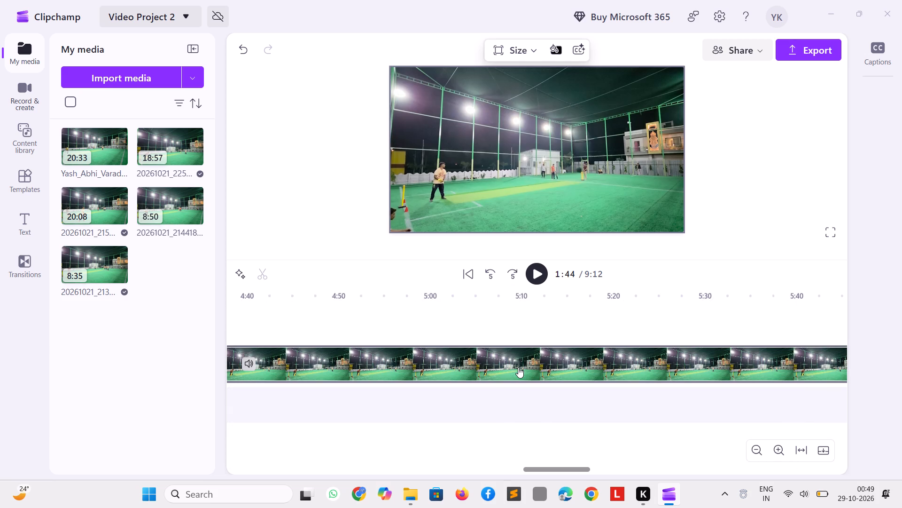
# Review the remaining footage of 20261021_225215.mp4 from 1:44 to about 7:41, mostly in full screen, checking the deliveries.
pyautogui.press('space')
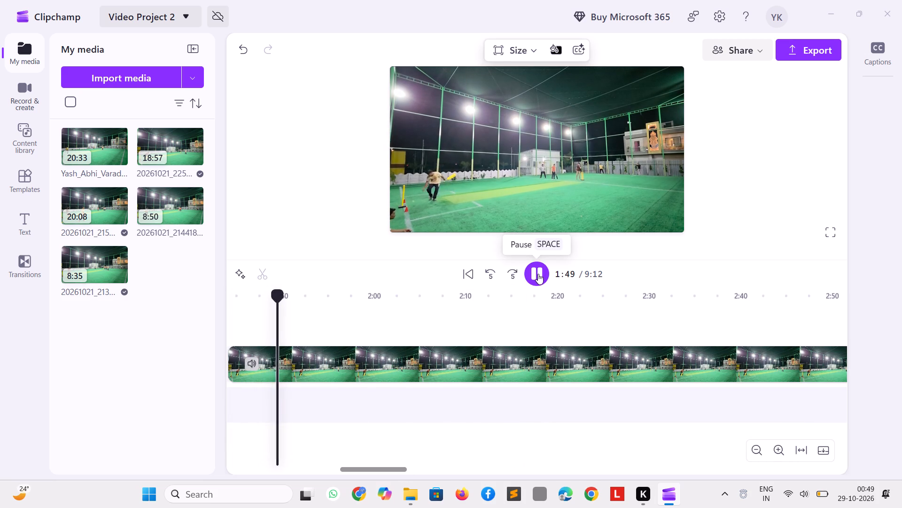
pyautogui.hotkey('shift', 'Right')
pyautogui.hotkey('shift', 'Right')
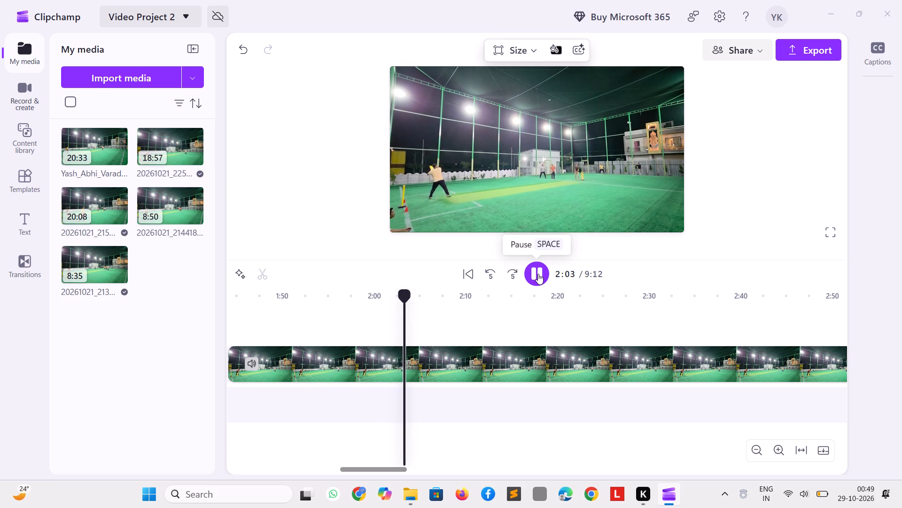
pyautogui.hotkey('shift', 'Right')
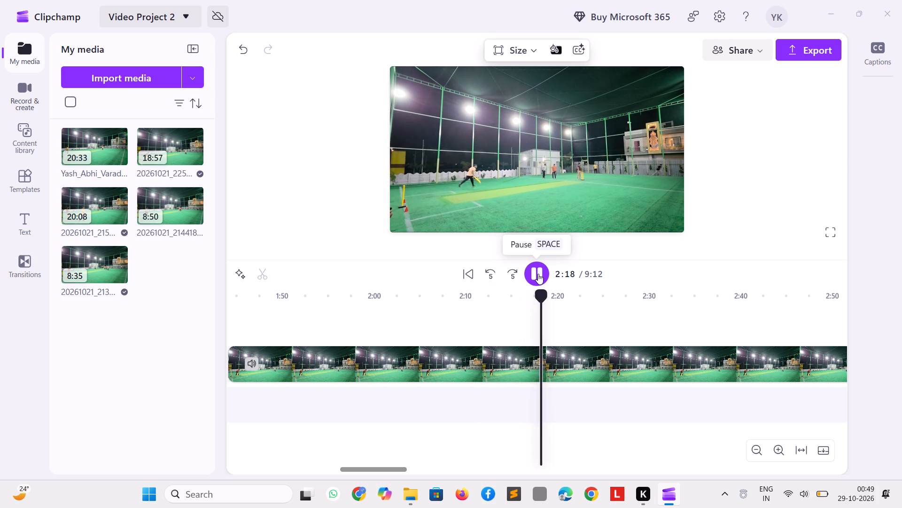
pyautogui.hotkey('shift', 'Left')
pyautogui.hotkey('shift', 'Left')
pyautogui.hotkey('shift', 'Left')
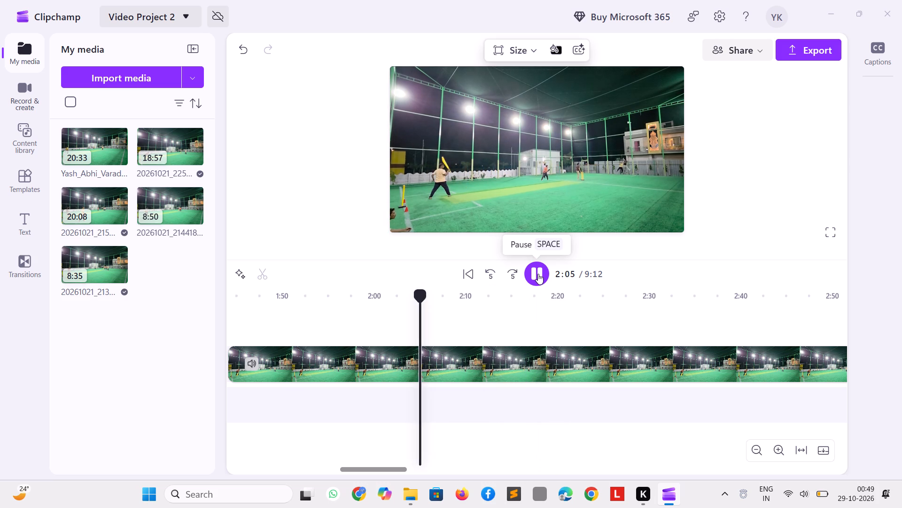
pyautogui.click(836, 243)
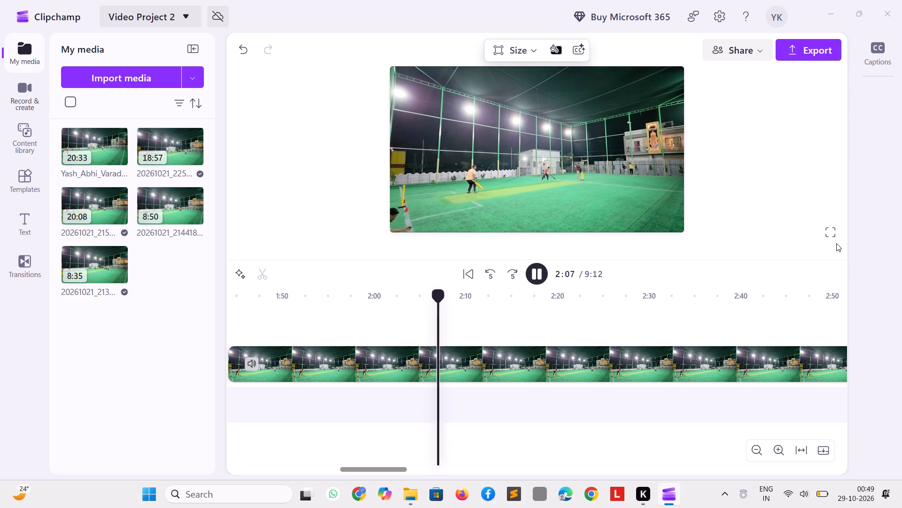
pyautogui.click(836, 239)
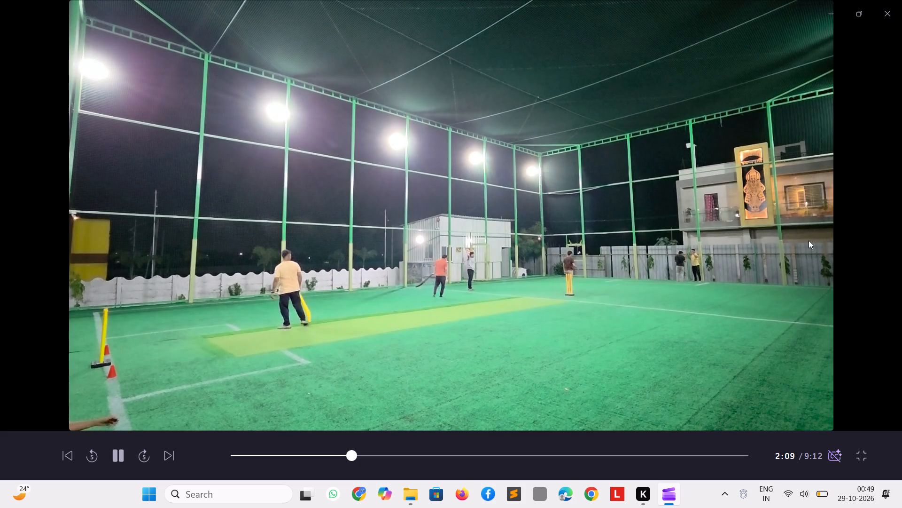
pyautogui.hotkey('shift', 'Right')
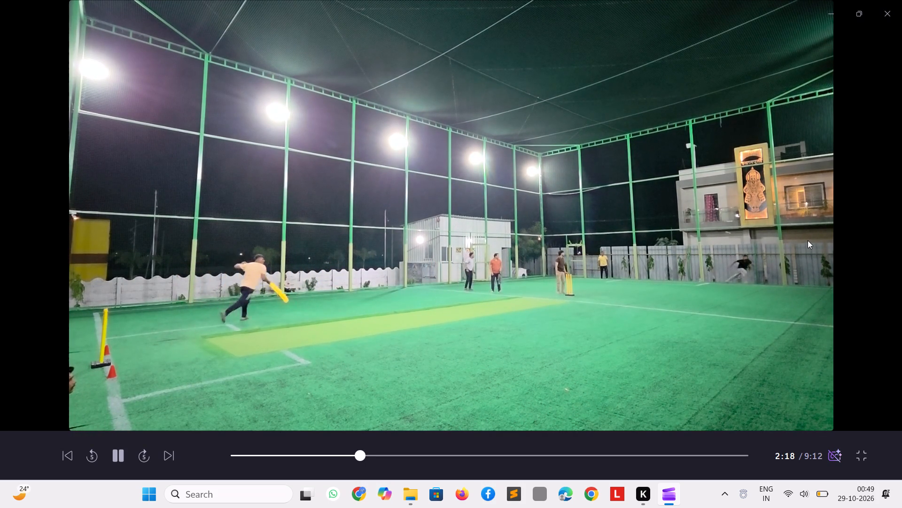
pyautogui.hotkey('shift', 'Right')
pyautogui.hotkey('shift', 'Right')
pyautogui.press('Right')
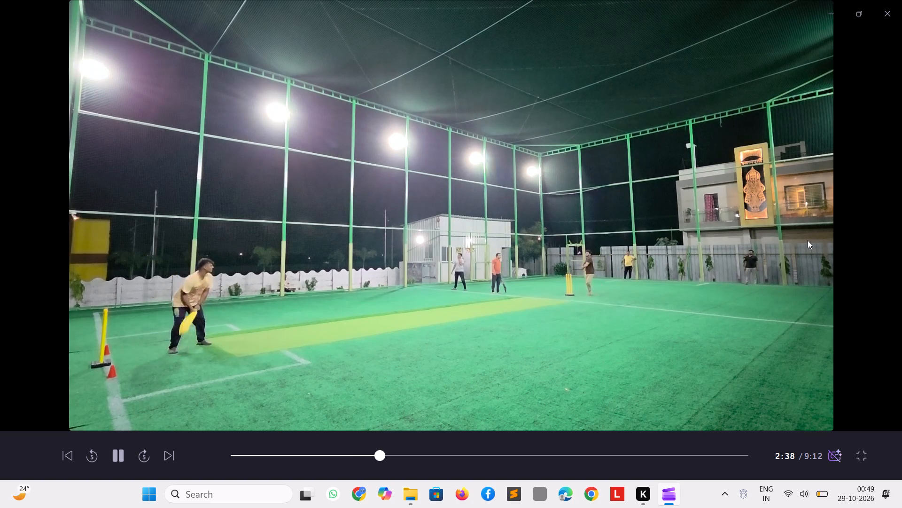
pyautogui.hotkey('shift', 'Right')
pyautogui.press('Right')
pyautogui.press('Right')
pyautogui.press('Right')
pyautogui.hotkey('shift', 'Right')
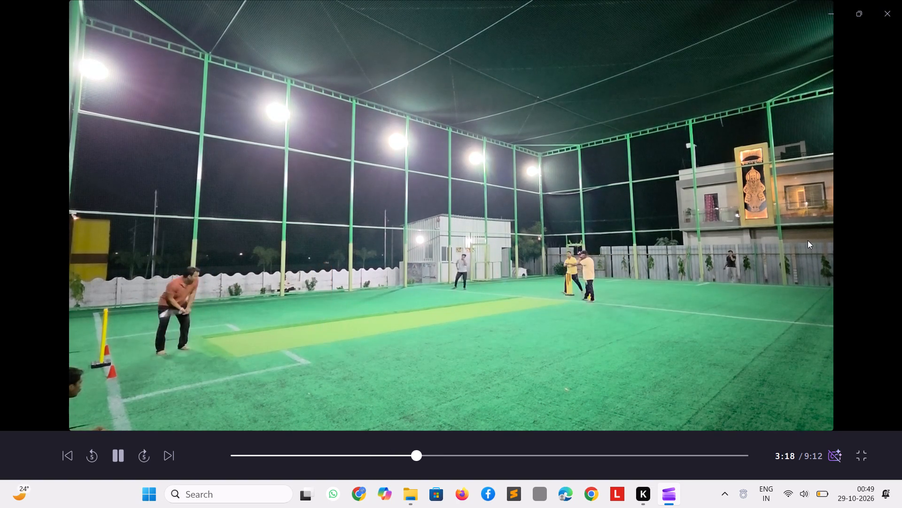
pyautogui.press('Right')
pyautogui.hotkey('shift', 'Right')
pyautogui.hotkey('shift', 'Right')
pyautogui.press('Right')
pyautogui.hotkey('shift', 'Right')
pyautogui.press('Right')
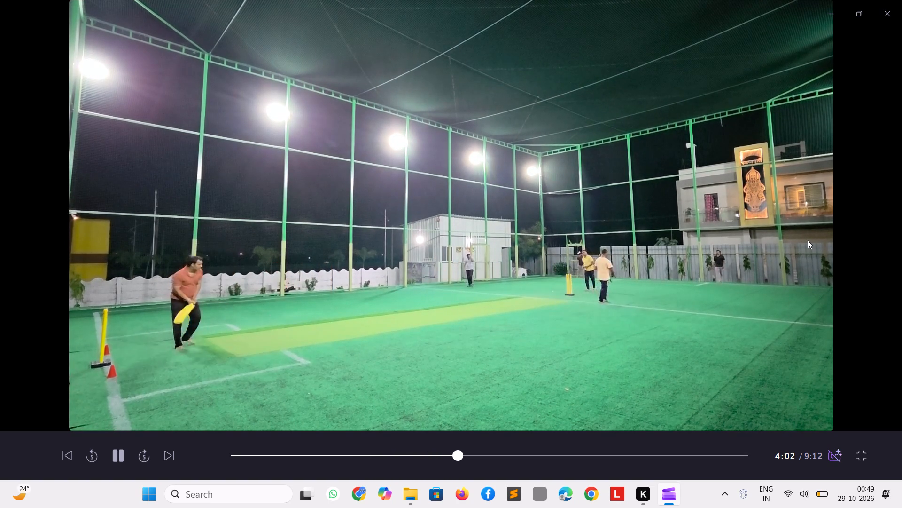
pyautogui.press('Right')
pyautogui.press('Right')
pyautogui.press('Right')
pyautogui.press('Right')
pyautogui.press('Right')
pyautogui.hotkey('shift', 'Right')
pyautogui.hotkey('shift', 'Right')
pyautogui.press('Right')
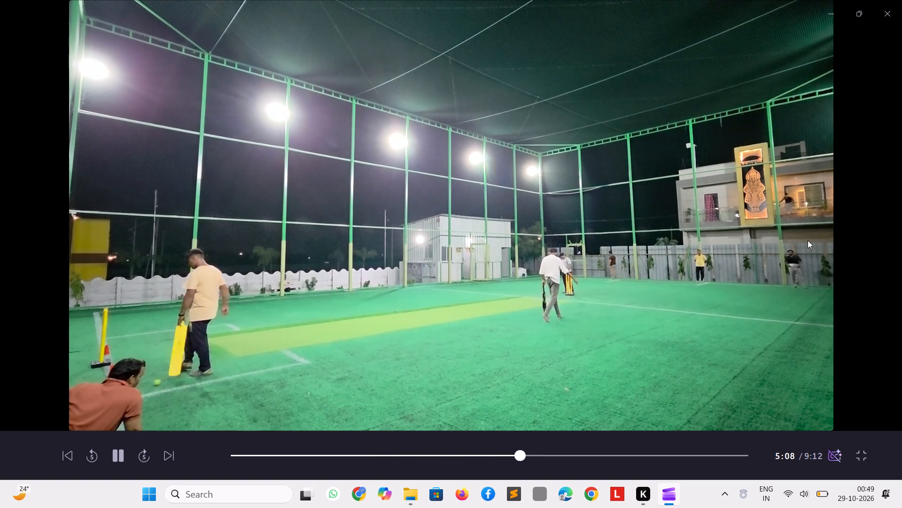
pyautogui.press('Right')
pyautogui.press('Right')
pyautogui.press('Right')
pyautogui.press('Right')
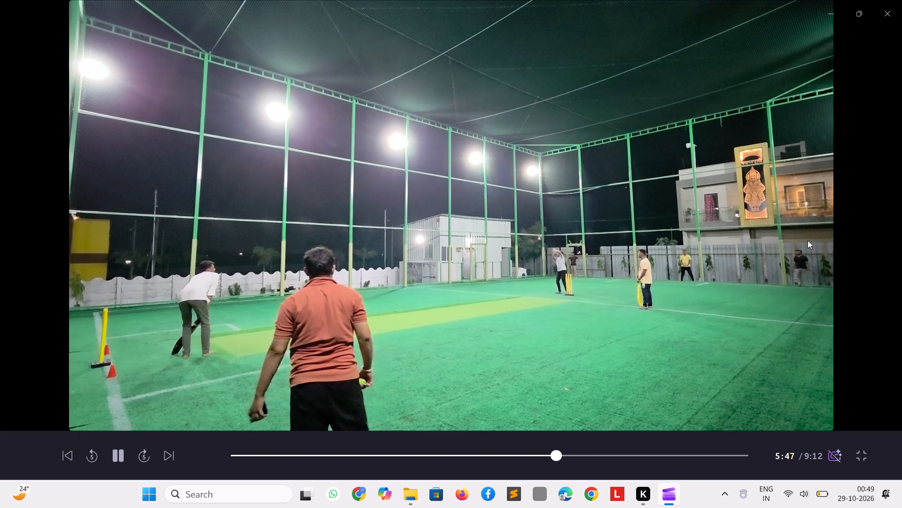
pyautogui.press('Right')
pyautogui.press('Right')
pyautogui.press('Right')
pyautogui.press('Right')
pyautogui.hotkey('shift', 'Right')
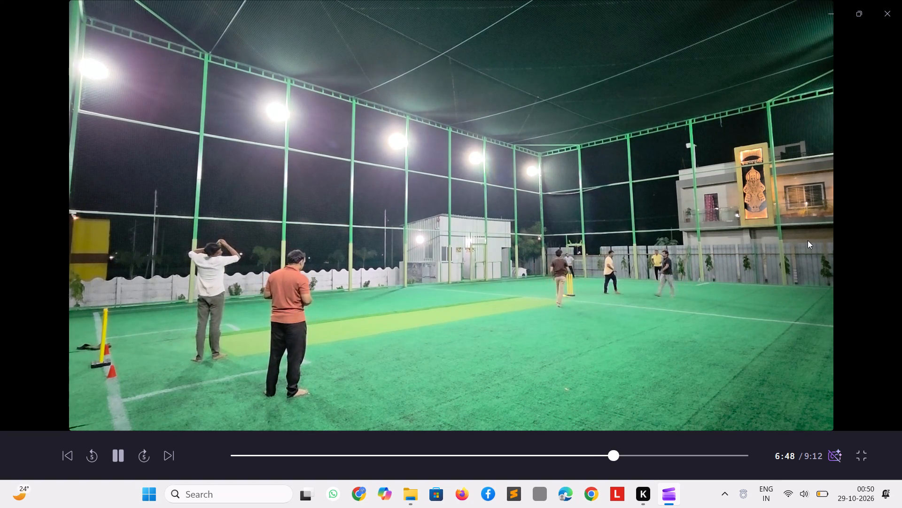
pyautogui.hotkey('shift', 'Right')
pyautogui.hotkey('shift', 'Right')
pyautogui.press('Right')
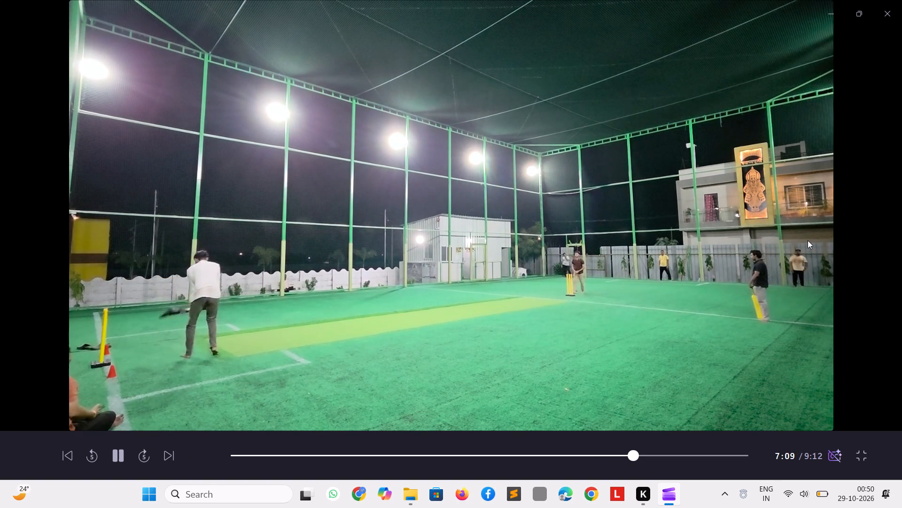
pyautogui.hotkey('shift', 'Right')
pyautogui.press('Right')
pyautogui.hotkey('shift', 'Right')
pyautogui.press('Right')
pyautogui.press('Escape')
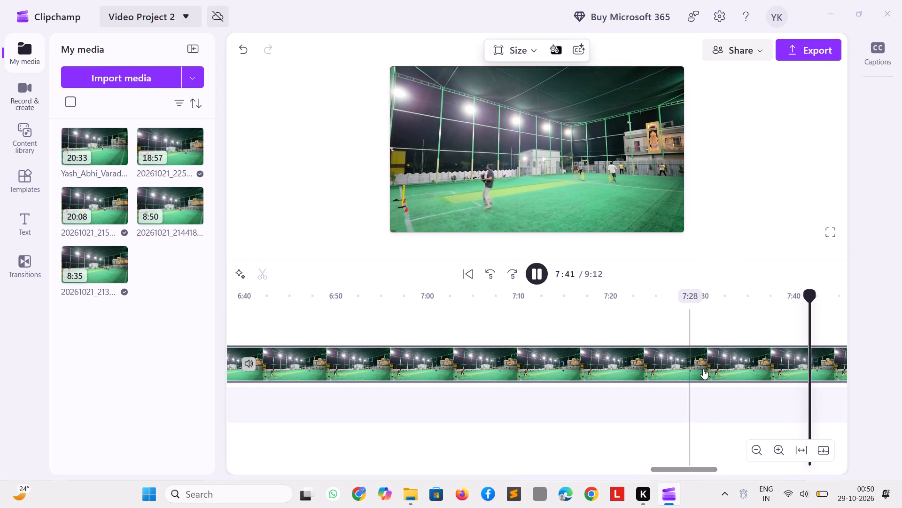
# Delete the remaining section of 20261021_225215.mp4 after 1:44.
pyautogui.click(703, 369)
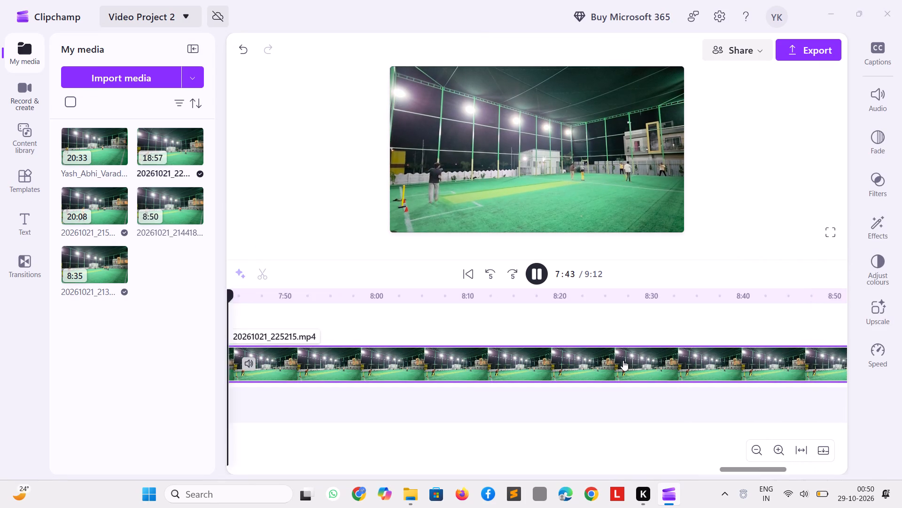
pyautogui.press('Delete')
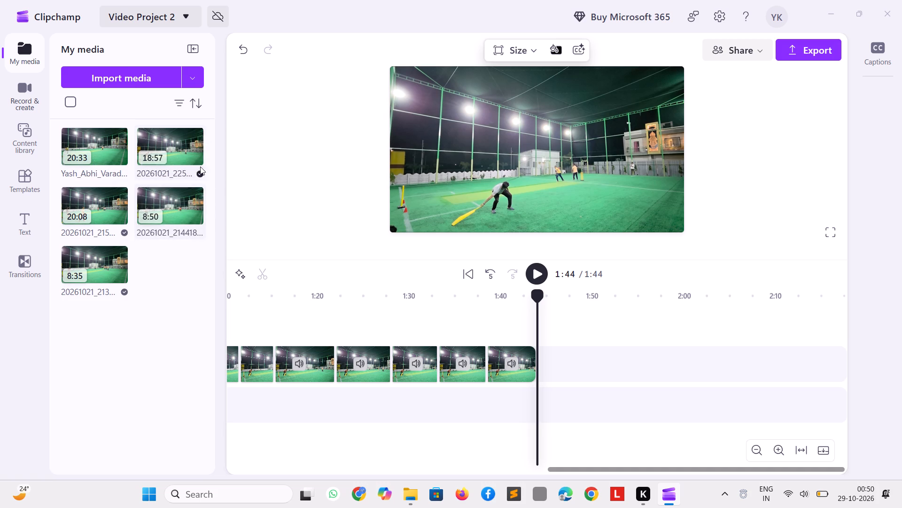
# Add the full 20261021_225215.mp4 to the end of the timeline again, at 1:44, and briefly run playback.
pyautogui.click(194, 158)
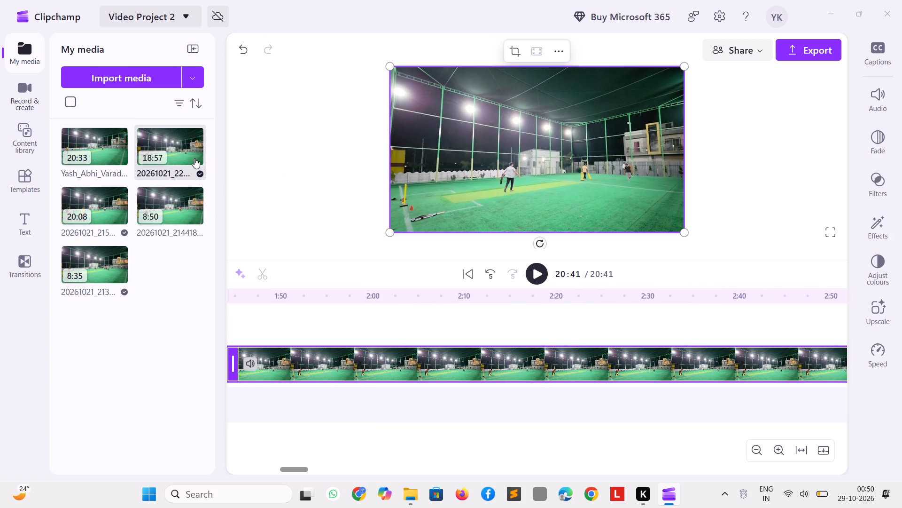
pyautogui.press('space')
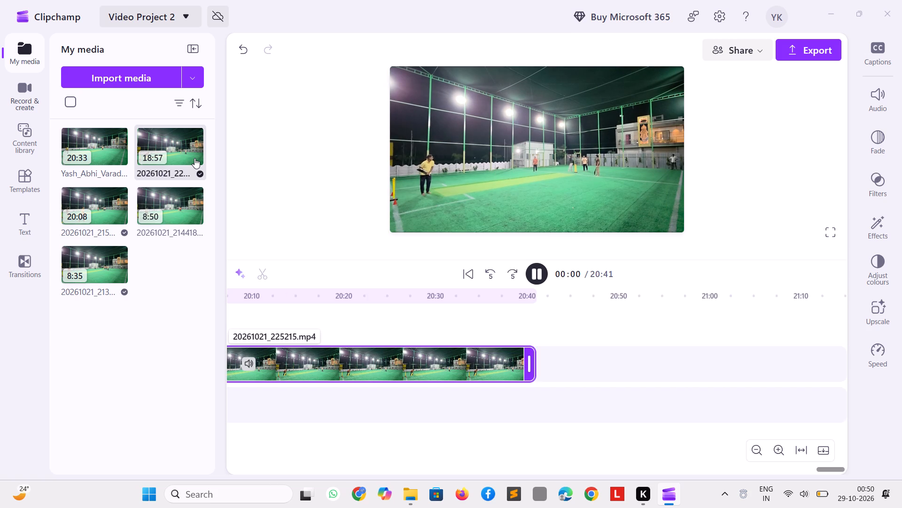
pyautogui.press('space')
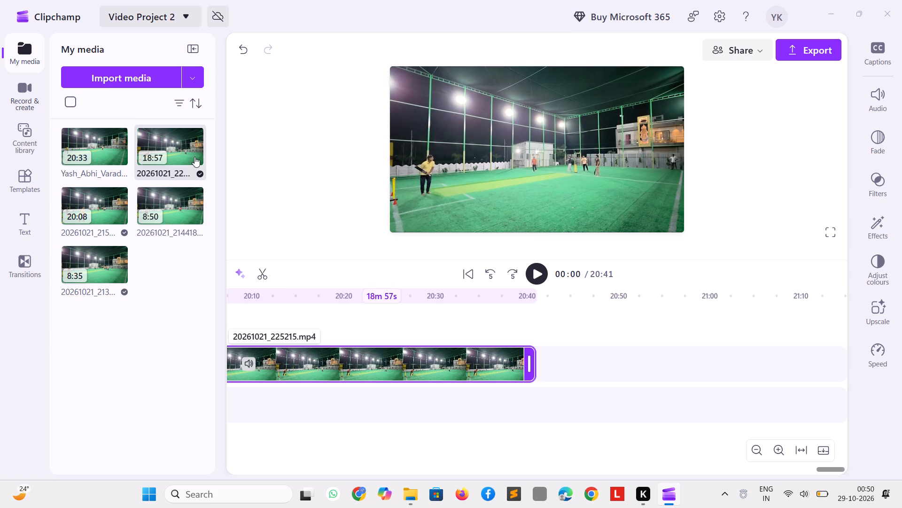
# Skim through the newly added 20261021_225215.mp4 from about 1:46 to 3:37, checking the deliveries.
pyautogui.press('space')
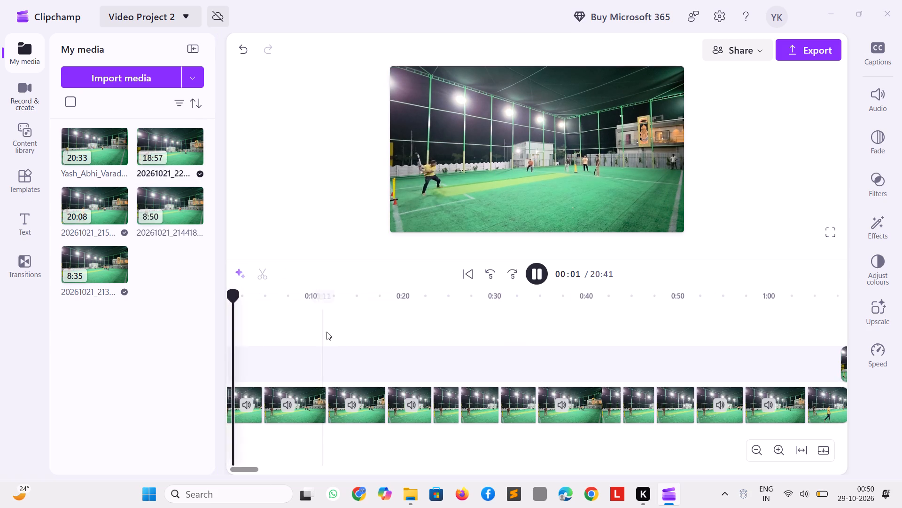
pyautogui.press('space')
pyautogui.moveTo(244, 468); pyautogui.dragTo(244, 467)
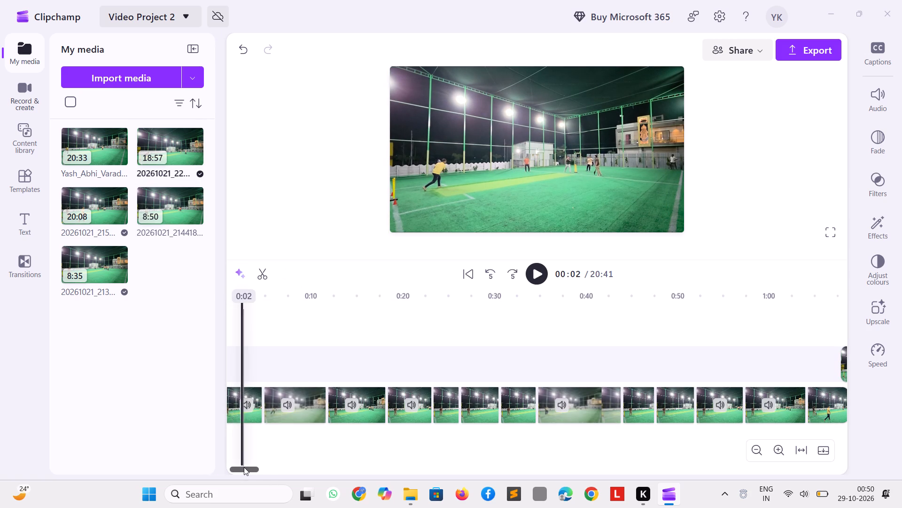
pyautogui.moveTo(244, 467); pyautogui.dragTo(291, 483)
pyautogui.doubleClick(308, 363)
pyautogui.click(308, 364)
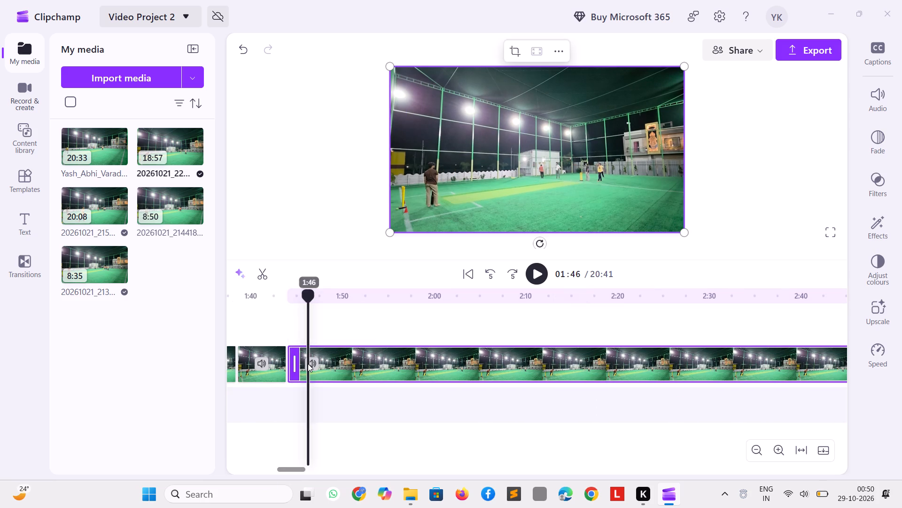
pyautogui.press('space')
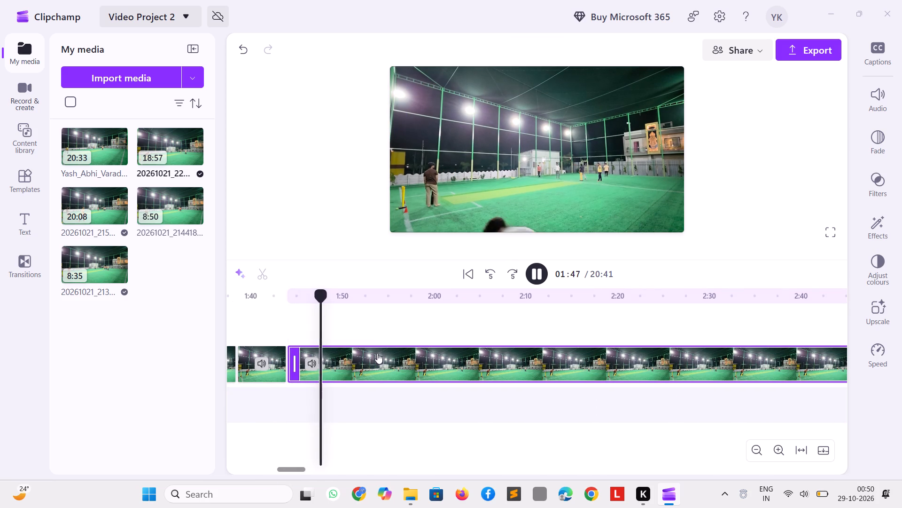
pyautogui.hotkey('shift', 'Right')
pyautogui.hotkey('shift', 'Right')
pyautogui.hotkey('shift', 'Right')
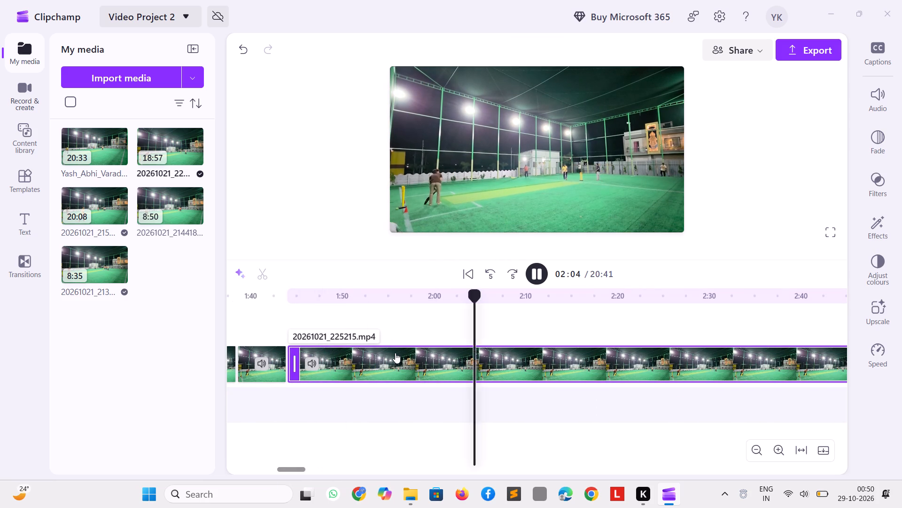
pyautogui.hotkey('shift', 'Right')
pyautogui.hotkey('shift', 'Right')
pyautogui.hotkey('shift', 'Right')
pyautogui.hotkey('shift', 'Right')
pyautogui.hotkey('shift', 'Right')
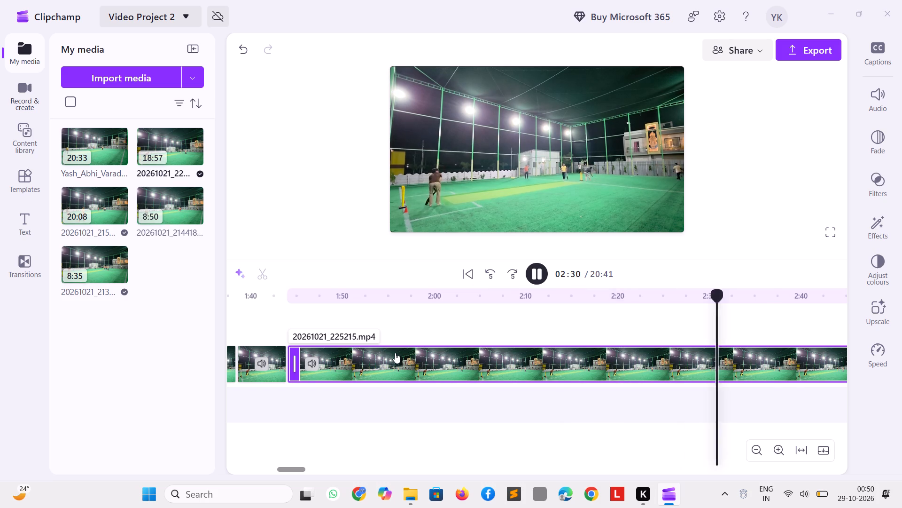
pyautogui.hotkey('shift', 'Right')
pyautogui.hotkey('shift', 'Right')
pyautogui.hotkey('shift', 'Right')
pyautogui.hotkey('shift', 'Right')
pyautogui.hotkey('shift', 'Right')
pyautogui.hotkey('shift', 'Right')
pyautogui.hotkey('shift', 'Right')
pyautogui.hotkey('shift', 'Right')
pyautogui.hotkey('shift', 'Right')
pyautogui.hotkey('shift', 'Right')
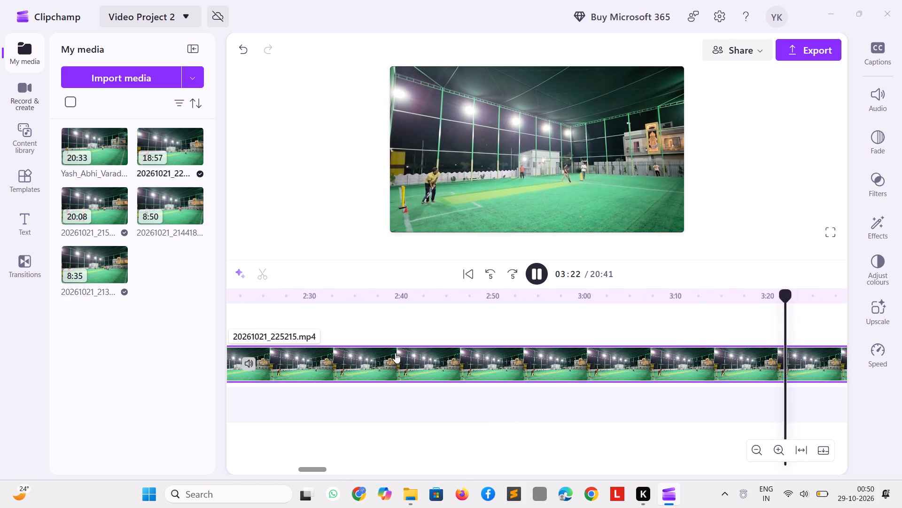
pyautogui.hotkey('shift', 'Right')
pyautogui.hotkey('shift', 'Left')
pyautogui.hotkey('shift', 'Left')
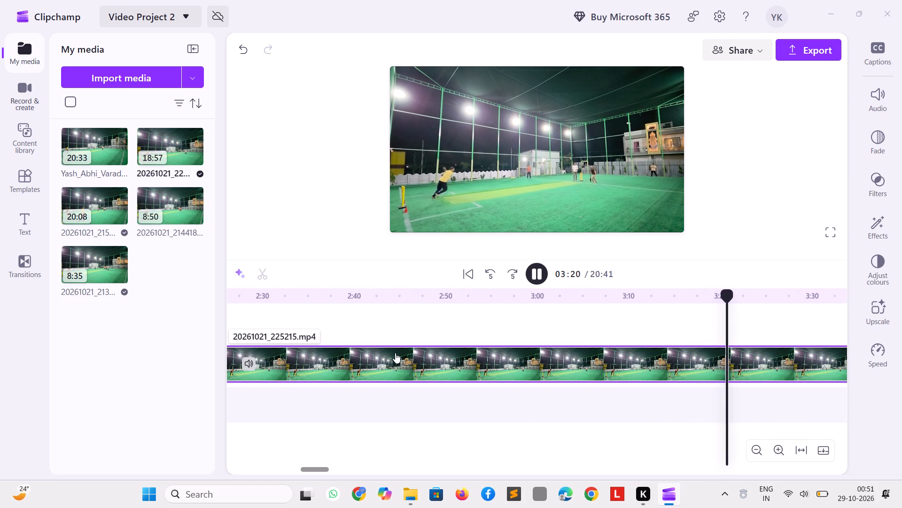
pyautogui.hotkey('shift', 'Right')
pyautogui.hotkey('shift', 'Right')
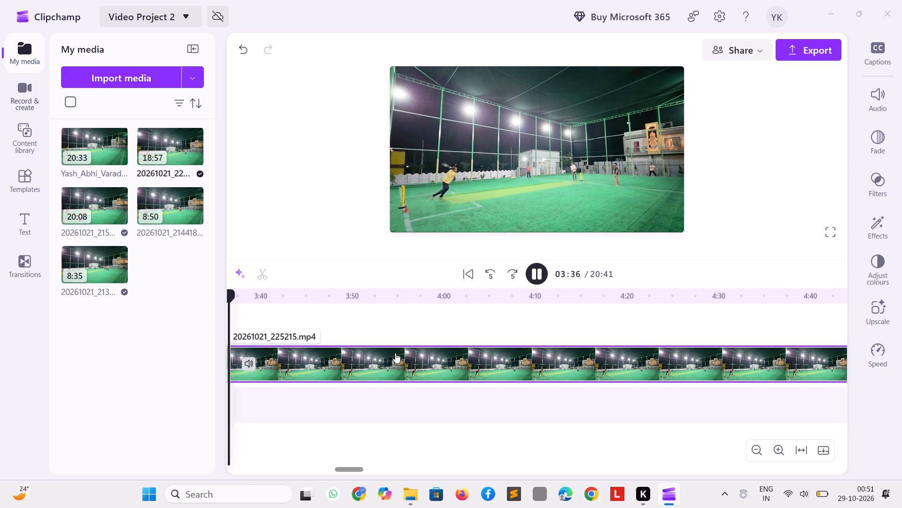
pyautogui.press('space')
# Delete the re-added full 20261021_225215.mp4 from the end of the timeline, after 1:44.
pyautogui.rightClick(395, 353)
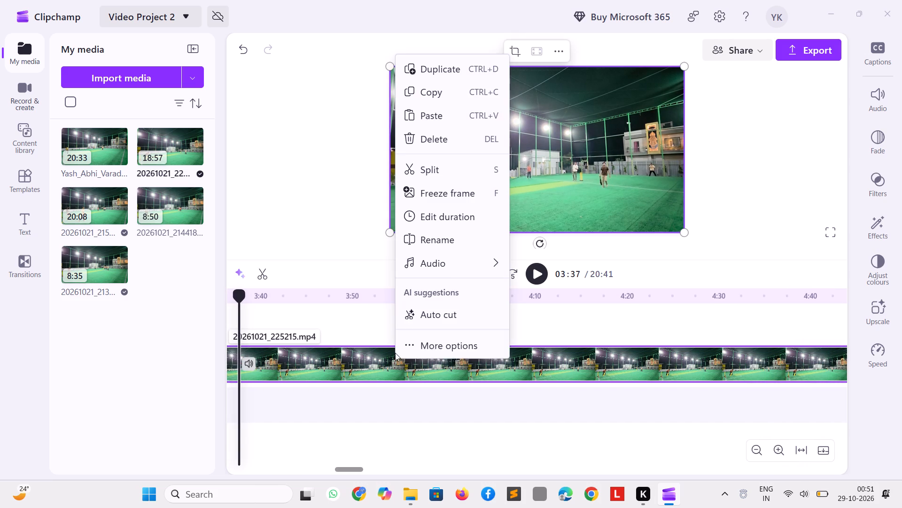
pyautogui.click(374, 365)
pyautogui.press('Delete')
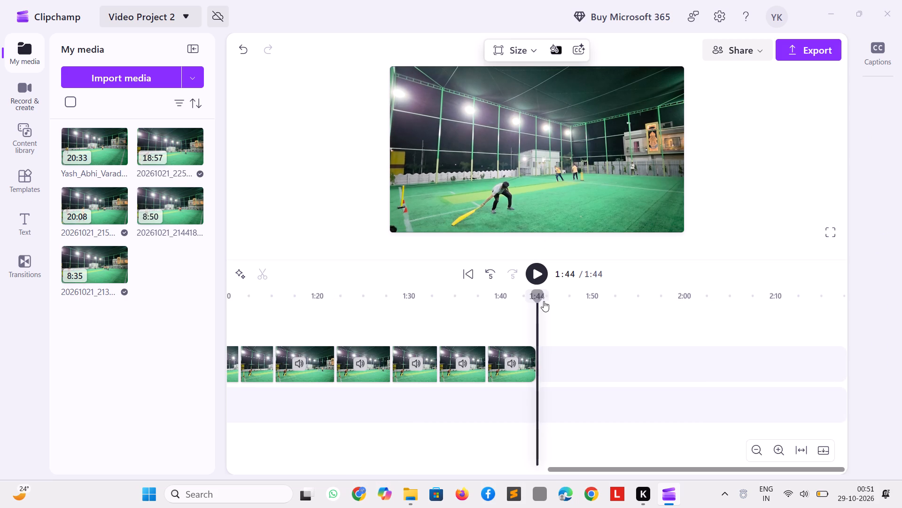
# Return the playhead to 0:00 and play the edited sequence from the beginning in full screen.
pyautogui.moveTo(537, 297); pyautogui.dragTo(237, 368)
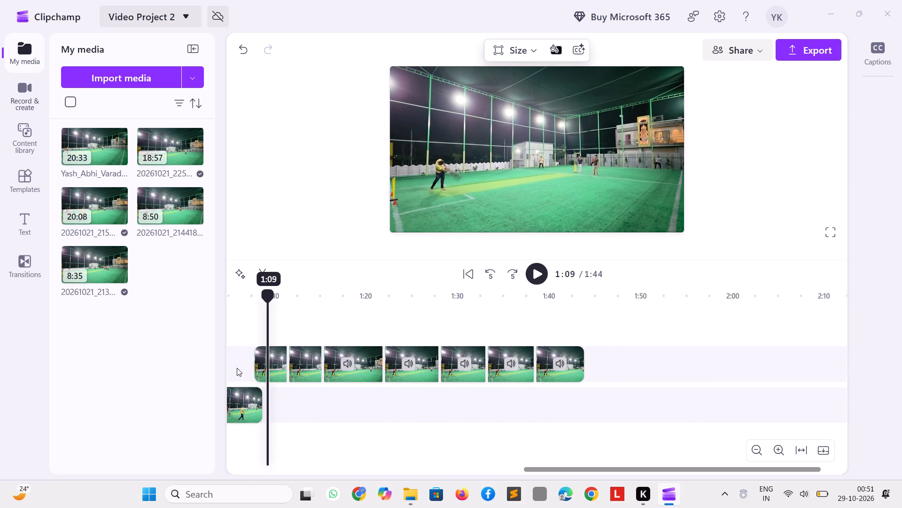
pyautogui.moveTo(237, 368); pyautogui.dragTo(237, 368)
pyautogui.moveTo(529, 466); pyautogui.dragTo(448, 477)
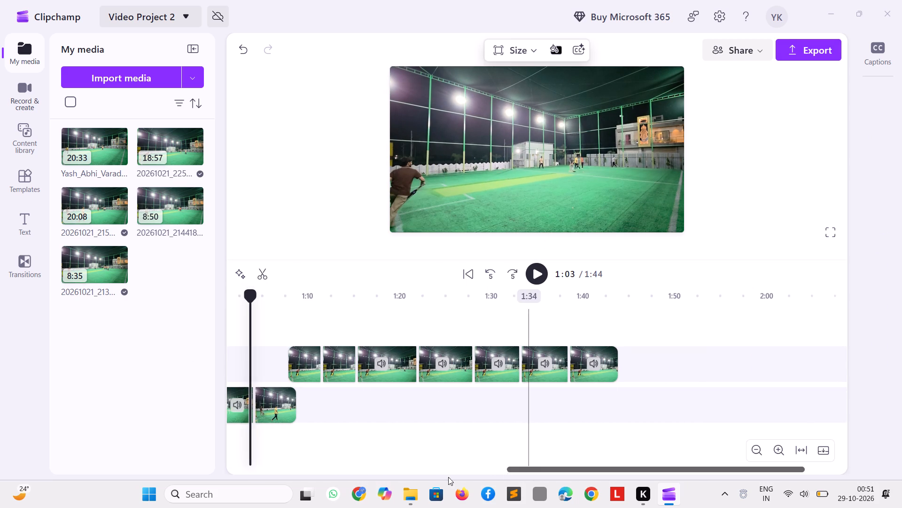
pyautogui.moveTo(448, 477); pyautogui.dragTo(180, 483)
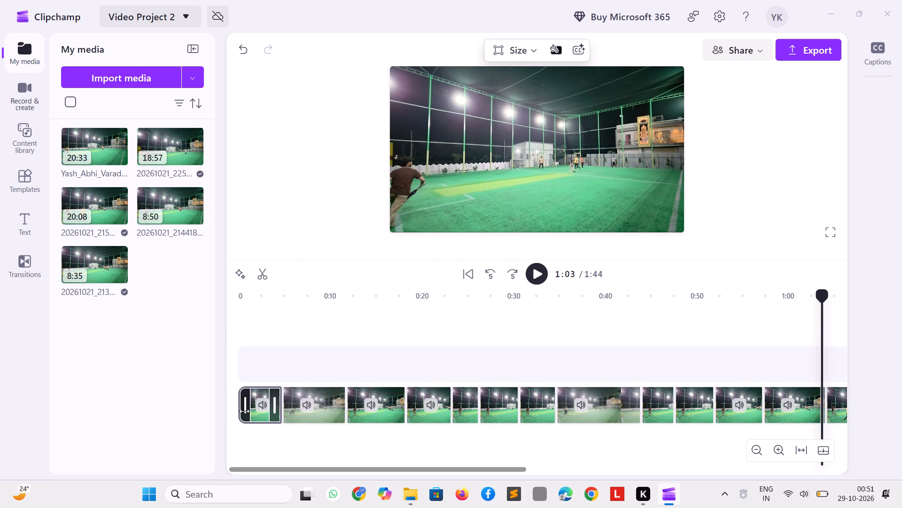
pyautogui.doubleClick(250, 405)
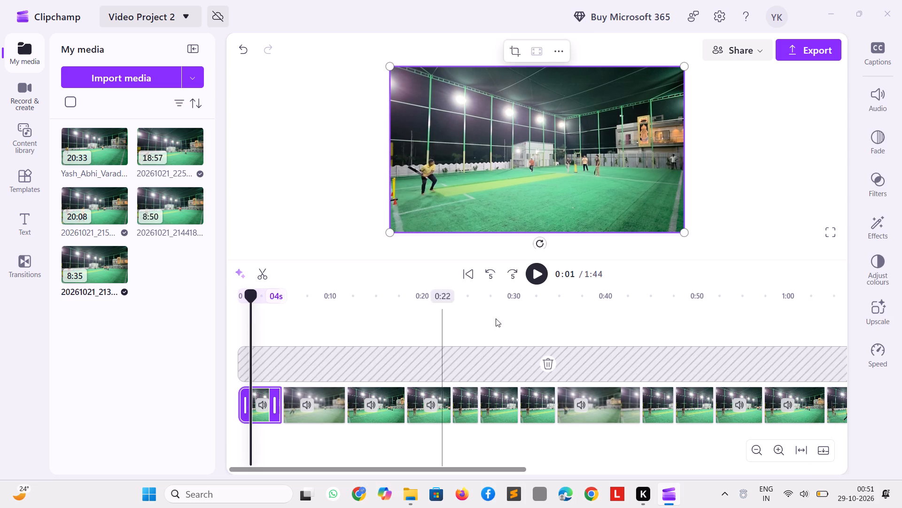
pyautogui.moveTo(256, 299); pyautogui.dragTo(208, 301)
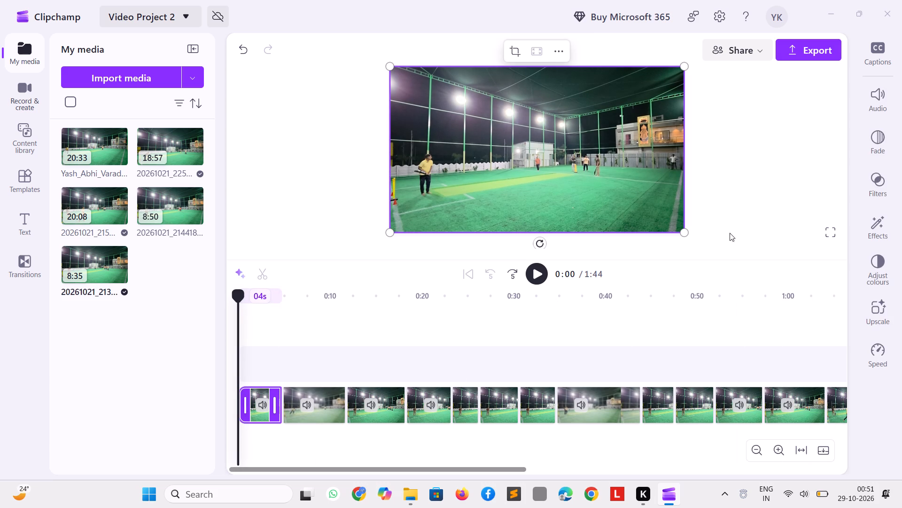
pyautogui.click(831, 230)
pyautogui.press('space')
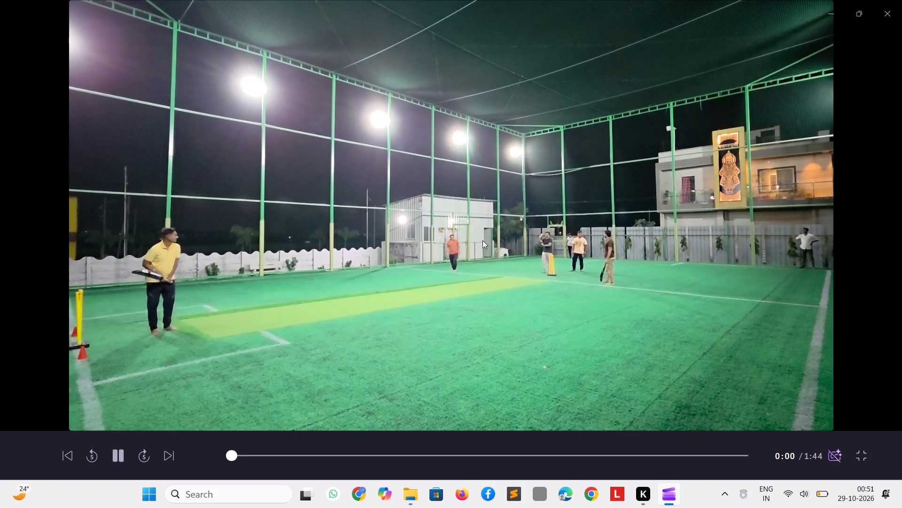
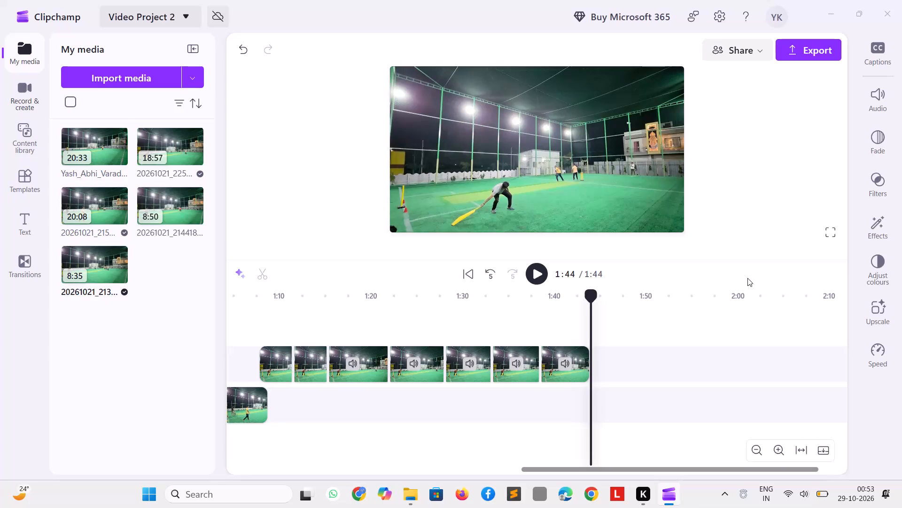
# Find and launch Wondershare Filmora 16.
pyautogui.click(249, 489)
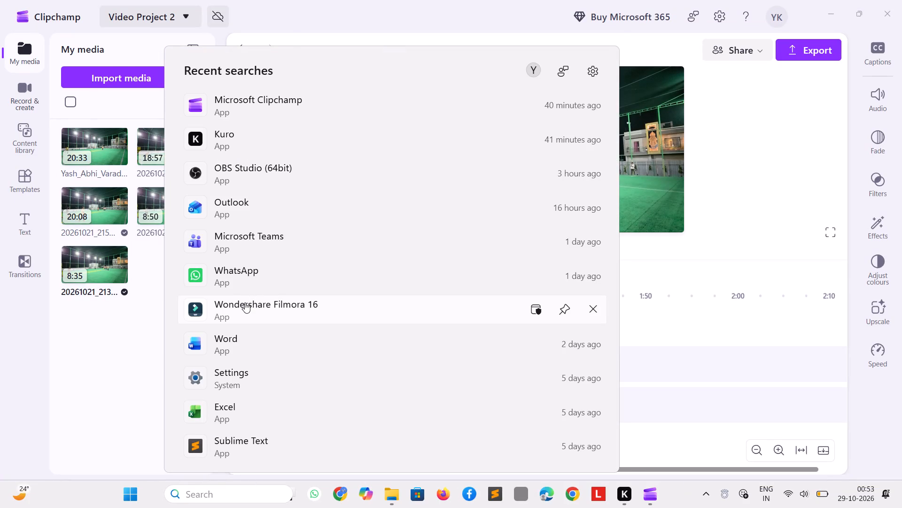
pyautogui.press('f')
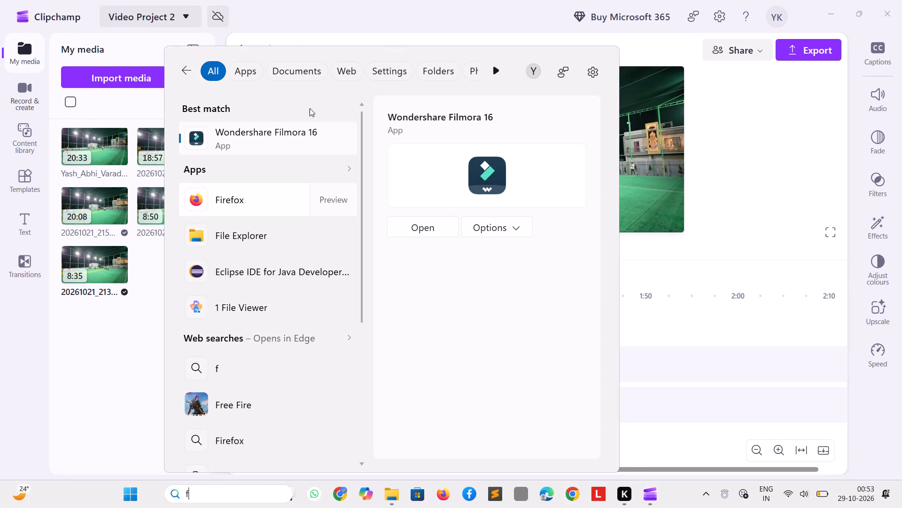
pyautogui.click(276, 131)
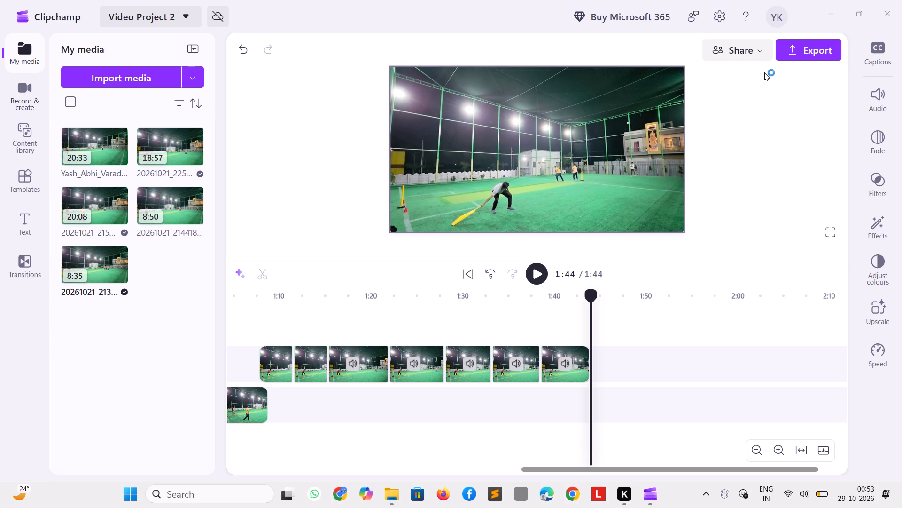
# Export the edited Clipchamp video at 1080p, replacing the default file name with the player's name.
pyautogui.click(781, 50)
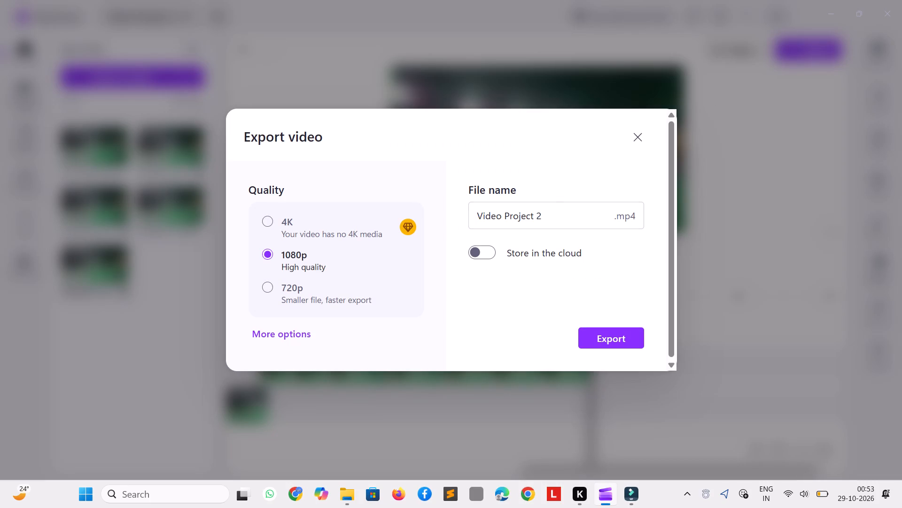
pyautogui.moveTo(555, 215); pyautogui.dragTo(430, 234)
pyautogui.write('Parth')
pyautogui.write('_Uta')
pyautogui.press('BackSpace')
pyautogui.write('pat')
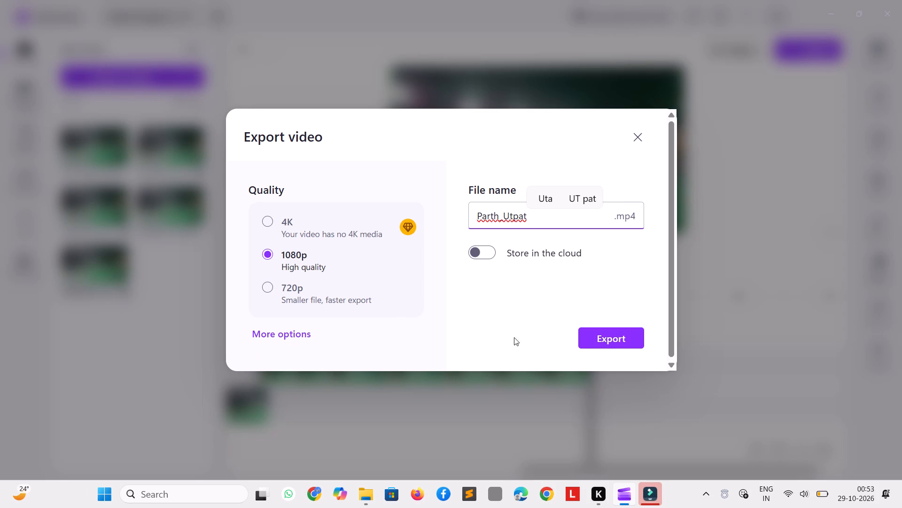
pyautogui.click(604, 349)
pyautogui.click(601, 345)
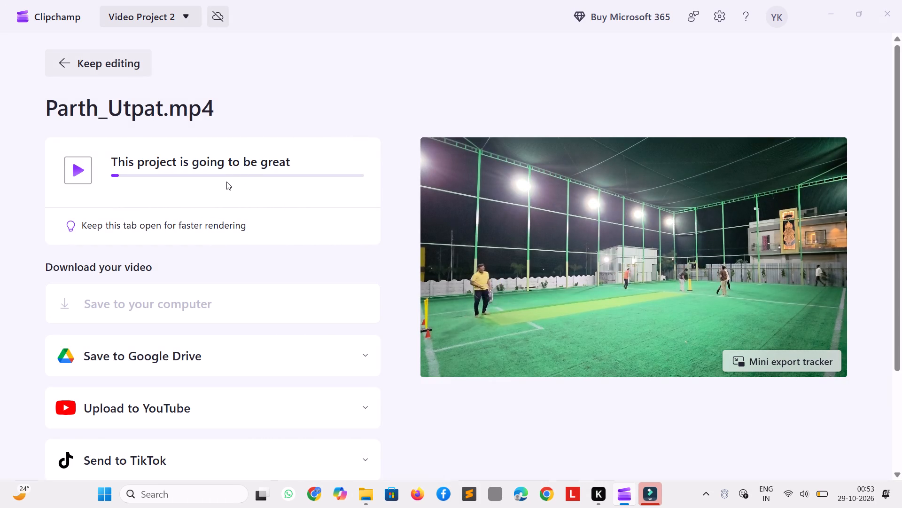
# Switch to Wondershare Filmora, create a new 16:9 project and maximise its window.
pyautogui.hotkey('alt', 'Tab')
pyautogui.hotkey('alt', 'Tab')
pyautogui.hotkey('alt', 'Tab')
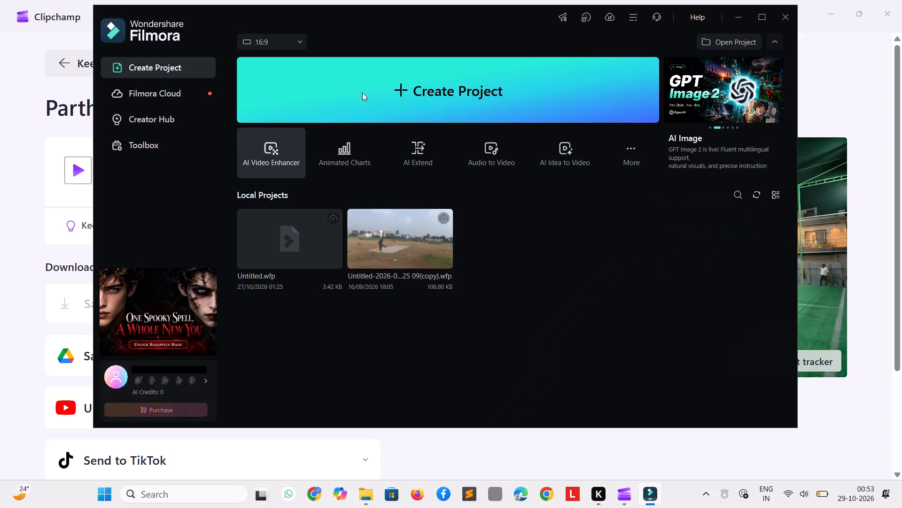
pyautogui.click(383, 76)
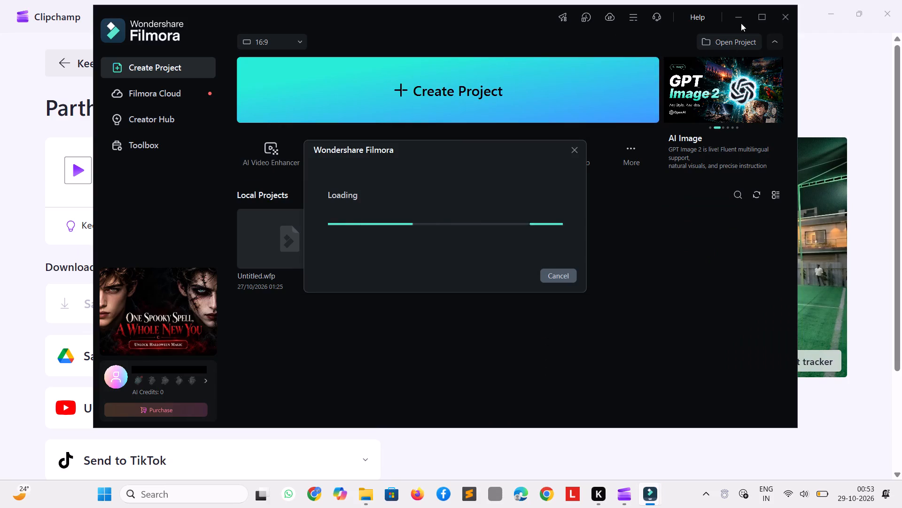
pyautogui.click(763, 16)
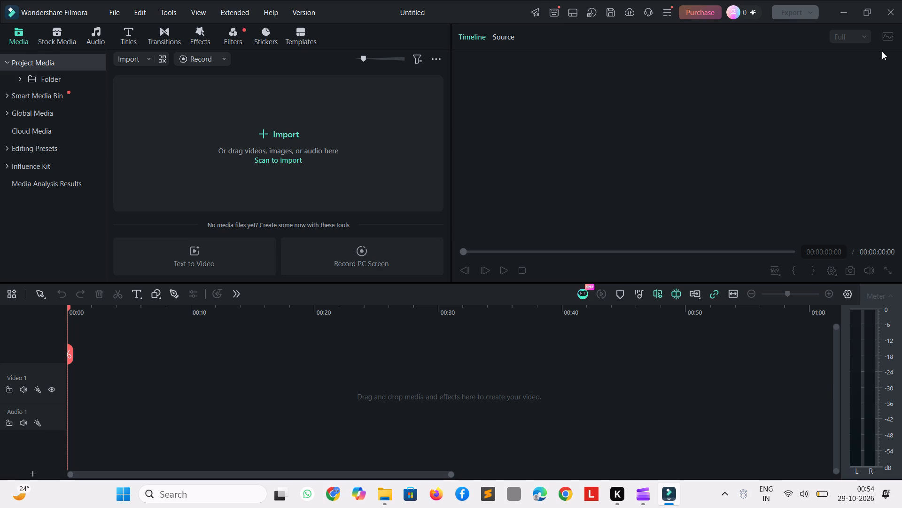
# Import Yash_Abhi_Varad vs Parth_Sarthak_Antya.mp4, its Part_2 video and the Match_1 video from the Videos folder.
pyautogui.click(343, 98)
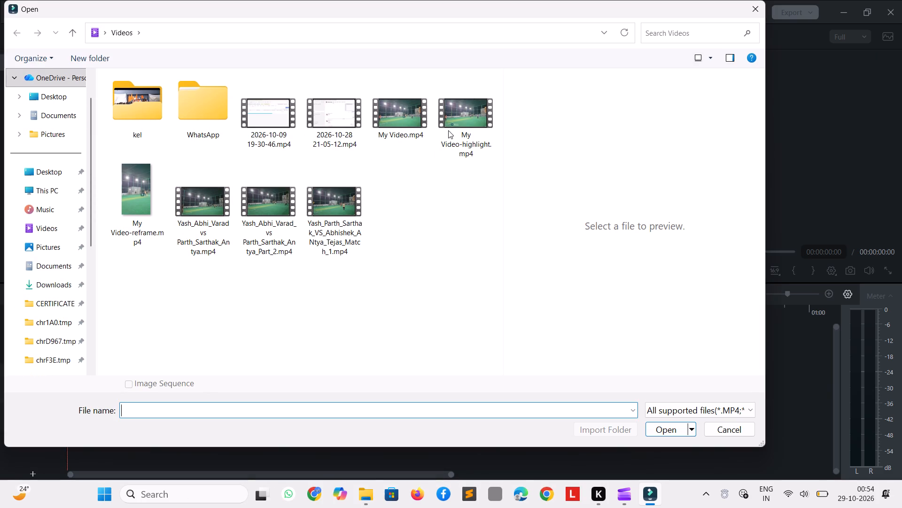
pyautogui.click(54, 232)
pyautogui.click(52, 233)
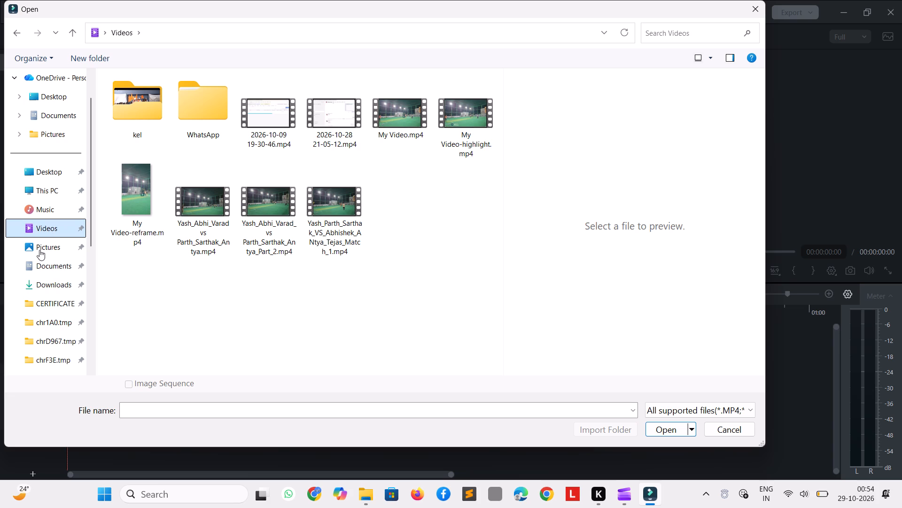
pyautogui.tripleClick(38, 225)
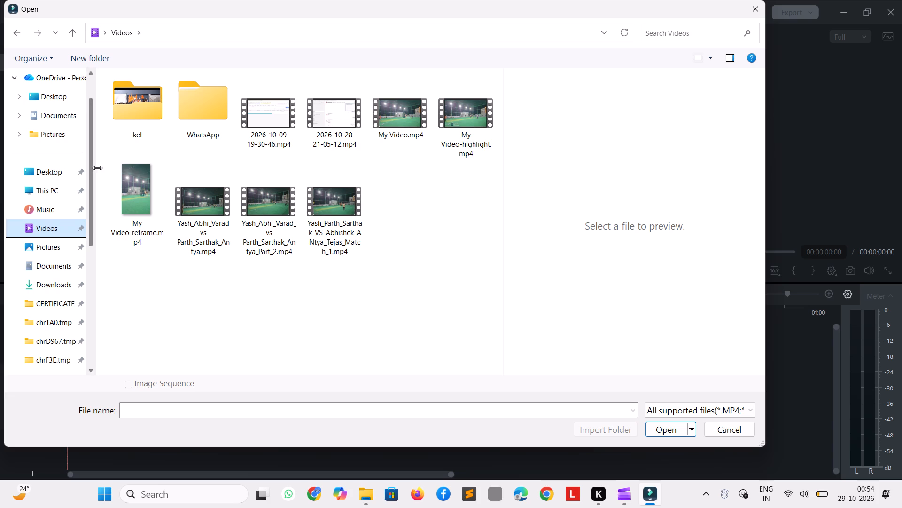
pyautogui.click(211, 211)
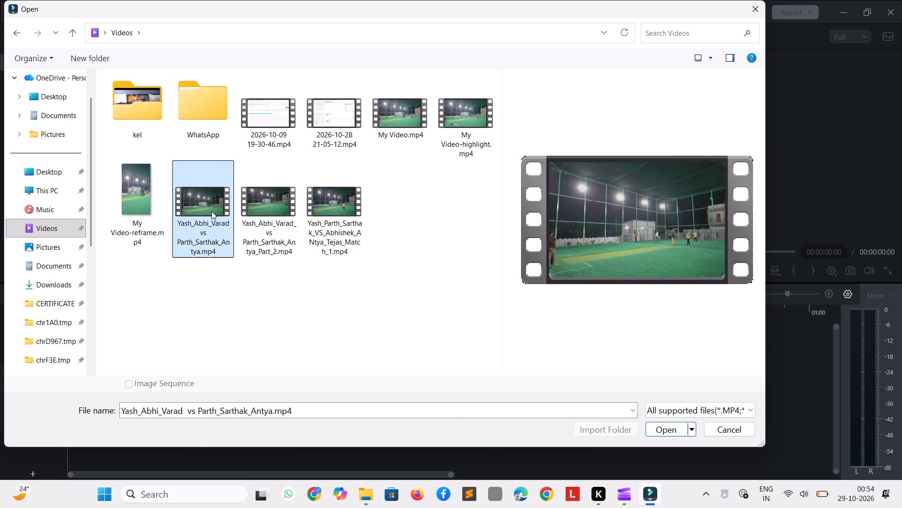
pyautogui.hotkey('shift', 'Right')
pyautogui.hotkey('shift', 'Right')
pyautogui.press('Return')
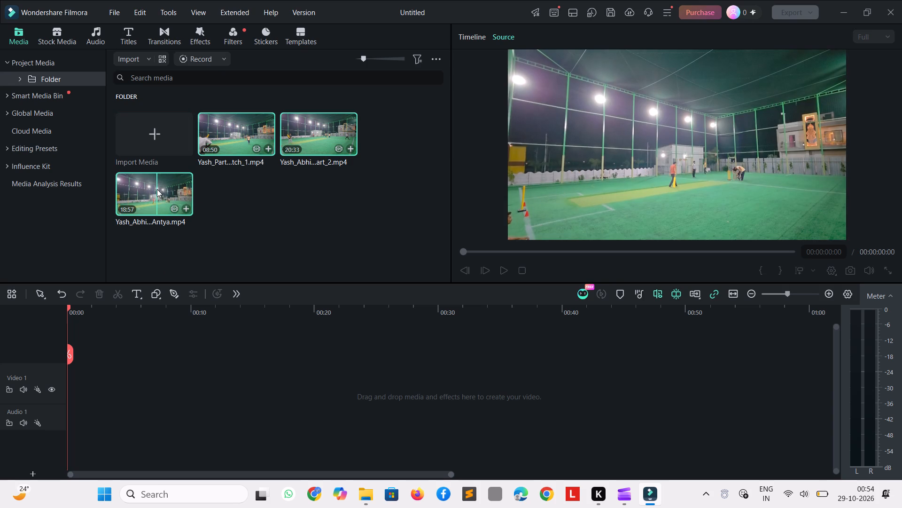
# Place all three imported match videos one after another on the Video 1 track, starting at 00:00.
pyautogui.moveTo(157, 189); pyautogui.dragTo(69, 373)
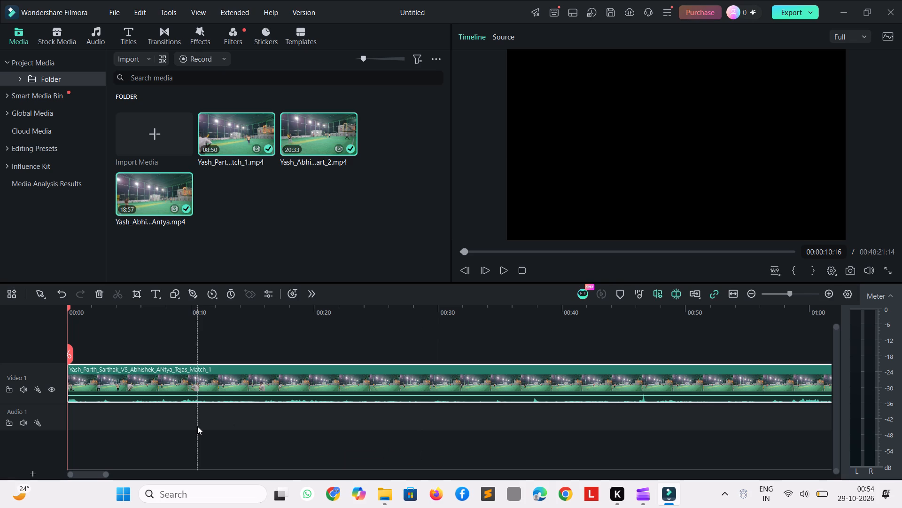
# Play the Match_1 clip from the start and skim forward through it to about 4:25.
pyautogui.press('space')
pyautogui.click(365, 386)
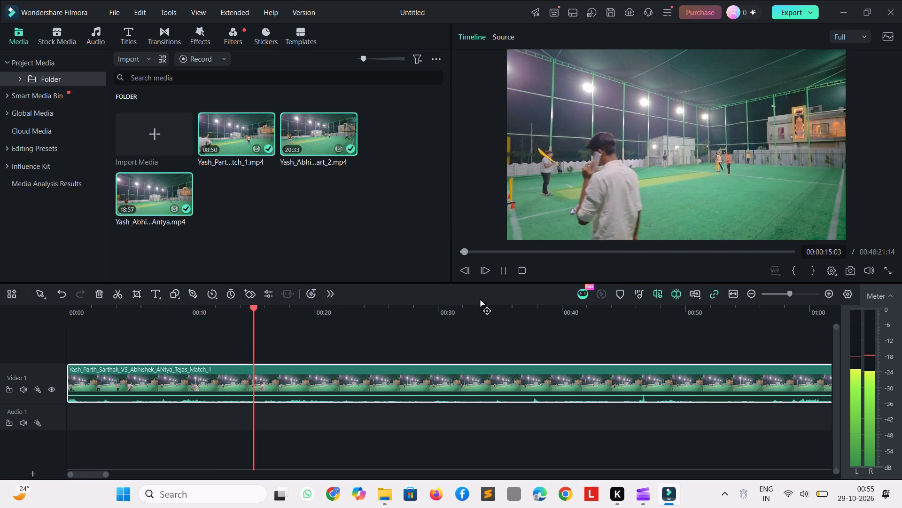
pyautogui.hotkey('shift', 'Right')
pyautogui.hotkey('shift', 'Right')
pyautogui.hotkey('shift', 'Right')
pyautogui.hotkey('shift', 'Right')
pyautogui.hotkey('shift', 'Right')
pyautogui.hotkey('shift', 'Right')
pyautogui.hotkey('shift', 'Right')
pyautogui.hotkey('shift', 'Right')
pyautogui.hotkey('shift', 'Right')
pyautogui.hotkey('shift', 'Right')
pyautogui.hotkey('shift', 'Right')
pyautogui.hotkey('shift', 'Right')
pyautogui.hotkey('shift', 'Right')
pyautogui.hotkey('shift', 'Right')
pyautogui.hotkey('shift', 'Right')
pyautogui.hotkey('shift', 'Right')
pyautogui.hotkey('shift', 'Right')
pyautogui.hotkey('shift', 'Right')
pyautogui.hotkey('shift', 'Right')
pyautogui.hotkey('shift', 'Right')
pyautogui.hotkey('shift', 'Right')
pyautogui.hotkey('shift', 'Right')
pyautogui.hotkey('shift', 'Right')
pyautogui.hotkey('shift', 'Right')
pyautogui.hotkey('shift', 'Right')
pyautogui.hotkey('shift', 'Right')
pyautogui.hotkey('shift', 'Right')
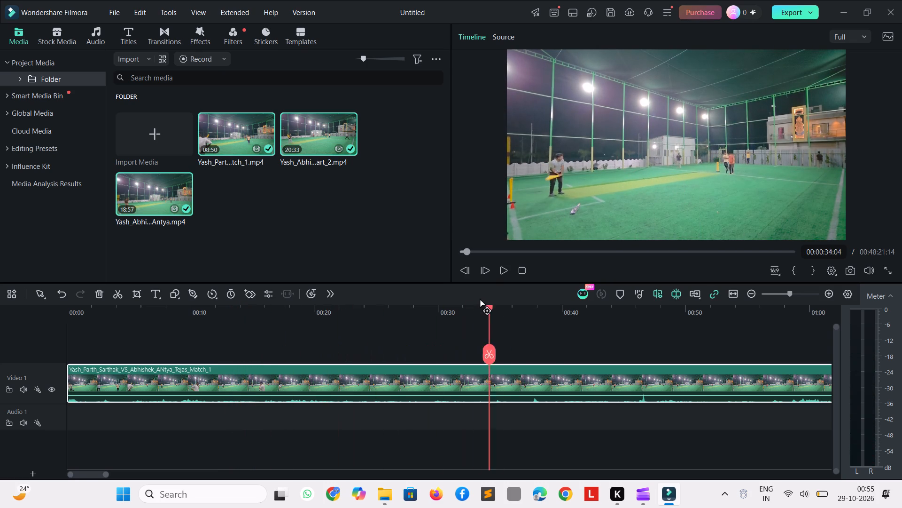
pyautogui.hotkey('shift', 'Right')
pyautogui.hotkey('shift', 'Right')
pyautogui.hotkey('shift', 'Right')
pyautogui.hotkey('shift', 'Right')
pyautogui.hotkey('shift', 'Right')
pyautogui.hotkey('shift', 'Right')
pyautogui.hotkey('shift', 'Right')
pyautogui.hotkey('shift', 'Right')
pyautogui.hotkey('shift', 'Right')
pyautogui.hotkey('shift', 'Right')
pyautogui.hotkey('shift', 'Right')
pyautogui.hotkey('shift', 'Right')
pyautogui.hotkey('shift', 'Right')
pyautogui.hotkey('shift', 'Right')
pyautogui.hotkey('shift', 'Right')
pyautogui.hotkey('shift', 'Right')
pyautogui.hotkey('shift', 'Right')
pyautogui.hotkey('shift', 'Right')
pyautogui.hotkey('shift', 'Right')
pyautogui.hotkey('shift', 'Right')
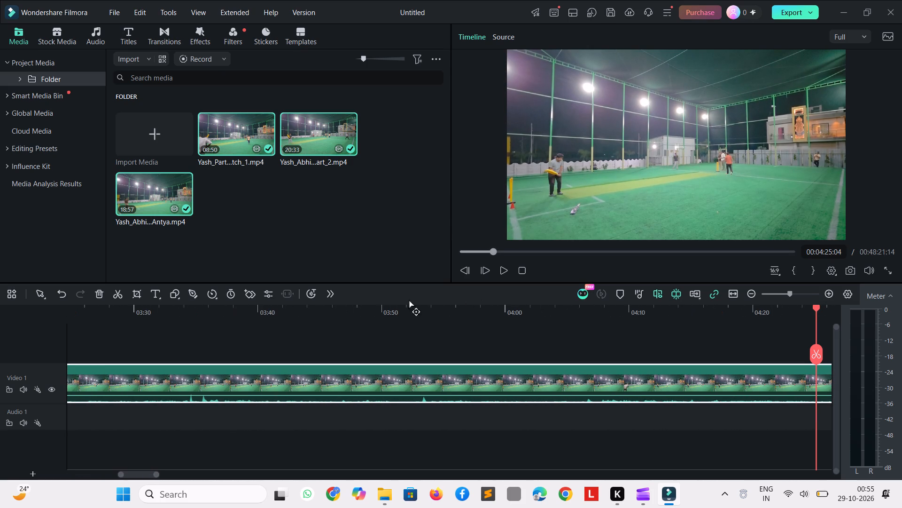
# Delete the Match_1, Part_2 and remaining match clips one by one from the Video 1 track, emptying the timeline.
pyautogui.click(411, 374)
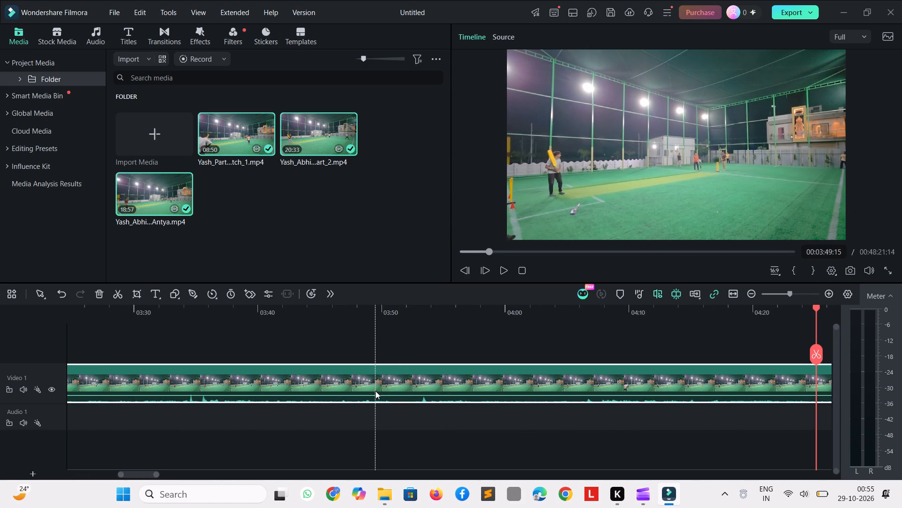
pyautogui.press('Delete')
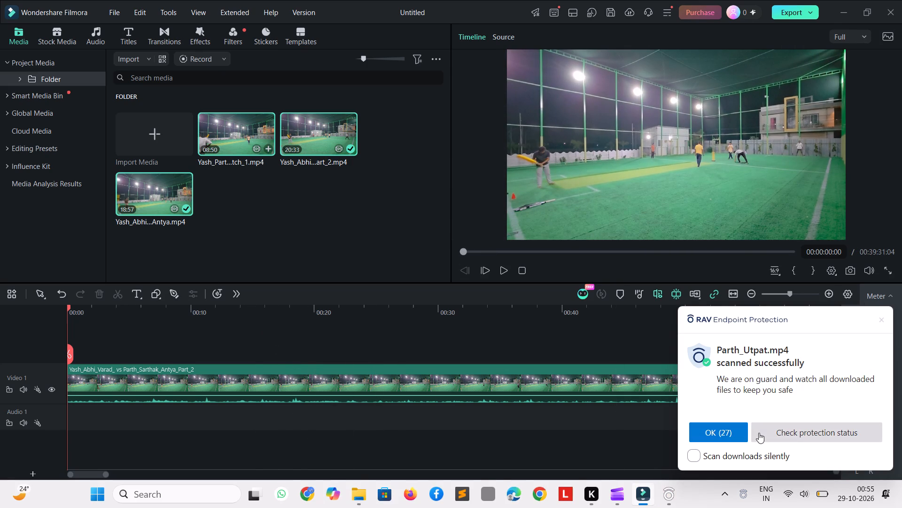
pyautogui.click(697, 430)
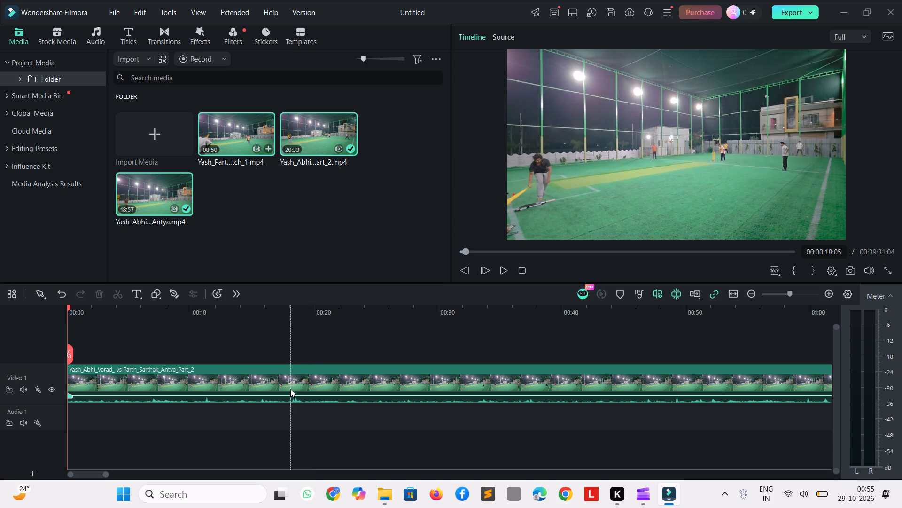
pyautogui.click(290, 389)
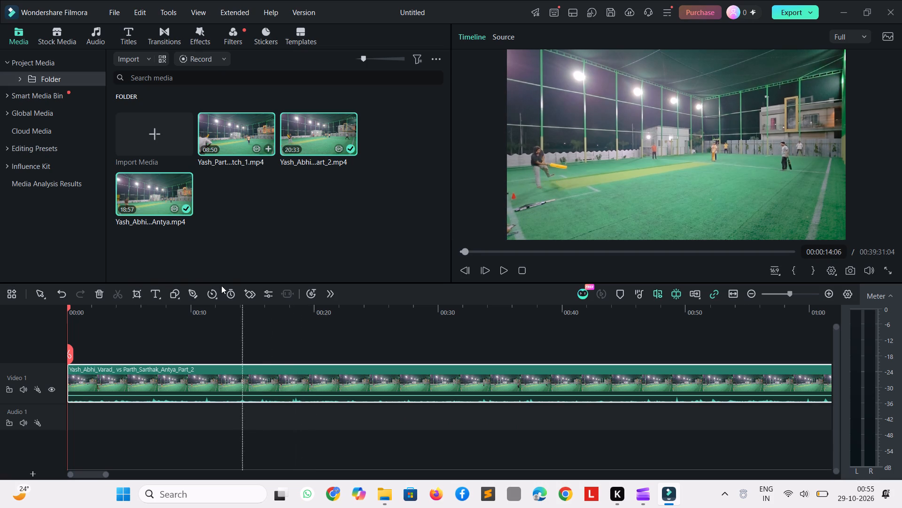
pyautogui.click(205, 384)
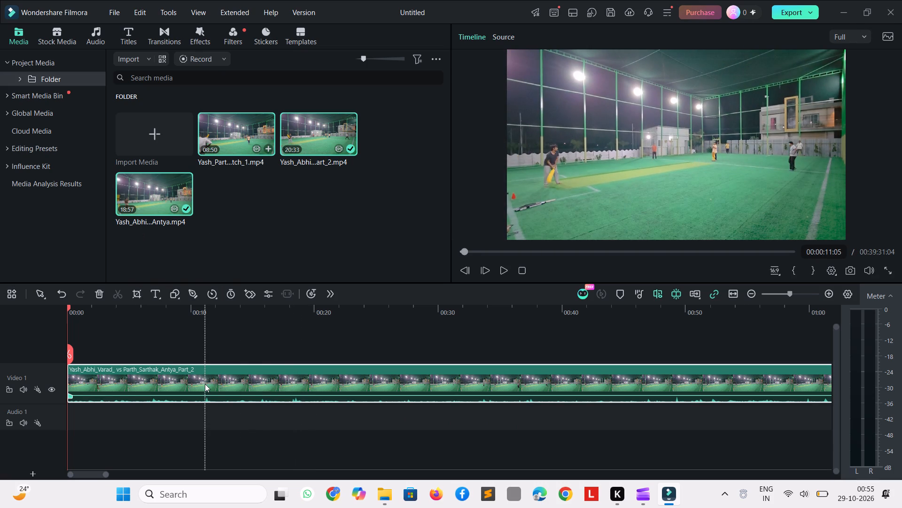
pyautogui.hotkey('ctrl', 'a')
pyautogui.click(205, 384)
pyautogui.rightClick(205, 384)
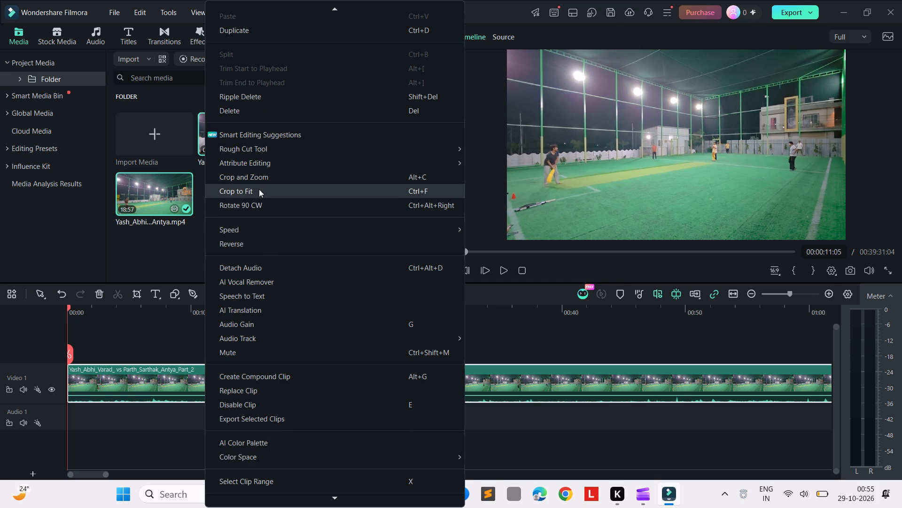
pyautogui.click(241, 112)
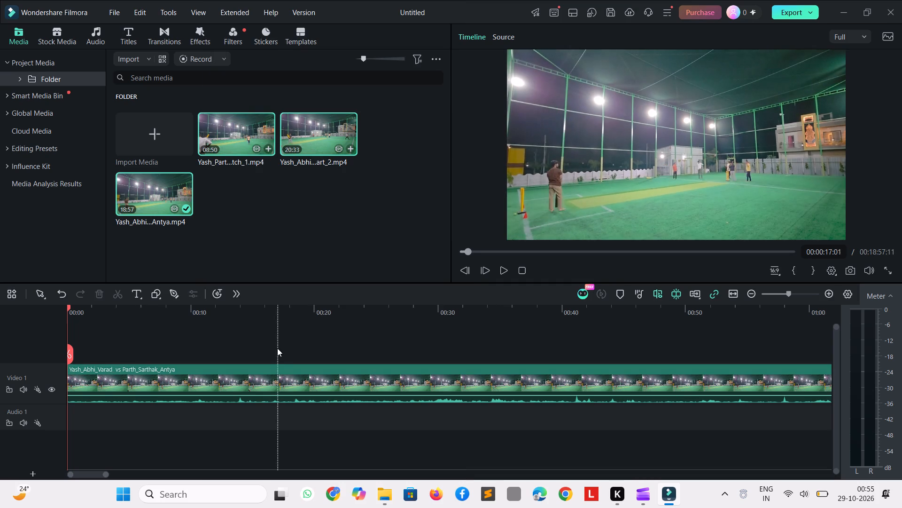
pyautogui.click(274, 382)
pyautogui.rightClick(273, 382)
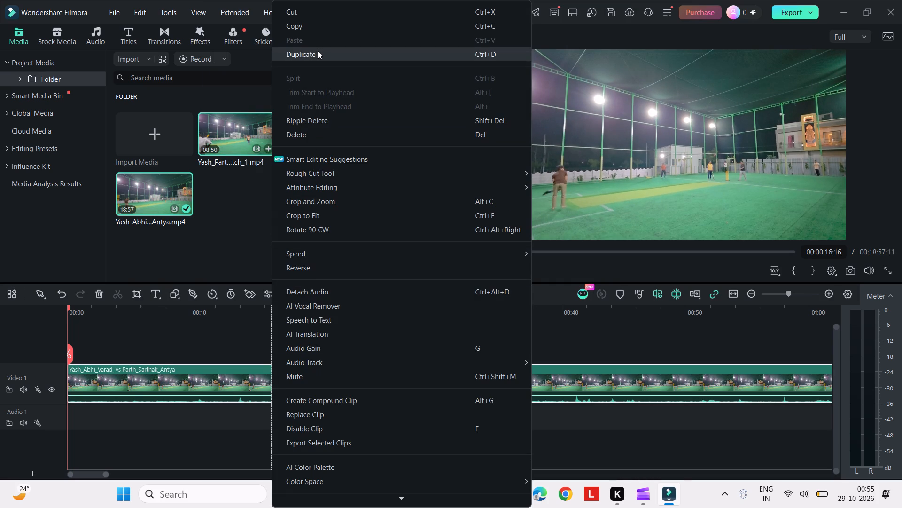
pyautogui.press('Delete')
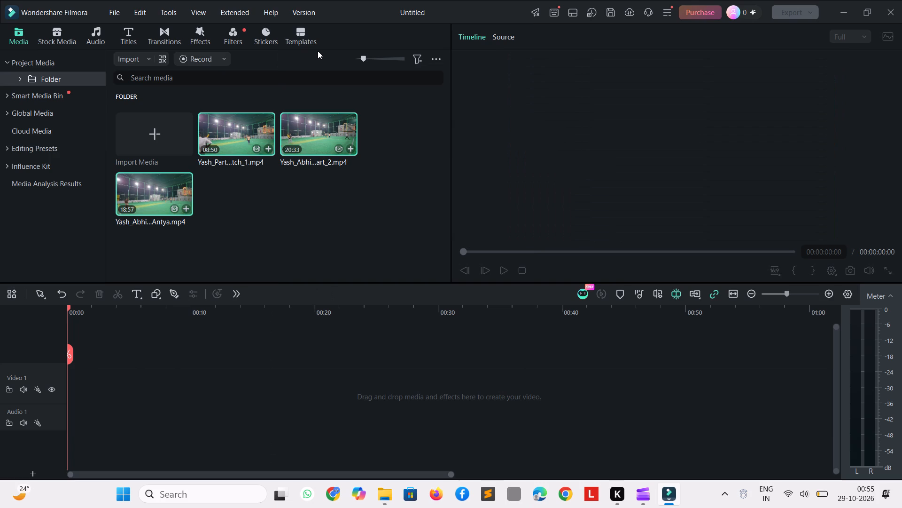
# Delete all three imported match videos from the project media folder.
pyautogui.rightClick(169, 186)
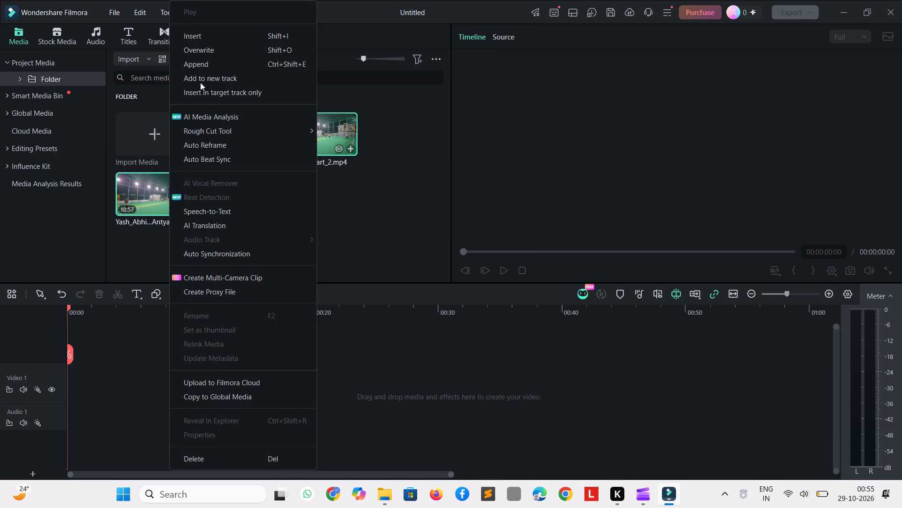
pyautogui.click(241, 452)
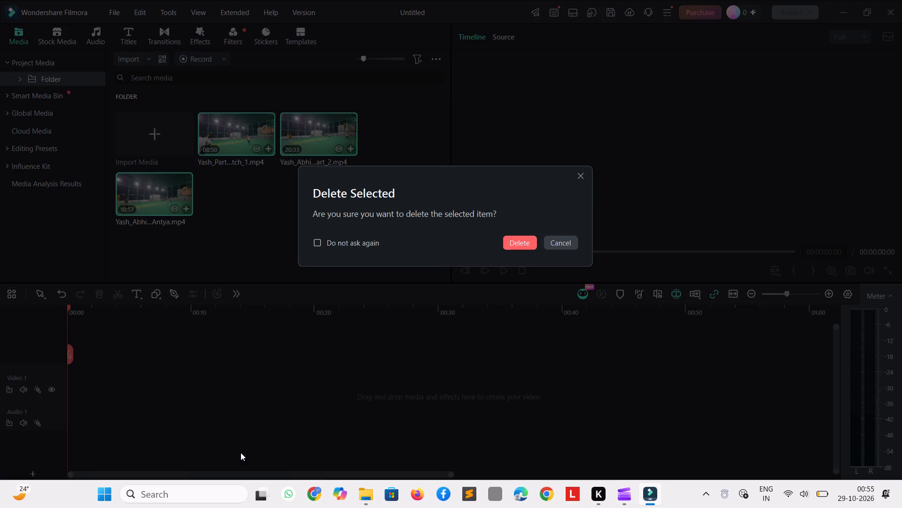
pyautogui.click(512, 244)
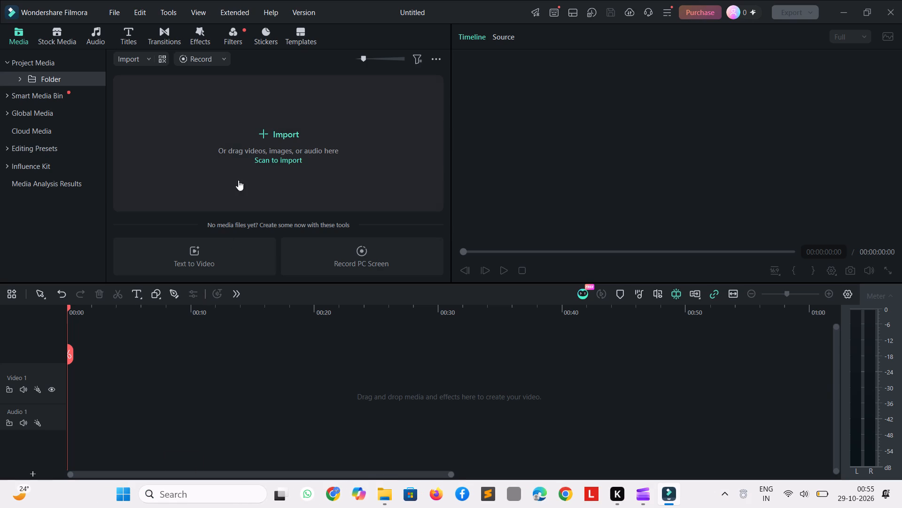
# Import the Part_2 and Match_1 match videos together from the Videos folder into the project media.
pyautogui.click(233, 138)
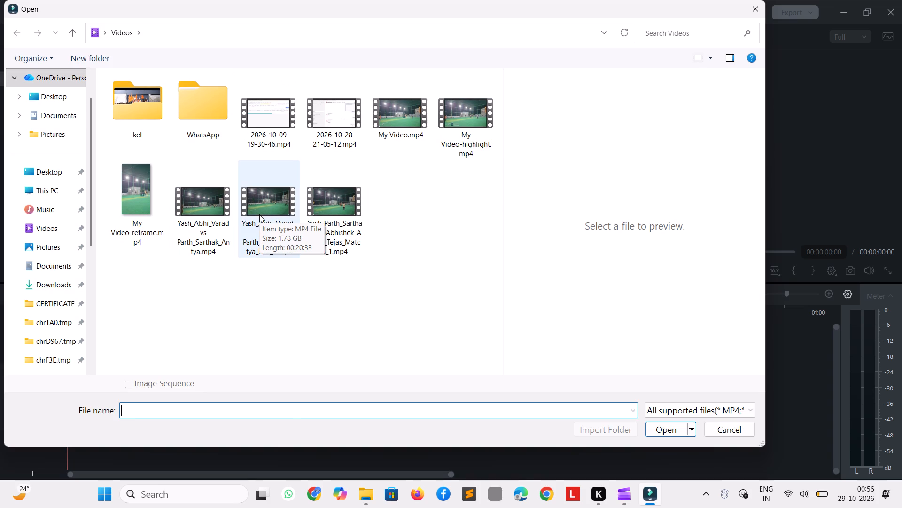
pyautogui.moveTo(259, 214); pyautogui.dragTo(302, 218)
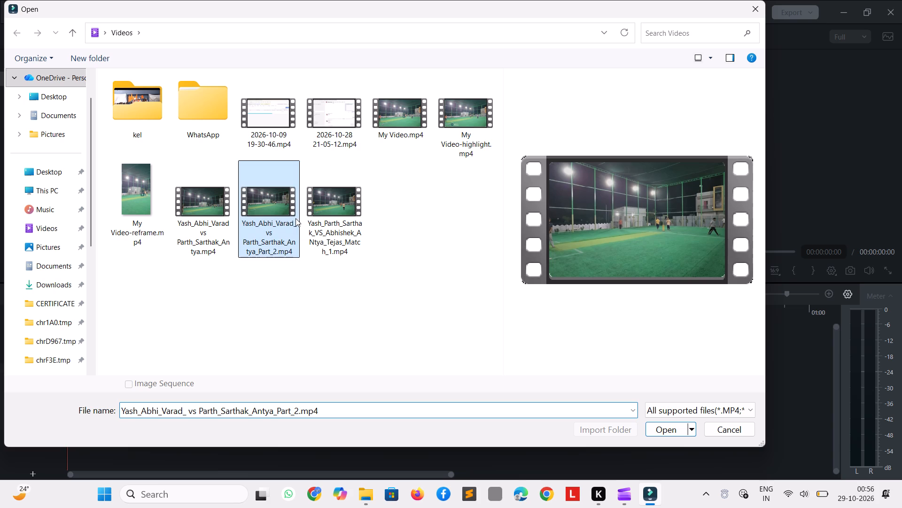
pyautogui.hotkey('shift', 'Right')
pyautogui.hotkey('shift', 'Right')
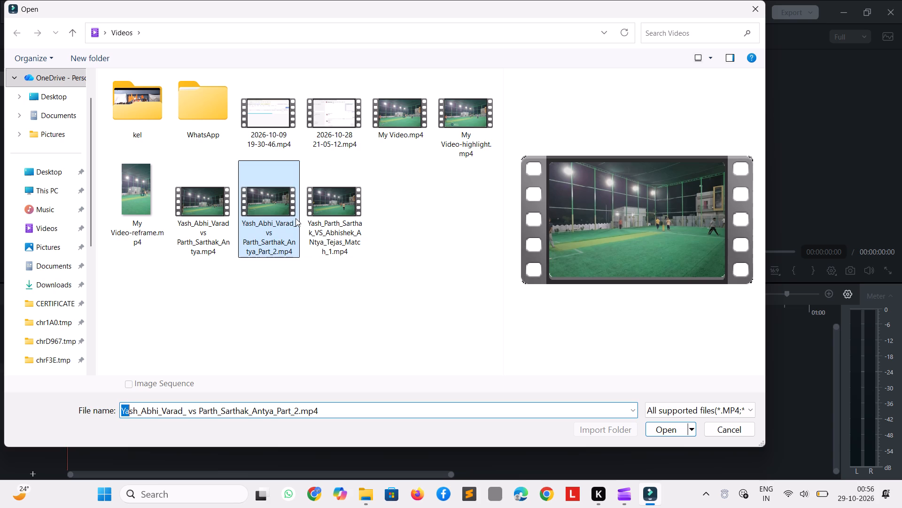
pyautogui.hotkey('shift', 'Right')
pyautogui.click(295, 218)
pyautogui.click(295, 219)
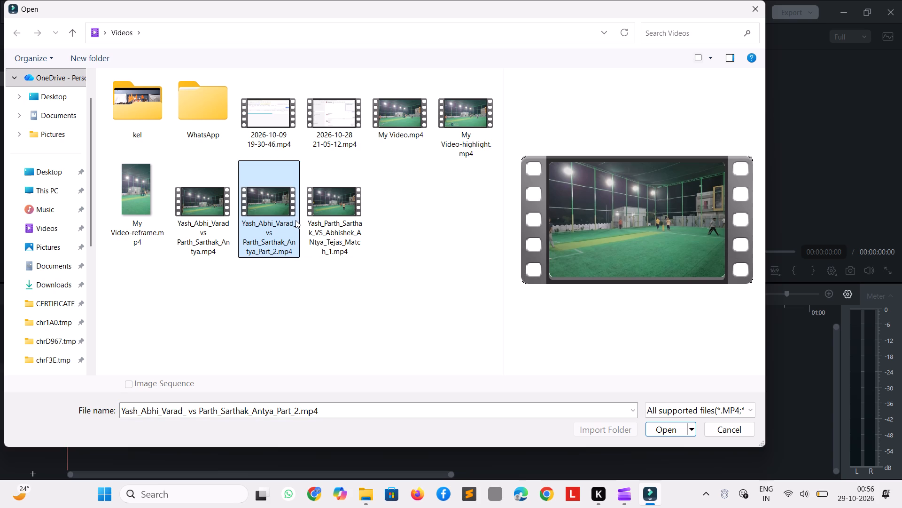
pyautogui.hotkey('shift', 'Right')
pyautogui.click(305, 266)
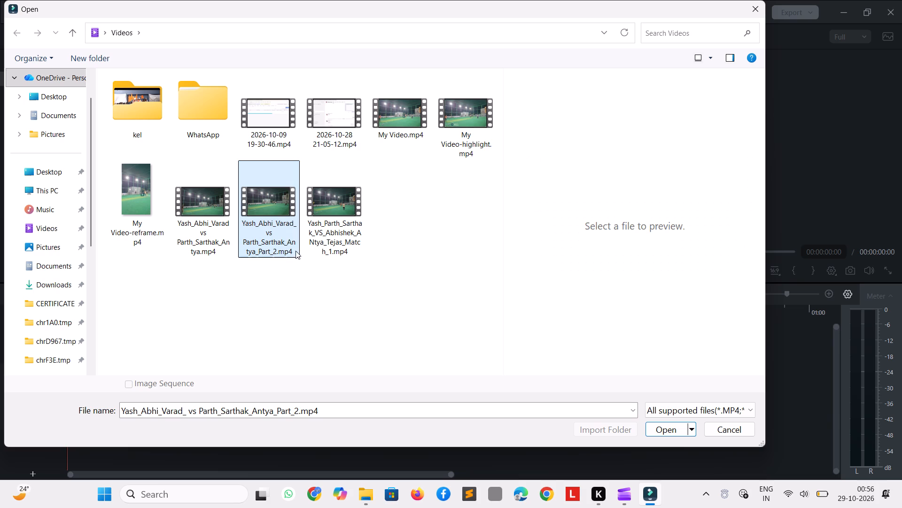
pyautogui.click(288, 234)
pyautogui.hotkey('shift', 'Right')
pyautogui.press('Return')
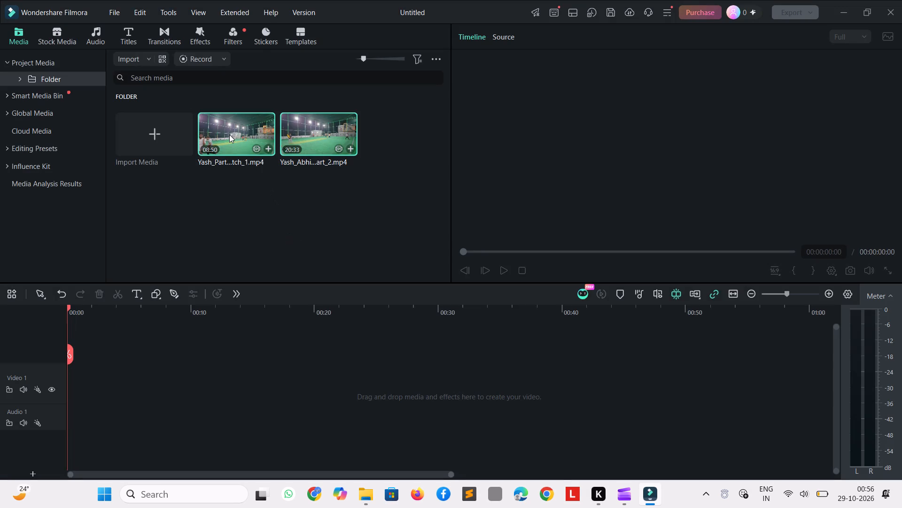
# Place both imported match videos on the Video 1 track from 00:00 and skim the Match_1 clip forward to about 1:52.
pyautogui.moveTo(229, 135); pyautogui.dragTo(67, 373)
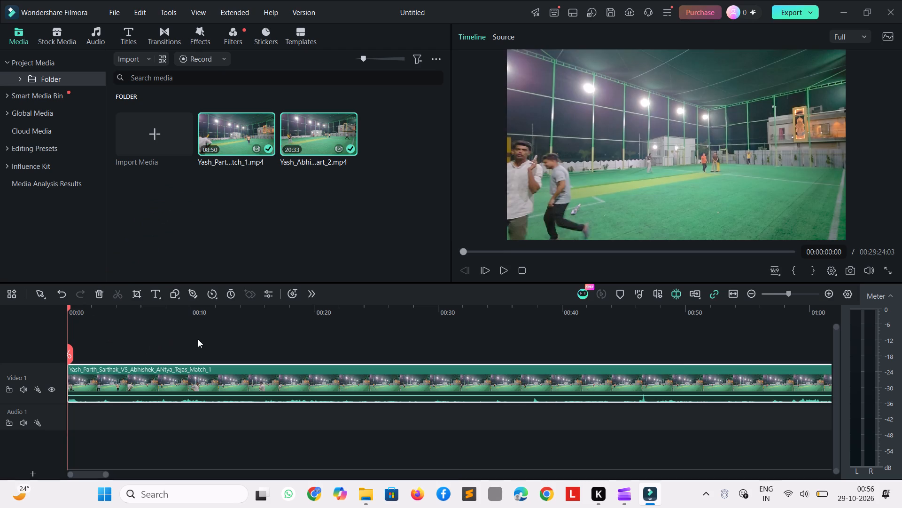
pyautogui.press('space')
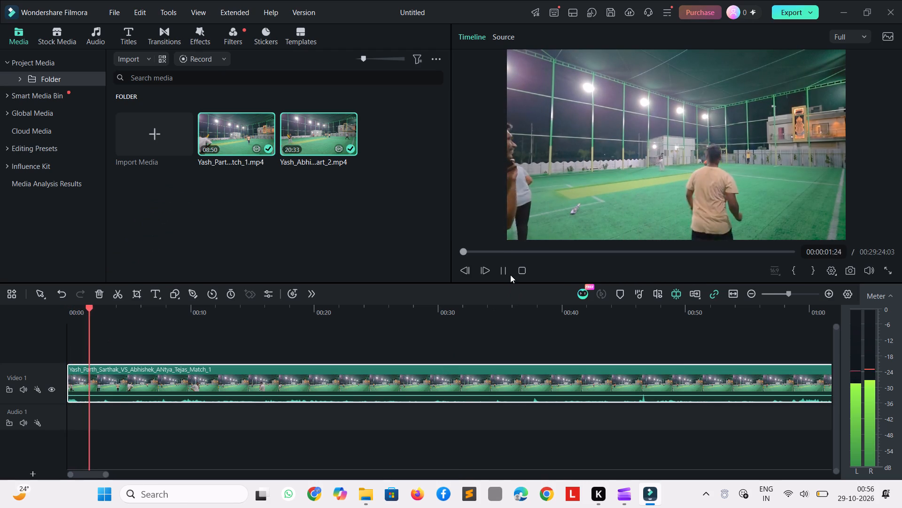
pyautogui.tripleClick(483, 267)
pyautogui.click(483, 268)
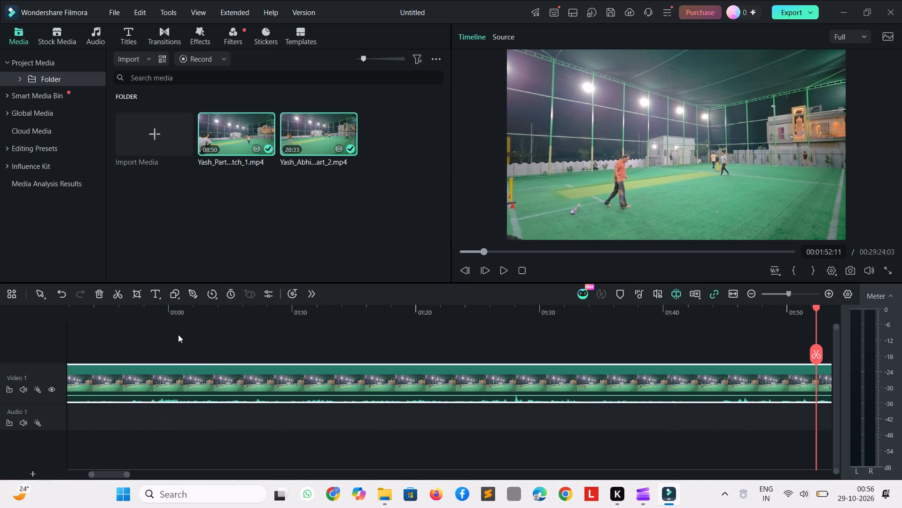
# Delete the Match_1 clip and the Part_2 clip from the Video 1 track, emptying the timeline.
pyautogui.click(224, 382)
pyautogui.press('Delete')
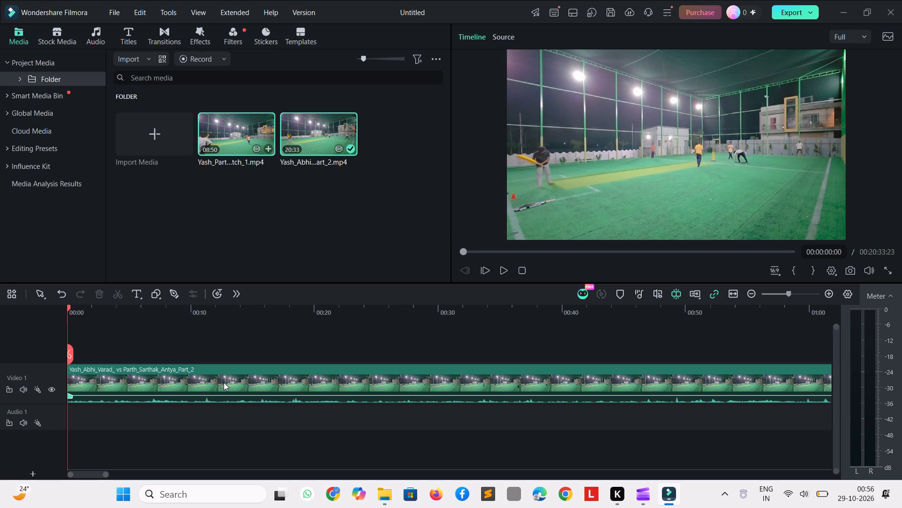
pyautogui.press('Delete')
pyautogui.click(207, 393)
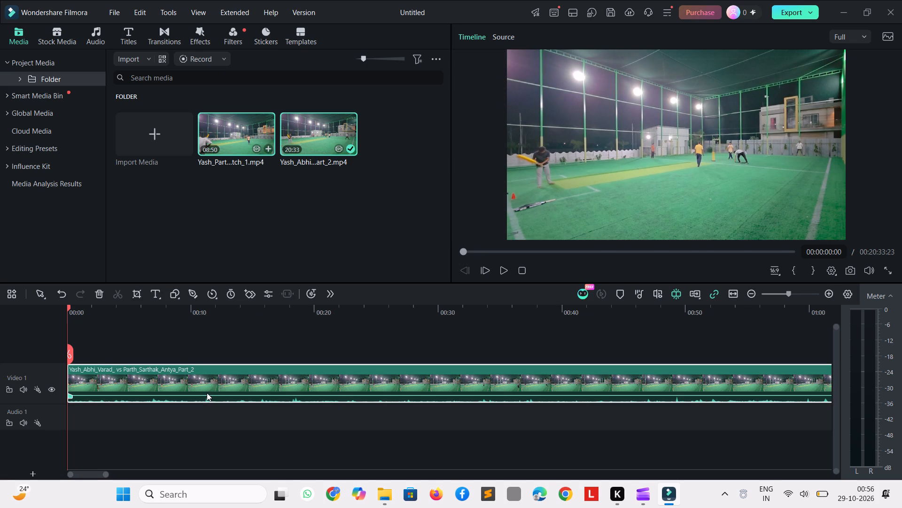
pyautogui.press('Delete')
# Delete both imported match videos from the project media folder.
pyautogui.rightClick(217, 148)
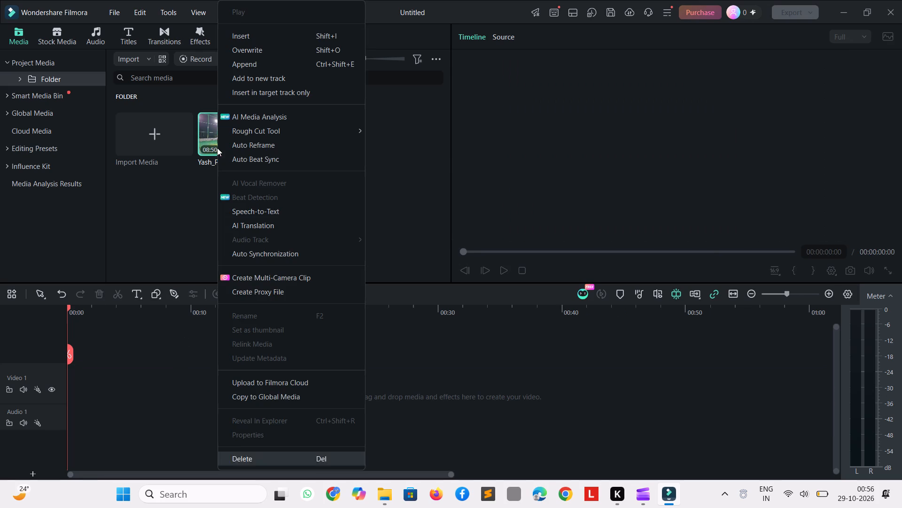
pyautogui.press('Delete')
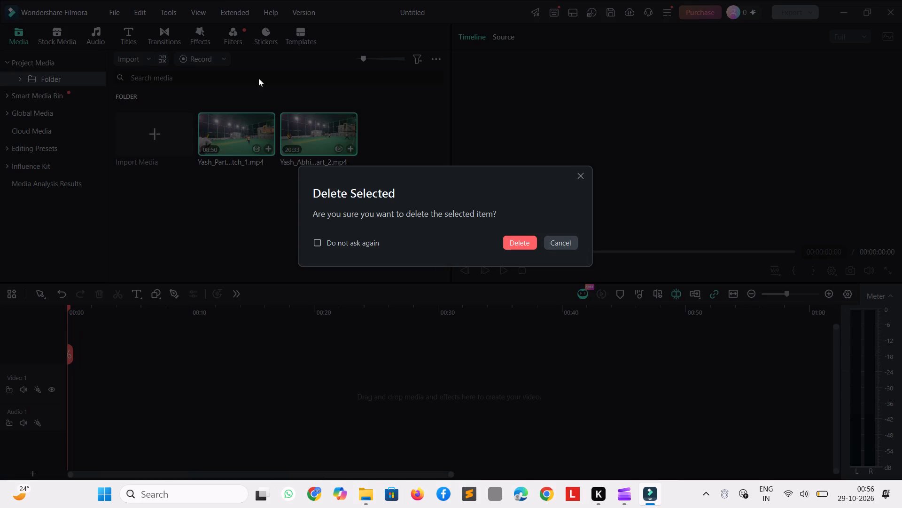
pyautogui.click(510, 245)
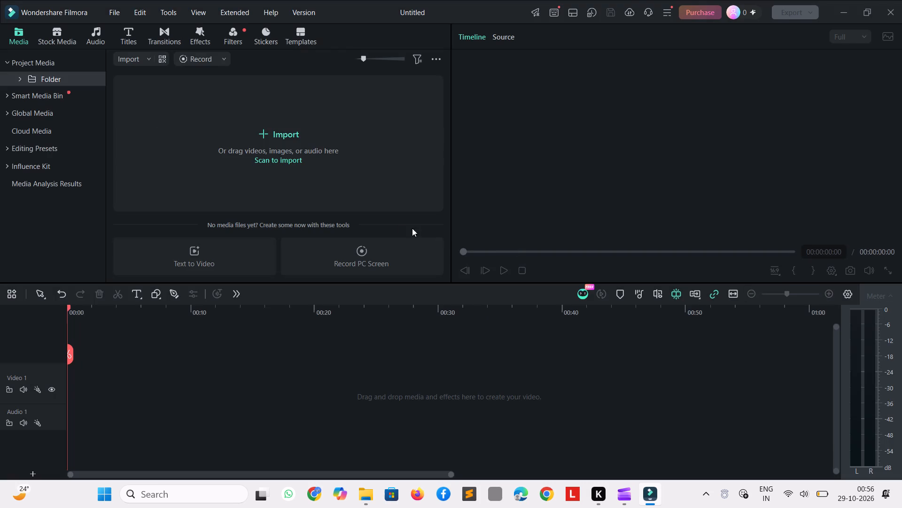
# Import only the Part_2 match video from the Videos folder into the project media.
pyautogui.click(310, 136)
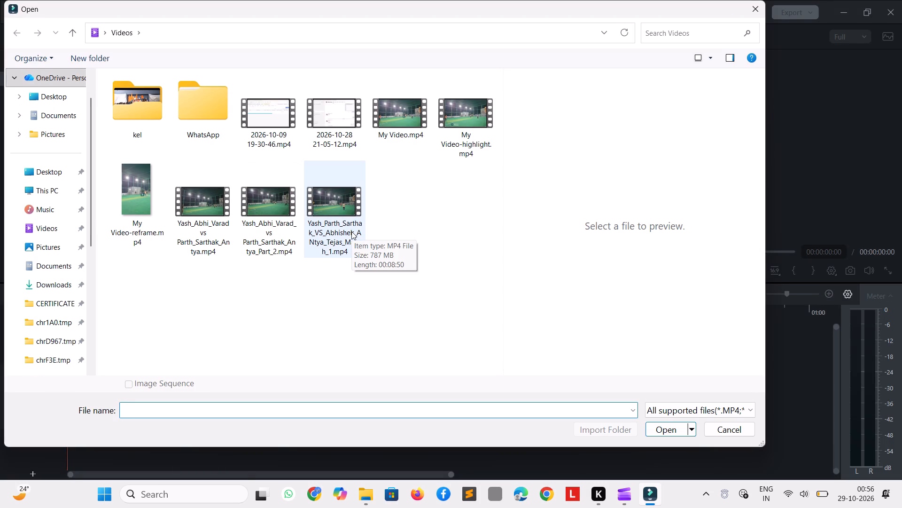
pyautogui.doubleClick(278, 205)
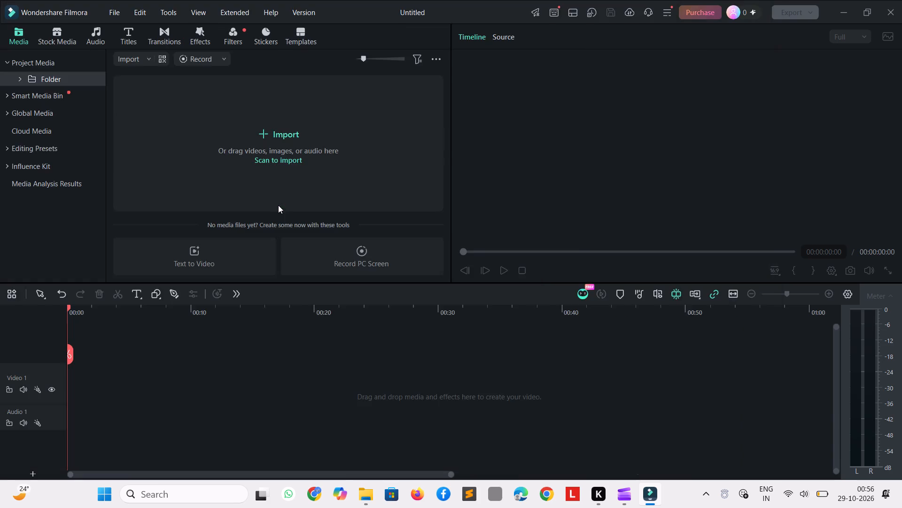
# Place the Part_2 match video on the Video 1 track, starting at 00:00.
pyautogui.moveTo(229, 138); pyautogui.dragTo(155, 276)
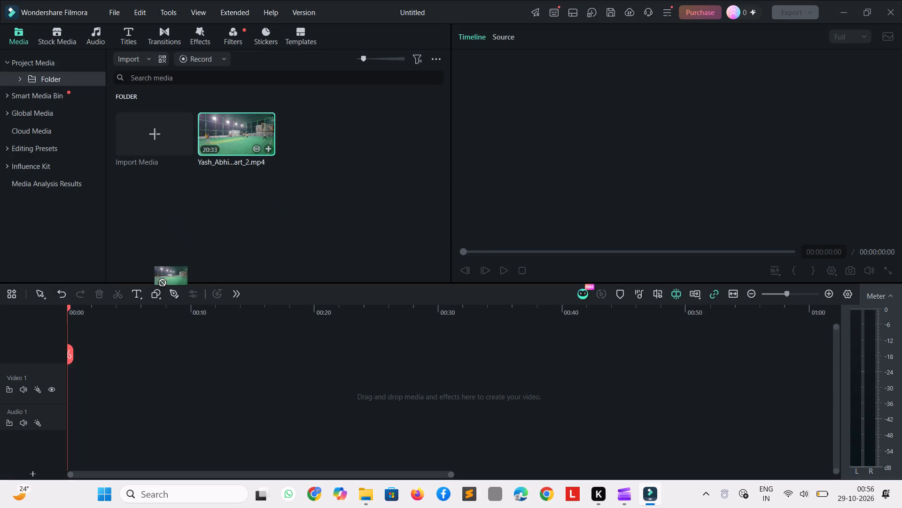
pyautogui.moveTo(155, 276); pyautogui.dragTo(63, 394)
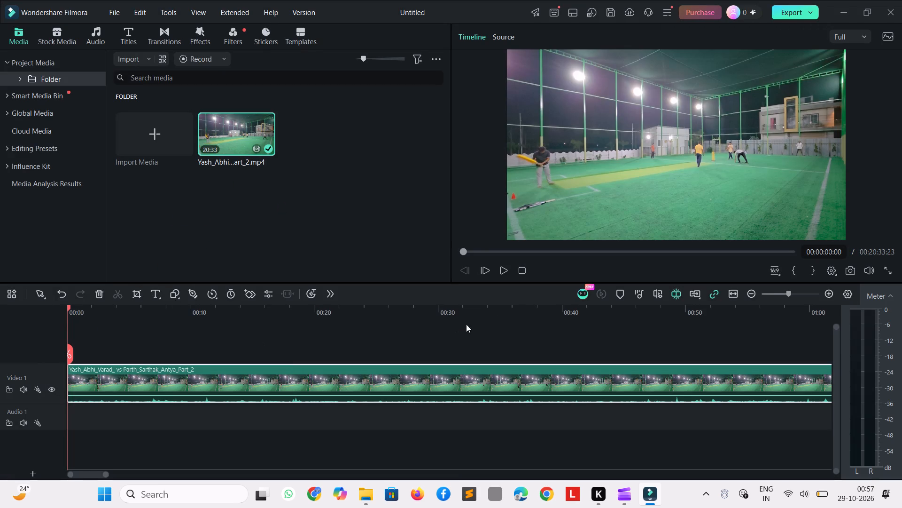
# Review the Part_2 match footage on the timeline from the start, skimming forward to about 06:33.
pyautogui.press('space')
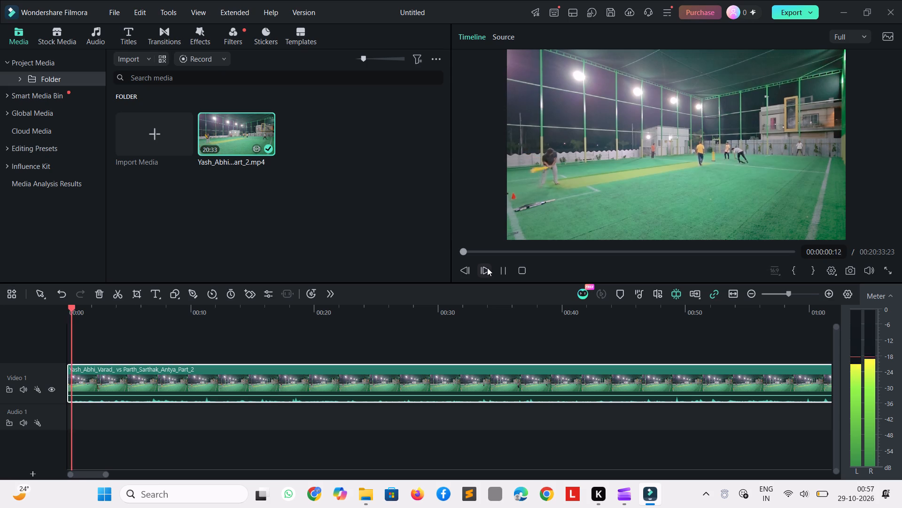
pyautogui.hotkey('shift', 'Right')
pyautogui.hotkey('shift', 'Right')
pyautogui.hotkey('shift', 'Right')
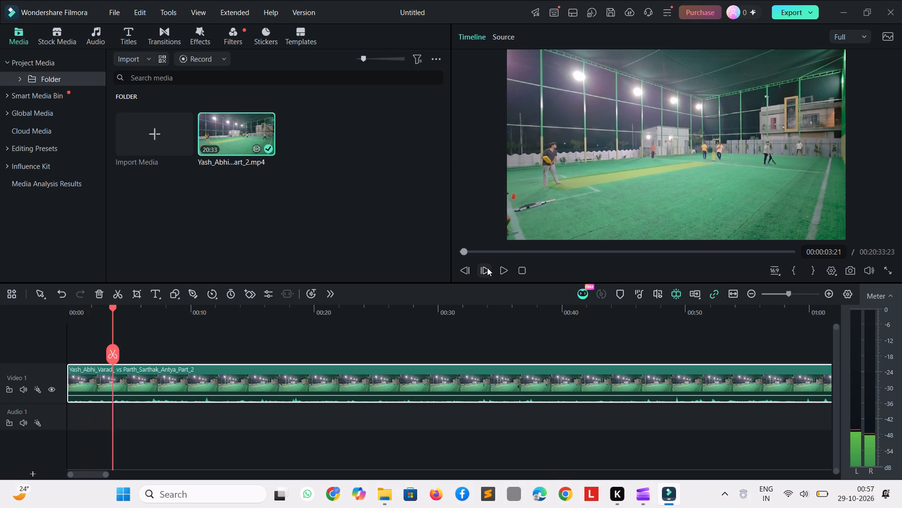
pyautogui.hotkey('shift', 'Right')
pyautogui.hotkey('shift', 'Right')
pyautogui.hotkey('shift', 'Right')
pyautogui.hotkey('shift', 'Right')
pyautogui.hotkey('shift', 'Right')
pyautogui.hotkey('shift', 'Right')
pyautogui.hotkey('shift', 'Right')
pyautogui.hotkey('shift', 'Right')
pyautogui.hotkey('shift', 'Right')
pyautogui.hotkey('shift', 'Right')
pyautogui.hotkey('shift', 'Right')
pyautogui.hotkey('shift', 'Right')
pyautogui.hotkey('shift', 'Right')
pyautogui.hotkey('shift', 'Right')
pyautogui.hotkey('shift', 'Right')
pyautogui.hotkey('shift', 'Right')
pyautogui.hotkey('shift', 'Right')
pyautogui.hotkey('shift', 'Right')
pyautogui.hotkey('shift', 'Right')
pyautogui.hotkey('shift', 'Right')
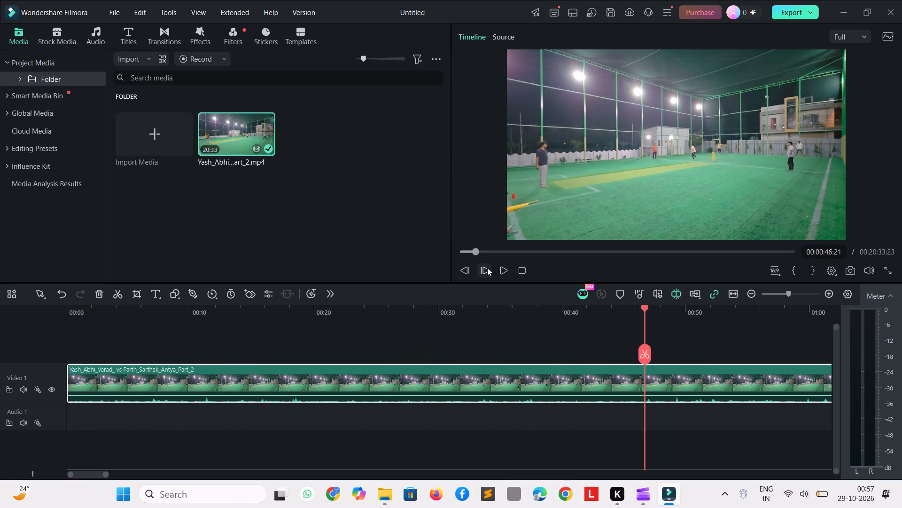
pyautogui.hotkey('shift', 'Right')
pyautogui.hotkey('shift', 'Right')
pyautogui.hotkey('shift', 'Right')
pyautogui.hotkey('shift', 'Right')
pyautogui.hotkey('shift', 'Right')
pyautogui.hotkey('shift', 'Right')
pyautogui.hotkey('shift', 'Right')
pyautogui.hotkey('shift', 'Right')
pyautogui.hotkey('shift', 'Right')
pyautogui.hotkey('shift', 'Right')
pyautogui.hotkey('shift', 'Right')
pyautogui.hotkey('shift', 'Right')
pyautogui.hotkey('shift', 'Right')
pyautogui.hotkey('shift', 'Right')
pyautogui.hotkey('shift', 'Right')
pyautogui.hotkey('shift', 'Right')
pyautogui.hotkey('shift', 'Right')
pyautogui.hotkey('shift', 'Right')
pyautogui.hotkey('shift', 'Right')
pyautogui.hotkey('shift', 'Right')
pyautogui.hotkey('shift', 'Right')
pyautogui.hotkey('shift', 'Right')
pyautogui.hotkey('shift', 'Right')
pyautogui.hotkey('shift', 'Right')
pyautogui.hotkey('shift', 'Right')
pyautogui.hotkey('shift', 'Right')
pyautogui.hotkey('shift', 'Right')
pyautogui.hotkey('shift', 'Right')
pyautogui.hotkey('shift', 'Right')
pyautogui.hotkey('shift', 'Right')
pyautogui.hotkey('shift', 'Right')
pyautogui.hotkey('shift', 'Right')
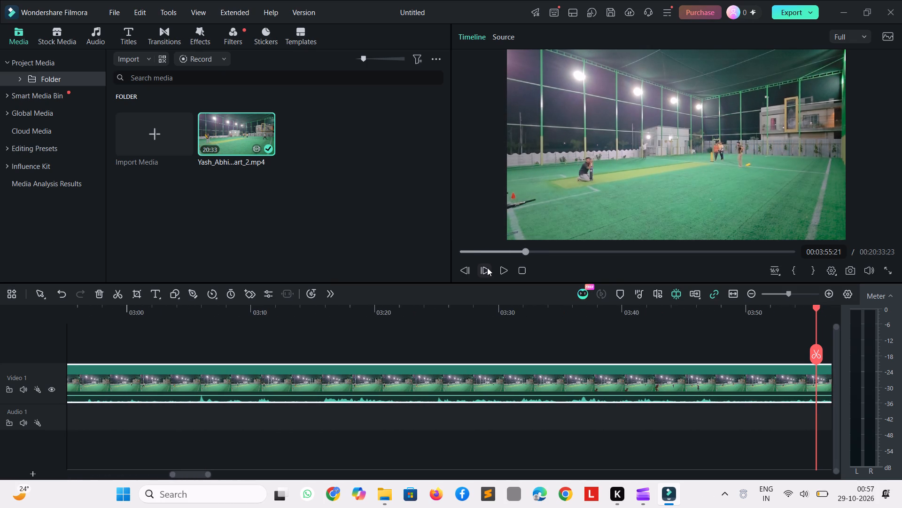
pyautogui.hotkey('shift', 'Right')
pyautogui.hotkey('shift', 'Right')
pyautogui.hotkey('shift', 'Right')
pyautogui.hotkey('shift', 'Right')
pyautogui.hotkey('shift', 'Right')
pyautogui.hotkey('shift', 'Right')
pyautogui.hotkey('shift', 'Right')
pyautogui.hotkey('shift', 'Right')
pyautogui.hotkey('shift', 'Right')
pyautogui.hotkey('shift', 'Right')
pyautogui.hotkey('shift', 'Right')
pyautogui.hotkey('shift', 'Right')
pyautogui.hotkey('shift', 'Right')
pyautogui.hotkey('shift', 'Right')
pyautogui.hotkey('shift', 'Right')
pyautogui.hotkey('shift', 'Right')
pyautogui.hotkey('shift', 'Right')
pyautogui.hotkey('shift', 'Right')
pyautogui.hotkey('shift', 'Right')
pyautogui.hotkey('shift', 'Right')
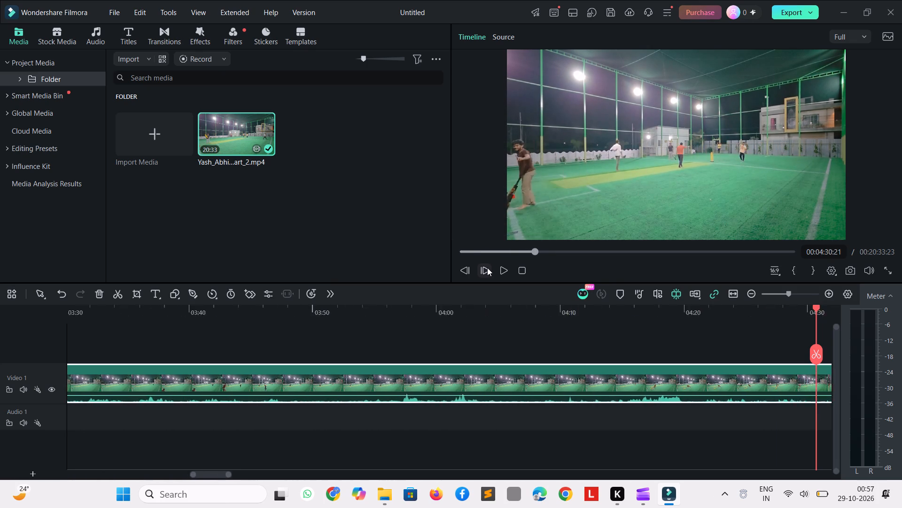
pyautogui.hotkey('shift', 'Right')
pyautogui.hotkey('shift', 'Right')
pyautogui.hotkey('shift', 'Right')
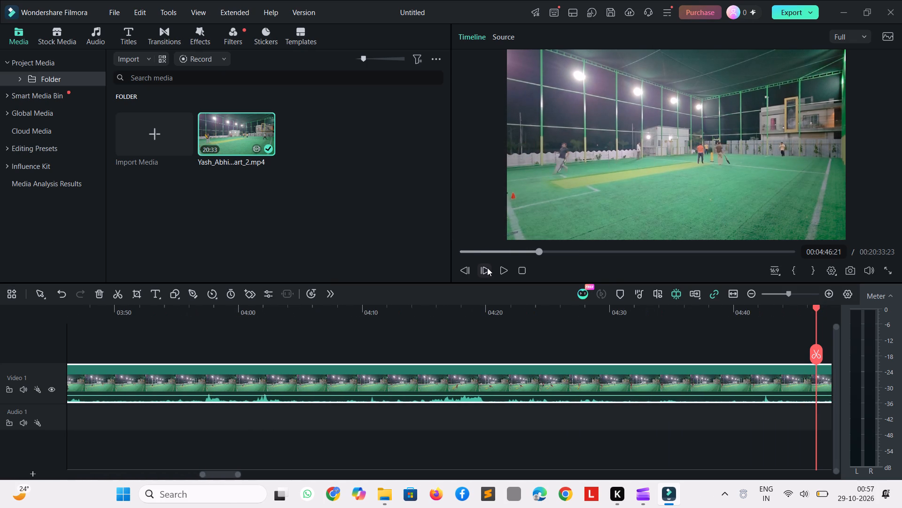
pyautogui.hotkey('shift', 'Right')
pyautogui.hotkey('shift', 'Right')
pyautogui.hotkey('shift', 'Right')
pyautogui.hotkey('shift', 'Right')
pyautogui.hotkey('shift', 'Right')
pyautogui.hotkey('shift', 'Right')
pyautogui.hotkey('shift', 'Right')
pyautogui.hotkey('shift', 'Right')
pyautogui.hotkey('shift', 'Right')
pyautogui.hotkey('shift', 'Right')
pyautogui.hotkey('shift', 'Right')
pyautogui.hotkey('shift', 'Right')
pyautogui.hotkey('shift', 'Right')
pyautogui.hotkey('shift', 'Right')
pyautogui.hotkey('shift', 'Right')
pyautogui.hotkey('shift', 'Right')
pyautogui.hotkey('shift', 'Right')
pyautogui.hotkey('shift', 'Right')
pyautogui.hotkey('shift', 'Right')
pyautogui.hotkey('shift', 'Right')
pyautogui.hotkey('shift', 'Right')
pyautogui.hotkey('shift', 'Right')
pyautogui.hotkey('shift', 'Right')
pyautogui.hotkey('shift', 'Right')
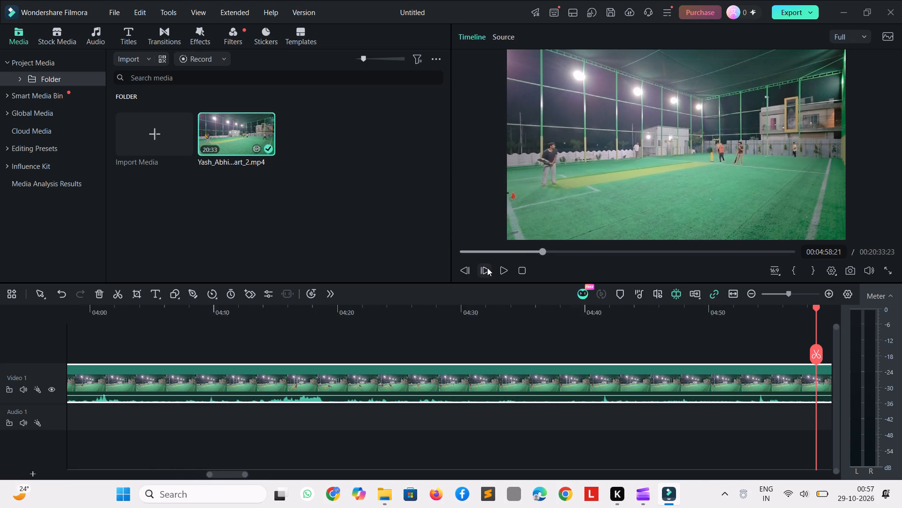
pyautogui.hotkey('shift', 'Right')
pyautogui.hotkey('shift', 'Right')
pyautogui.hotkey('shift', 'Right')
pyautogui.hotkey('shift', 'Right')
pyautogui.hotkey('shift', 'Right')
pyautogui.hotkey('shift', 'Right')
pyautogui.hotkey('shift', 'Right')
pyautogui.hotkey('shift', 'Right')
pyautogui.hotkey('shift', 'Right')
pyautogui.hotkey('shift', 'Right')
pyautogui.hotkey('shift', 'Right')
pyautogui.hotkey('shift', 'Right')
pyautogui.hotkey('shift', 'Right')
pyautogui.hotkey('shift', 'Right')
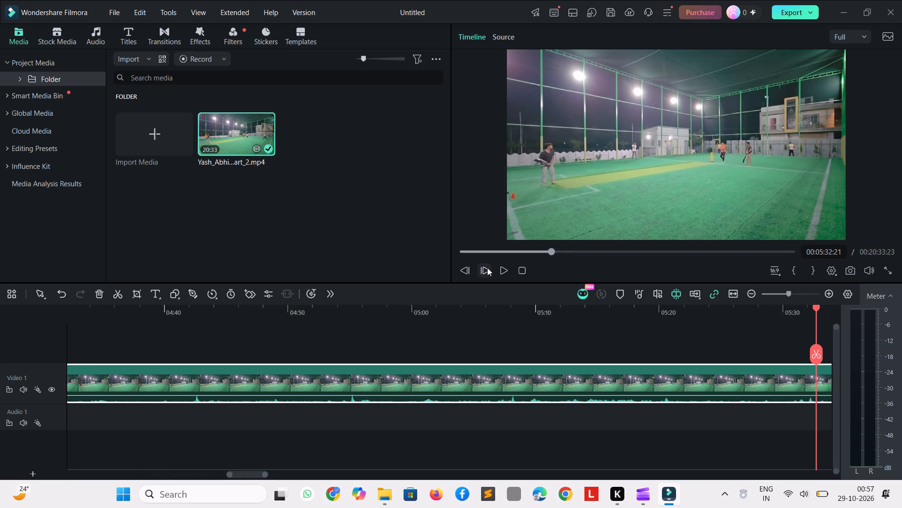
pyautogui.hotkey('shift', 'Right')
pyautogui.hotkey('shift', 'Right')
pyautogui.hotkey('shift', 'Right')
pyautogui.hotkey('shift', 'Right')
pyautogui.hotkey('shift', 'Right')
pyautogui.hotkey('shift', 'Right')
pyautogui.hotkey('shift', 'Right')
pyautogui.hotkey('shift', 'Right')
pyautogui.hotkey('shift', 'Right')
pyautogui.hotkey('shift', 'Right')
pyautogui.hotkey('shift', 'Right')
pyautogui.hotkey('shift', 'Right')
pyautogui.hotkey('shift', 'Right')
pyautogui.hotkey('shift', 'Right')
pyautogui.hotkey('shift', 'Right')
pyautogui.hotkey('shift', 'Right')
pyautogui.hotkey('shift', 'Right')
pyautogui.hotkey('shift', 'Right')
pyautogui.hotkey('shift', 'Right')
pyautogui.hotkey('shift', 'Right')
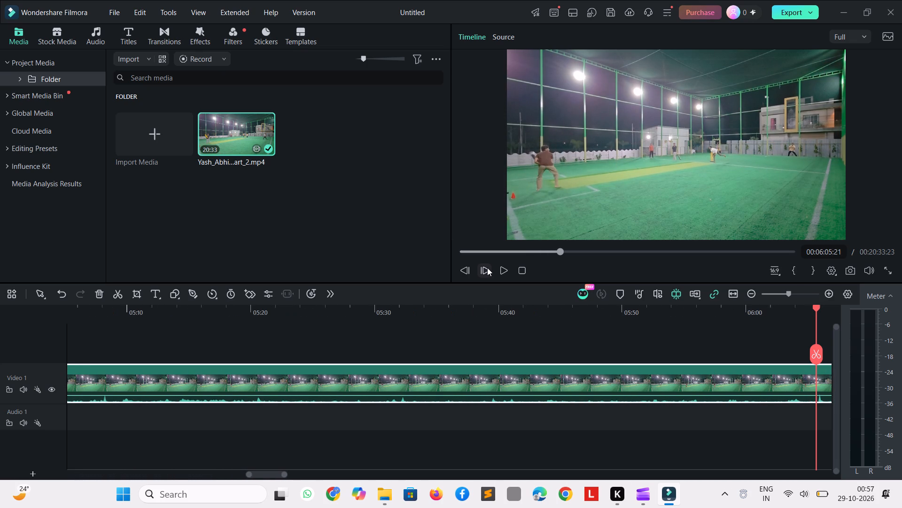
pyautogui.hotkey('shift', 'Right')
pyautogui.hotkey('shift', 'Right')
pyautogui.hotkey('shift', 'Right')
pyautogui.hotkey('shift', 'Right')
pyautogui.hotkey('shift', 'Right')
pyautogui.hotkey('shift', 'Right')
pyautogui.hotkey('shift', 'Right')
pyautogui.hotkey('shift', 'Right')
pyautogui.hotkey('shift', 'Right')
pyautogui.hotkey('shift', 'Right')
pyautogui.hotkey('shift', 'Right')
pyautogui.hotkey('shift', 'Right')
pyautogui.hotkey('shift', 'Right')
pyautogui.hotkey('shift', 'Right')
pyautogui.hotkey('shift', 'Right')
pyautogui.hotkey('shift', 'Right')
pyautogui.hotkey('shift', 'Right')
pyautogui.hotkey('shift', 'Right')
pyautogui.hotkey('shift', 'Right')
pyautogui.hotkey('shift', 'Right')
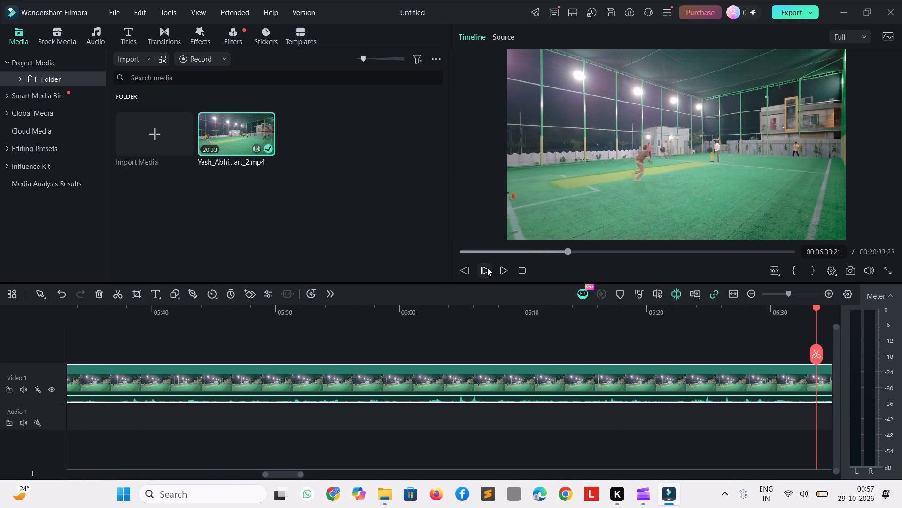
# Review the Part_2 match footage from 06:33 onward, skimming forward and playing it to about 08:19.
pyautogui.hotkey('shift', 'Right')
pyautogui.hotkey('shift', 'Right')
pyautogui.hotkey('shift', 'Right')
pyautogui.hotkey('shift', 'Right')
pyautogui.hotkey('shift', 'Right')
pyautogui.hotkey('shift', 'Right')
pyautogui.hotkey('shift', 'Right')
pyautogui.hotkey('shift', 'Right')
pyautogui.hotkey('shift', 'Right')
pyautogui.hotkey('shift', 'Right')
pyautogui.hotkey('shift', 'Right')
pyautogui.hotkey('shift', 'Right')
pyautogui.hotkey('shift', 'Right')
pyautogui.hotkey('shift', 'Right')
pyautogui.hotkey('shift', 'Right')
pyautogui.hotkey('shift', 'Right')
pyautogui.hotkey('shift', 'Right')
pyautogui.hotkey('shift', 'Right')
pyautogui.hotkey('shift', 'Right')
pyautogui.hotkey('shift', 'Right')
pyautogui.hotkey('shift', 'Right')
pyautogui.hotkey('shift', 'Right')
pyautogui.hotkey('shift', 'Right')
pyautogui.hotkey('shift', 'Right')
pyautogui.hotkey('shift', 'Right')
pyautogui.hotkey('shift', 'Right')
pyautogui.hotkey('shift', 'Right')
pyautogui.hotkey('shift', 'Right')
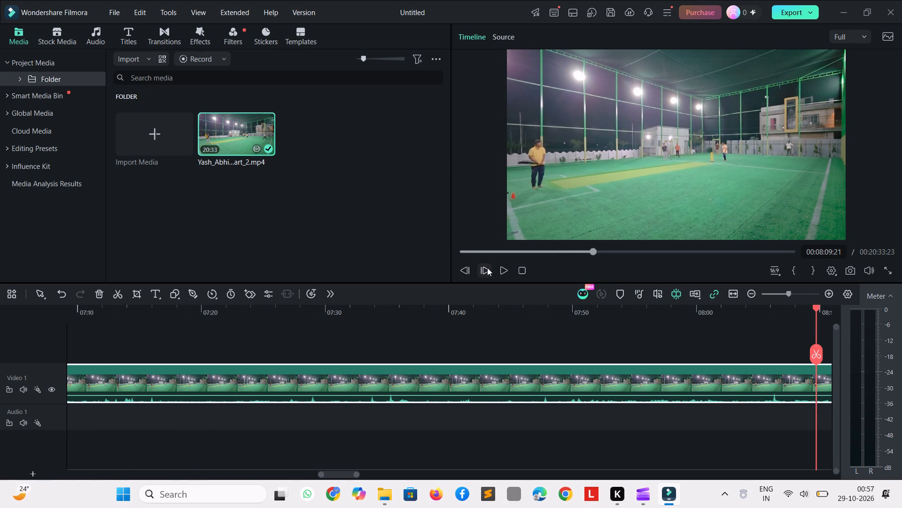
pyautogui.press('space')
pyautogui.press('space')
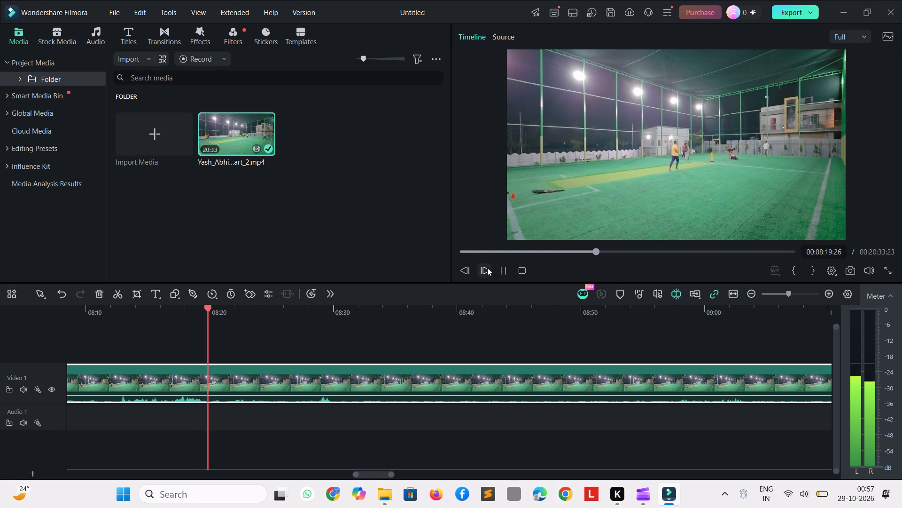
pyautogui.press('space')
# Go back to about 07:10 in the Part_2 footage and examine the play again up to about 08:08.
pyautogui.hotkey('shift', 'Left')
pyautogui.hotkey('shift', 'Left')
pyautogui.hotkey('shift', 'Left')
pyautogui.hotkey('shift', 'Left')
pyautogui.hotkey('shift', 'Left')
pyautogui.hotkey('shift', 'Left')
pyautogui.hotkey('shift', 'Left')
pyautogui.hotkey('shift', 'Left')
pyautogui.hotkey('shift', 'Left')
pyautogui.hotkey('shift', 'Left')
pyautogui.hotkey('shift', 'Left')
pyautogui.hotkey('shift', 'Left')
pyautogui.hotkey('shift', 'Left')
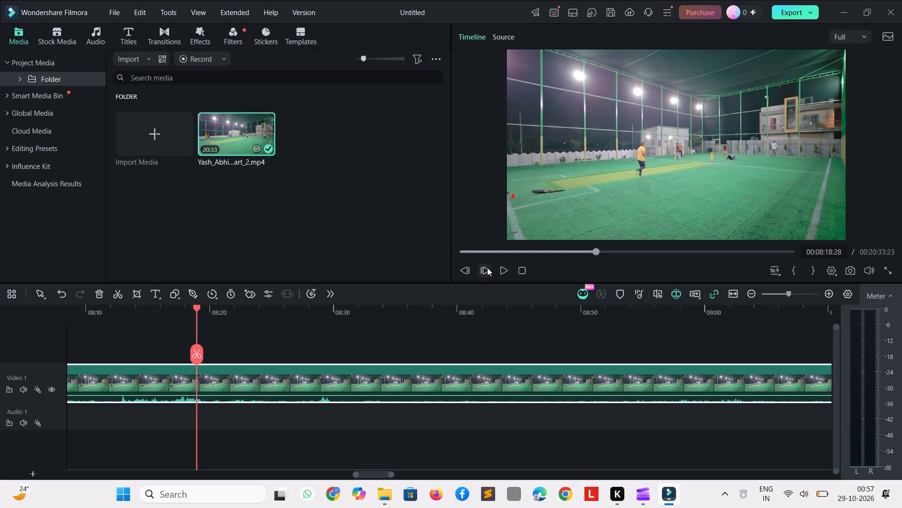
pyautogui.hotkey('shift', 'Left')
pyautogui.hotkey('shift', 'Left')
pyautogui.hotkey('shift', 'Left')
pyautogui.hotkey('shift', 'Left')
pyautogui.hotkey('shift', 'Left')
pyautogui.hotkey('shift', 'Left')
pyautogui.hotkey('shift', 'Left')
pyautogui.hotkey('shift', 'Left')
pyautogui.hotkey('shift', 'Left')
pyautogui.hotkey('shift', 'Left')
pyautogui.hotkey('shift', 'Left')
pyautogui.hotkey('shift', 'Left')
pyautogui.hotkey('shift', 'Left')
pyautogui.hotkey('shift', 'Left')
pyautogui.hotkey('shift', 'Left')
pyautogui.hotkey('shift', 'Left')
pyautogui.hotkey('shift', 'Left')
pyautogui.hotkey('shift', 'Left')
pyautogui.hotkey('shift', 'Left')
pyautogui.hotkey('shift', 'Left')
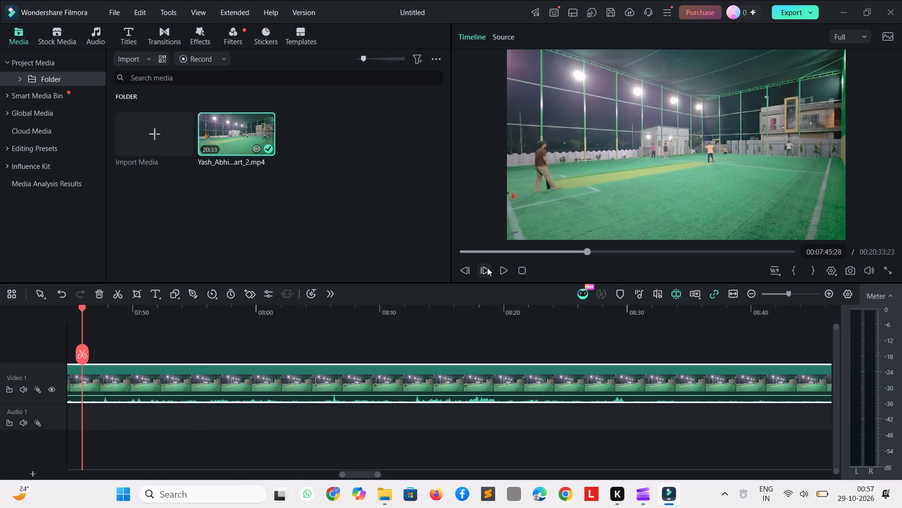
pyautogui.hotkey('shift', 'Left')
pyautogui.hotkey('shift', 'Left')
pyautogui.hotkey('shift', 'Left')
pyautogui.hotkey('shift', 'Left')
pyautogui.hotkey('shift', 'Left')
pyautogui.hotkey('shift', 'Left')
pyautogui.hotkey('shift', 'Left')
pyautogui.hotkey('shift', 'Left')
pyautogui.hotkey('shift', 'Left')
pyautogui.hotkey('shift', 'Left')
pyautogui.hotkey('shift', 'Left')
pyautogui.hotkey('shift', 'Left')
pyautogui.hotkey('shift', 'Left')
pyautogui.hotkey('shift', 'Left')
pyautogui.hotkey('shift', 'Left')
pyautogui.hotkey('shift', 'Left')
pyautogui.hotkey('shift', 'Left')
pyautogui.hotkey('shift', 'Left')
pyautogui.hotkey('shift', 'Left')
pyautogui.hotkey('shift', 'Left')
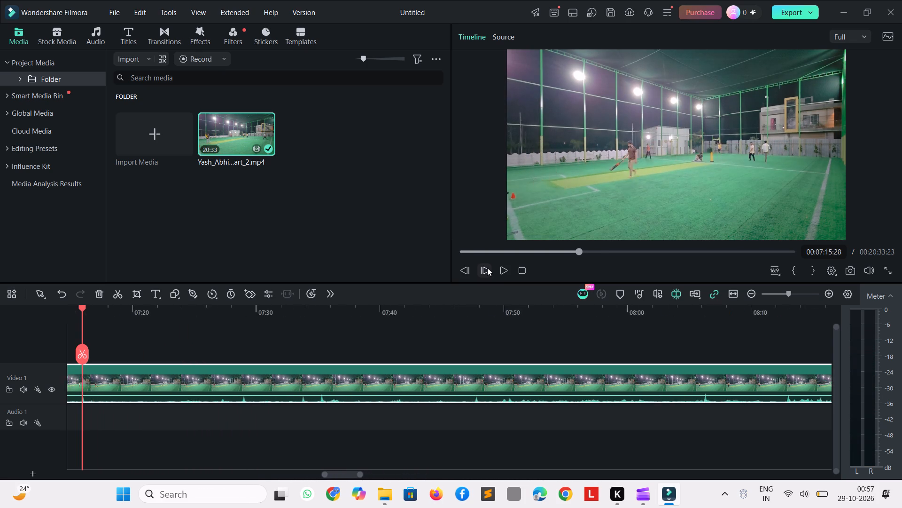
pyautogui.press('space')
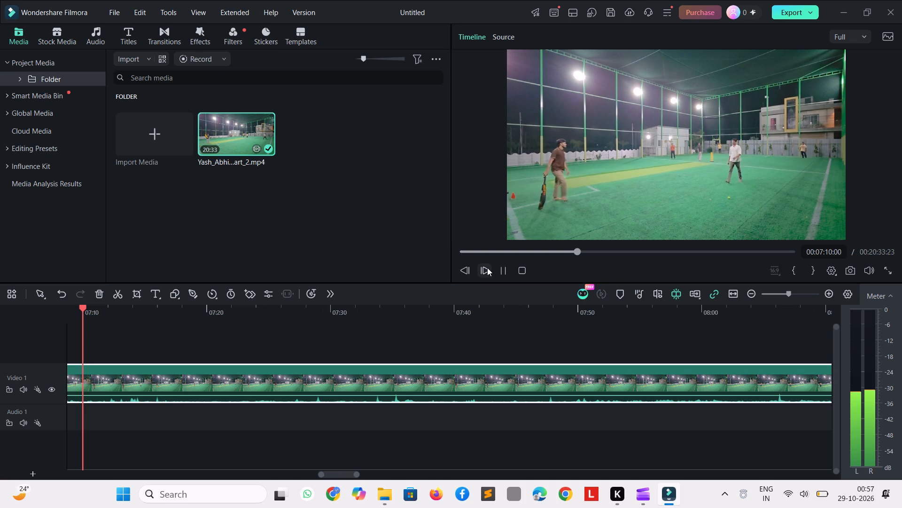
pyautogui.hotkey('shift', 'Right')
pyautogui.hotkey('shift', 'Right')
pyautogui.hotkey('shift', 'Right')
pyautogui.hotkey('shift', 'Right')
pyautogui.hotkey('shift', 'Right')
pyautogui.hotkey('shift', 'Right')
pyautogui.hotkey('shift', 'Right')
pyautogui.hotkey('shift', 'Right')
pyautogui.hotkey('shift', 'Right')
pyautogui.hotkey('shift', 'Right')
pyautogui.hotkey('shift', 'Right')
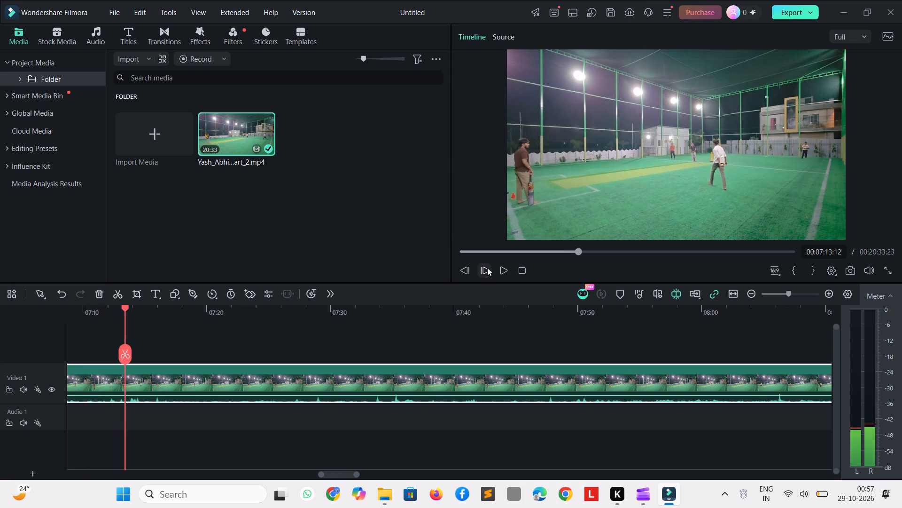
pyautogui.hotkey('shift', 'Right')
pyautogui.hotkey('shift', 'Right')
pyautogui.hotkey('shift', 'Right')
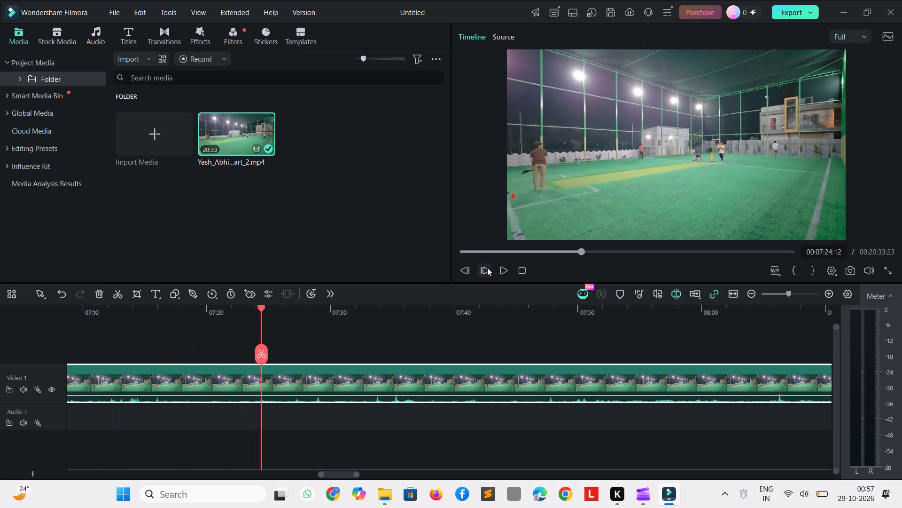
pyautogui.hotkey('shift', 'Right')
pyautogui.hotkey('shift', 'Right')
pyautogui.hotkey('shift', 'Right')
pyautogui.hotkey('shift', 'Right')
pyautogui.hotkey('shift', 'Right')
pyautogui.hotkey('shift', 'Right')
pyautogui.hotkey('shift', 'Right')
pyautogui.hotkey('shift', 'Right')
pyautogui.hotkey('shift', 'Right')
pyautogui.hotkey('shift', 'Right')
pyautogui.hotkey('shift', 'Right')
pyautogui.hotkey('shift', 'Right')
pyautogui.hotkey('shift', 'Right')
pyautogui.hotkey('shift', 'Right')
pyautogui.hotkey('shift', 'Right')
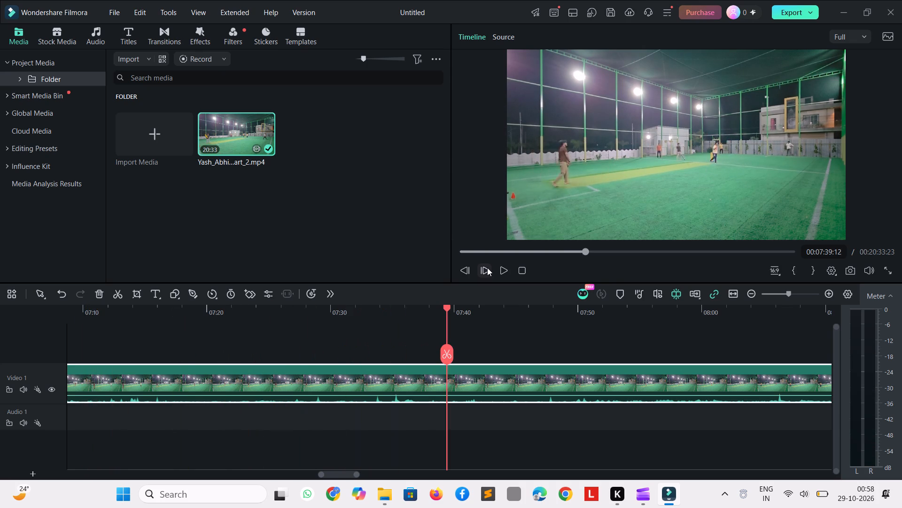
pyautogui.hotkey('shift', 'Right')
pyautogui.hotkey('shift', 'Right')
pyautogui.hotkey('shift', 'Right')
pyautogui.hotkey('shift', 'Right')
pyautogui.hotkey('shift', 'Right')
pyautogui.hotkey('shift', 'Right')
pyautogui.hotkey('shift', 'Right')
pyautogui.hotkey('shift', 'Right')
pyautogui.hotkey('shift', 'Right')
pyautogui.hotkey('shift', 'Right')
pyautogui.hotkey('shift', 'Right')
pyautogui.hotkey('shift', 'Right')
pyautogui.hotkey('shift', 'Right')
pyautogui.hotkey('shift', 'Right')
pyautogui.hotkey('shift', 'Right')
pyautogui.hotkey('shift', 'Right')
pyautogui.hotkey('shift', 'Right')
pyautogui.hotkey('shift', 'Right')
pyautogui.hotkey('shift', 'Right')
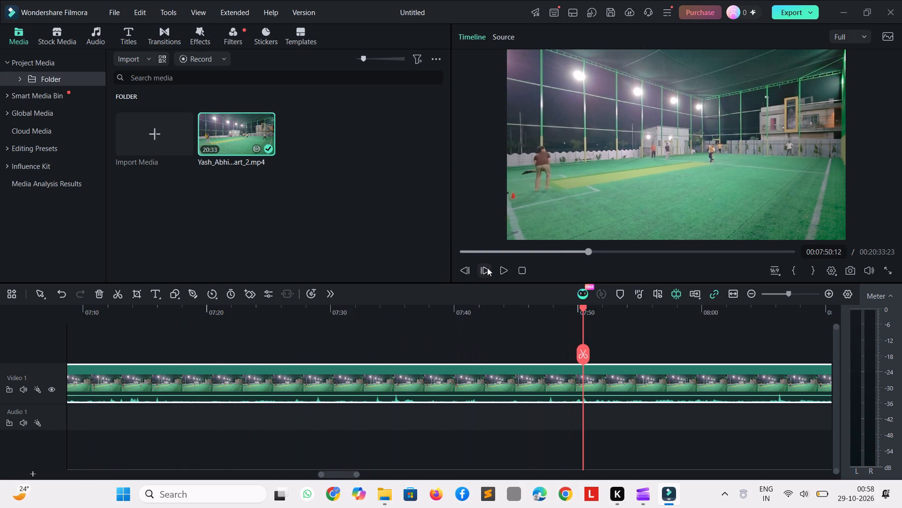
pyautogui.hotkey('shift', 'Right')
pyautogui.hotkey('shift', 'Right')
pyautogui.hotkey('shift', 'Right')
pyautogui.hotkey('shift', 'Right')
pyautogui.hotkey('shift', 'Right')
pyautogui.hotkey('shift', 'Right')
pyautogui.hotkey('shift', 'Right')
pyautogui.hotkey('shift', 'Right')
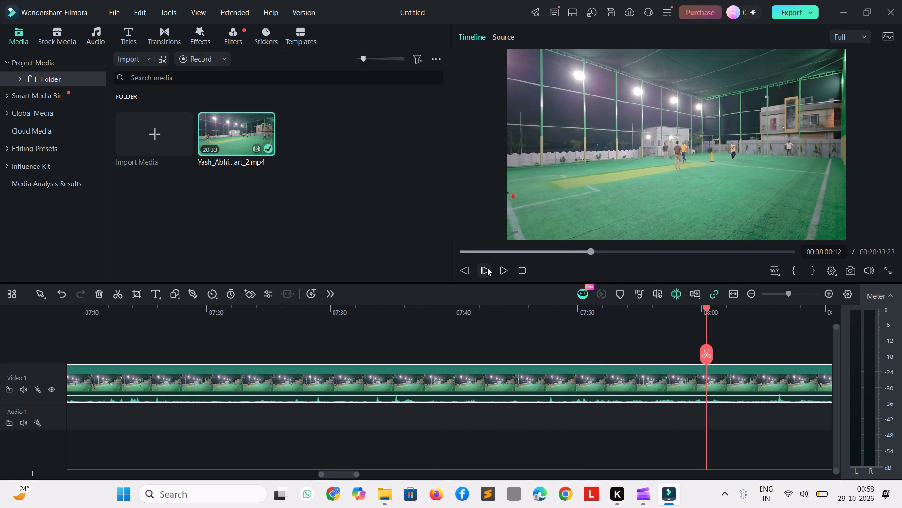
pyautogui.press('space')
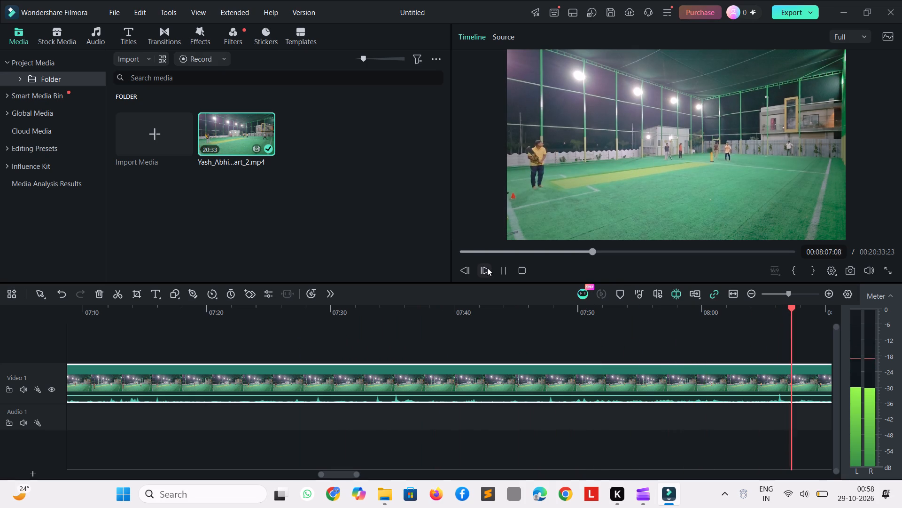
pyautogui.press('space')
# Switch to Clipchamp and return from the finished export page to editing Video Project 2.
pyautogui.hotkey('alt', 'Tab')
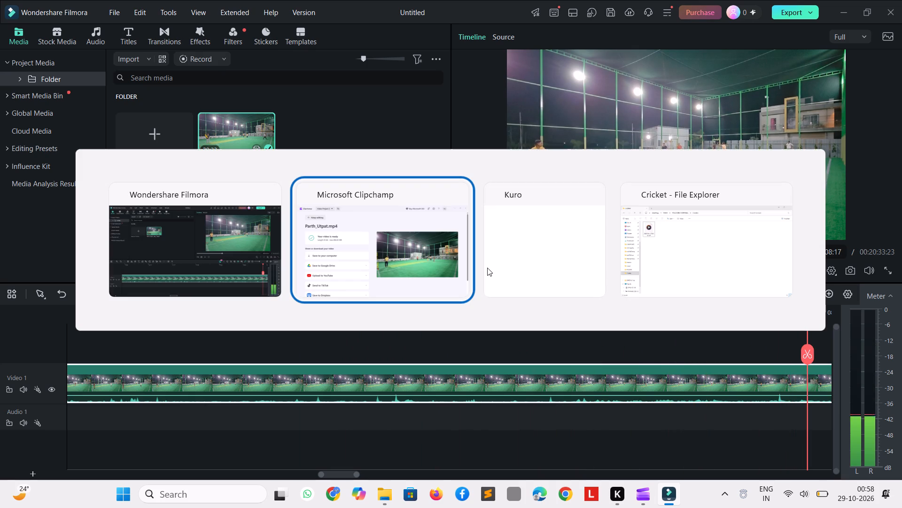
pyautogui.hotkey('alt', 'Tab')
pyautogui.hotkey('alt', 'Tab')
pyautogui.hotkey('alt', 'Tab')
pyautogui.hotkey('alt', 'Tab')
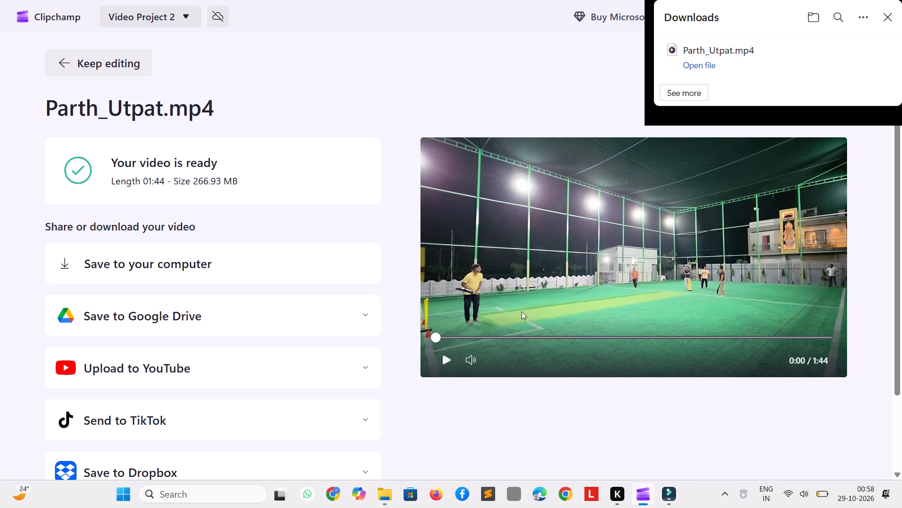
pyautogui.hotkey('alt', 'Tab')
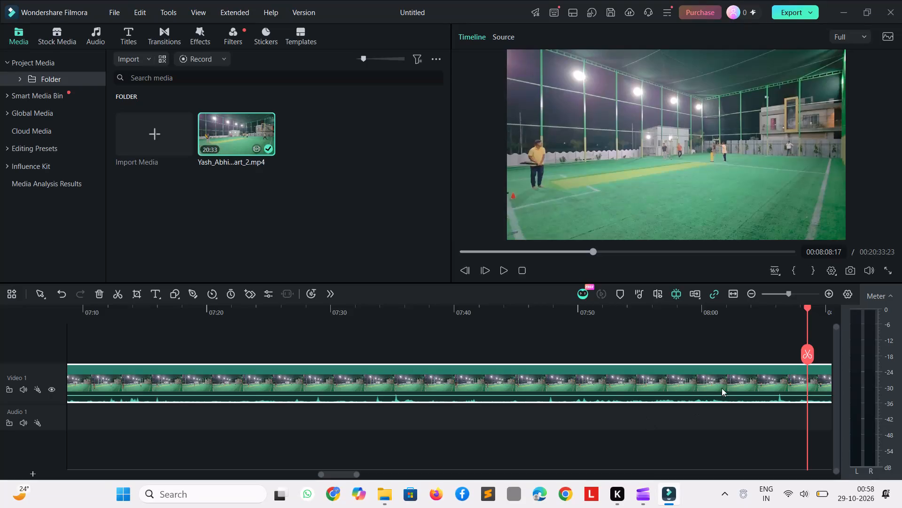
pyautogui.hotkey('alt', 'Tab')
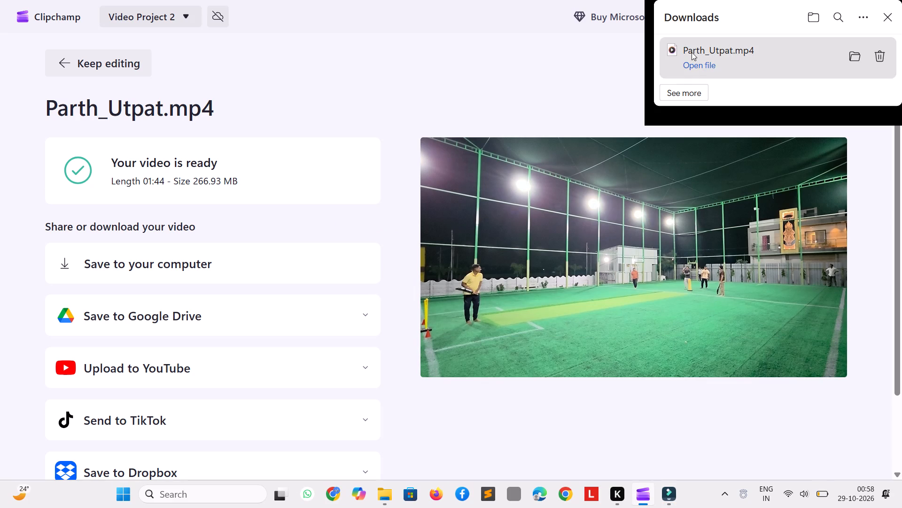
pyautogui.click(121, 63)
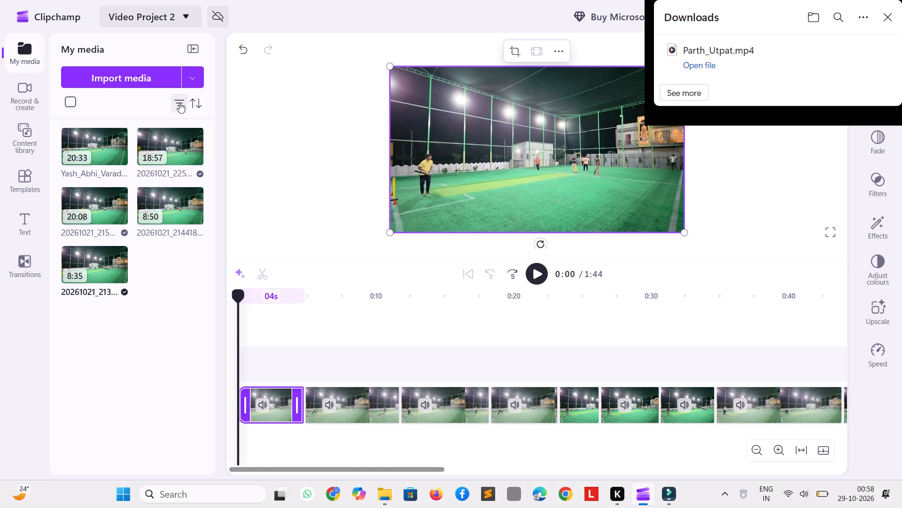
# Delete all the clips from the Video Project 2 timeline, keeping the imported media.
pyautogui.hotkey('ctrl', 'a')
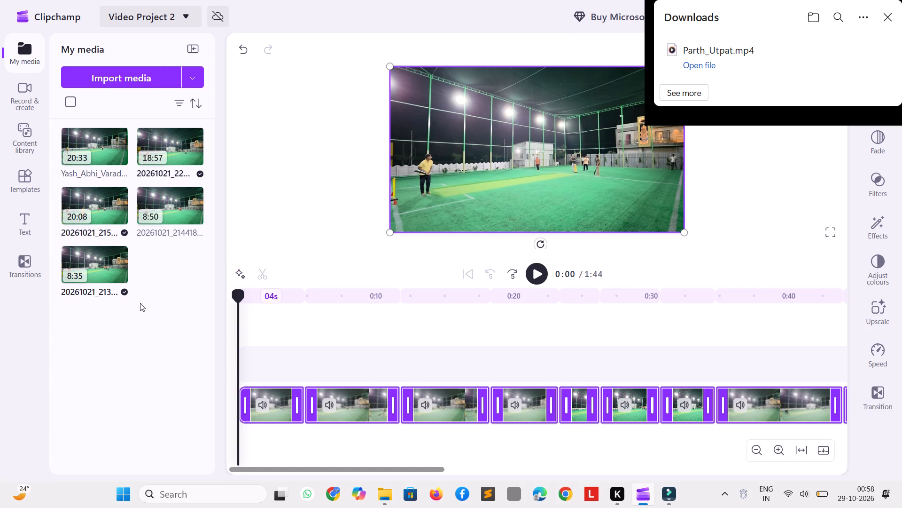
pyautogui.moveTo(109, 310); pyautogui.dragTo(112, 326)
pyautogui.hotkey('ctrl', 'a')
pyautogui.press('Delete')
pyautogui.click(168, 299)
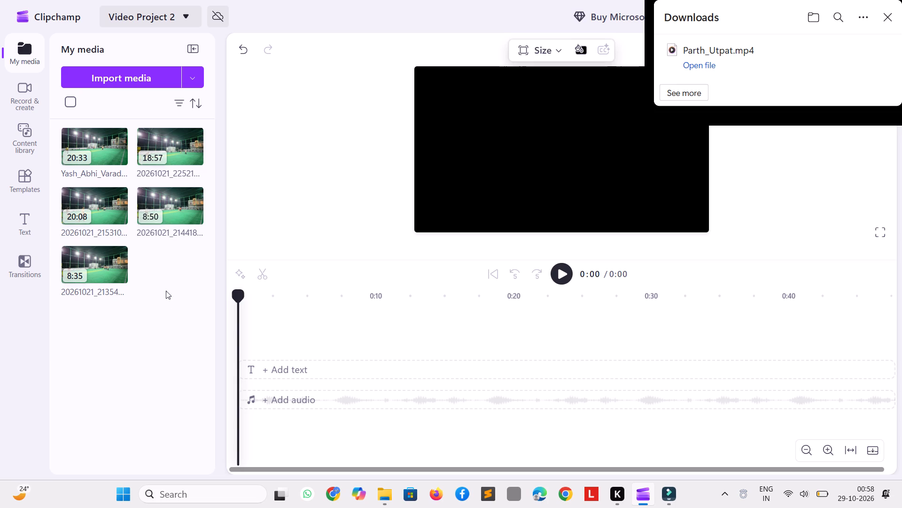
# Open the file selection dialog for importing media into the project.
pyautogui.click(117, 82)
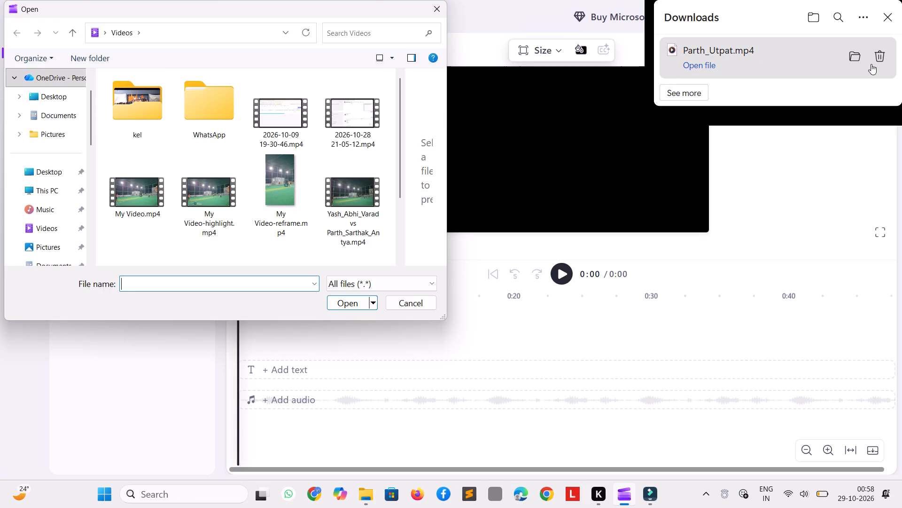
# Try to show the exported video in its folder from the Downloads list, and close that list.
pyautogui.click(857, 56)
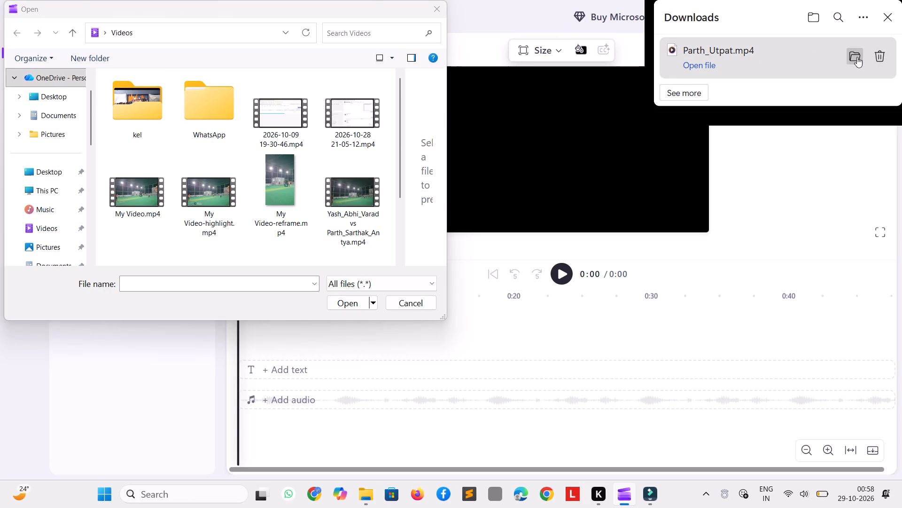
pyautogui.click(853, 56)
pyautogui.click(889, 20)
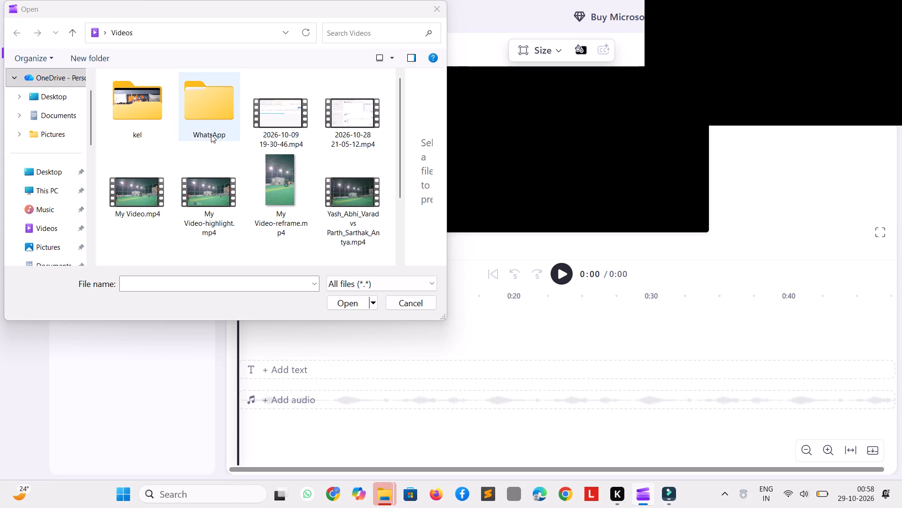
# Import today's cricket MP4 from the Downloads folder into the project media.
pyautogui.scroll(-2, 211, 135)
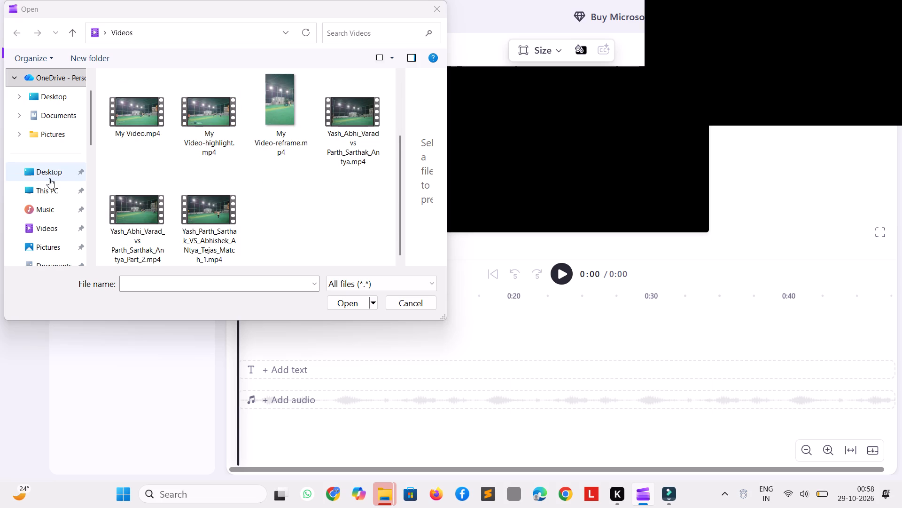
pyautogui.scroll(-1, 47, 250)
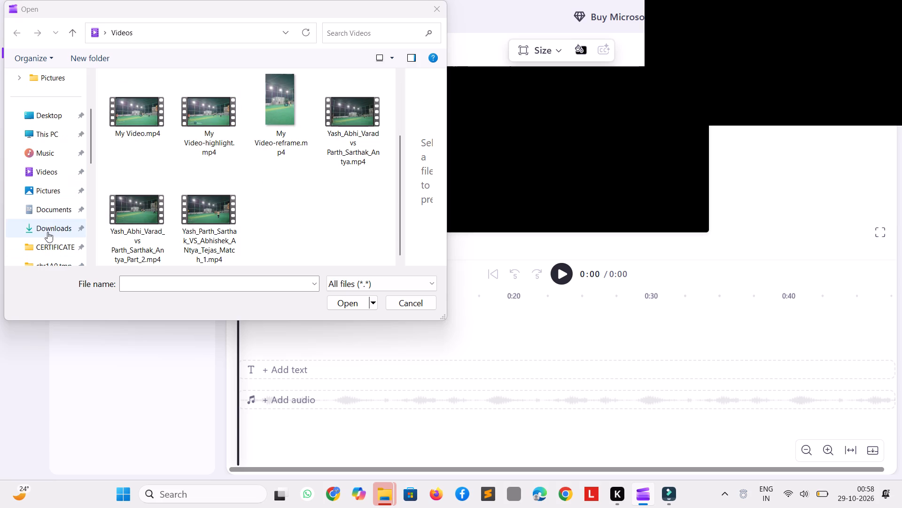
pyautogui.click(47, 216)
pyautogui.click(43, 230)
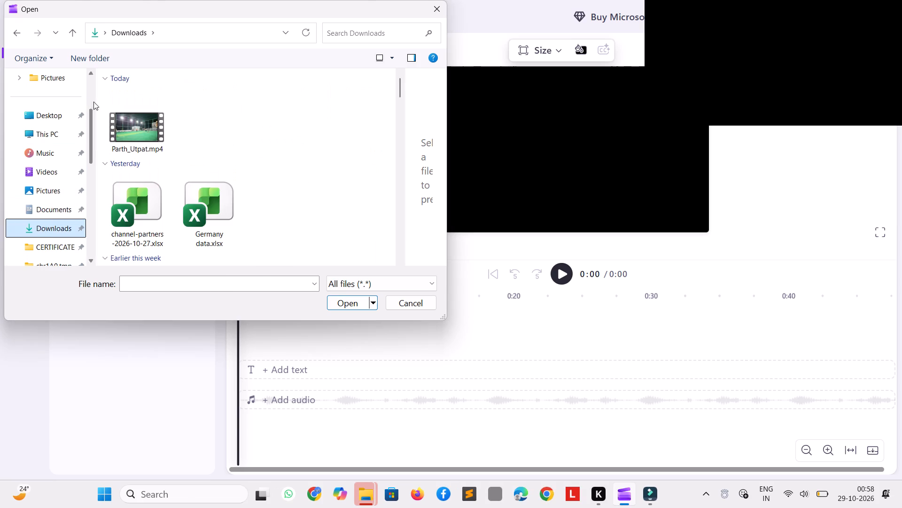
pyautogui.doubleClick(144, 120)
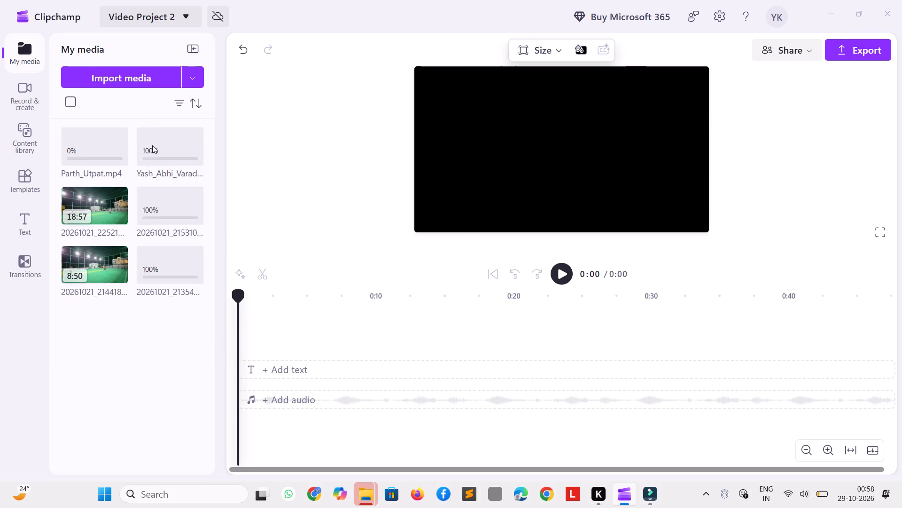
# Place the newly imported 1:44 video at the start of the empty timeline.
pyautogui.moveTo(92, 145); pyautogui.dragTo(277, 362)
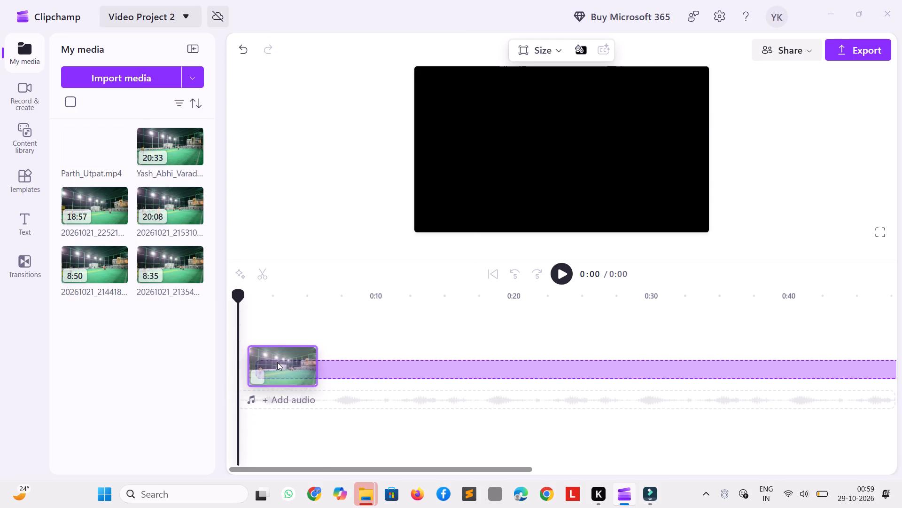
pyautogui.moveTo(277, 362); pyautogui.dragTo(264, 434)
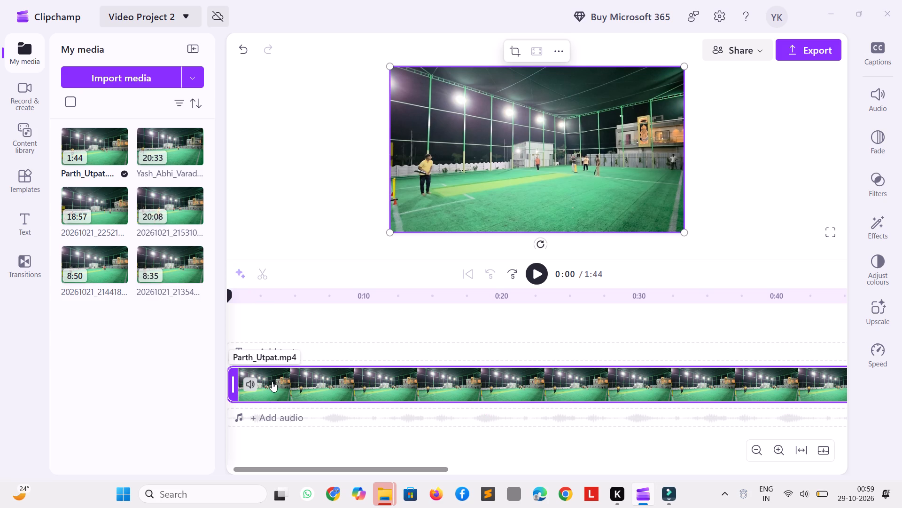
# Preview the opening seconds of the clip on the timeline.
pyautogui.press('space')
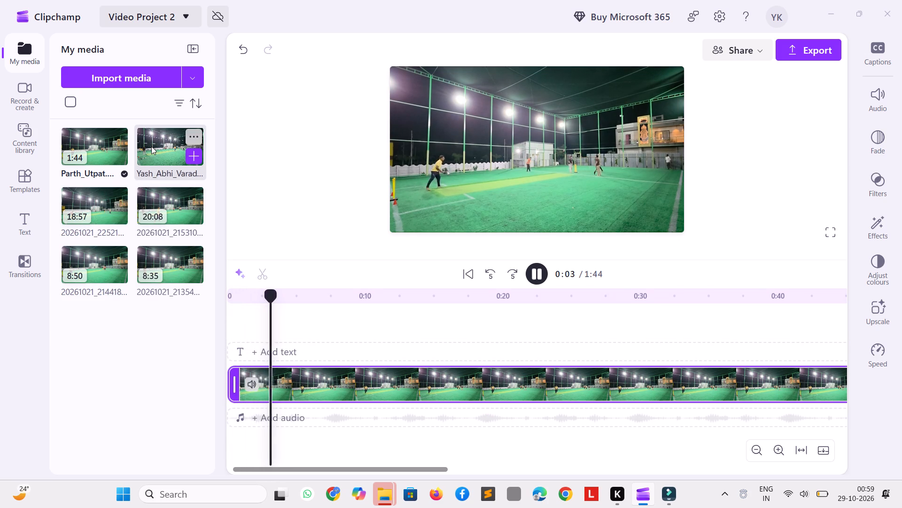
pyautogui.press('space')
pyautogui.hotkey('alt', 'Tab')
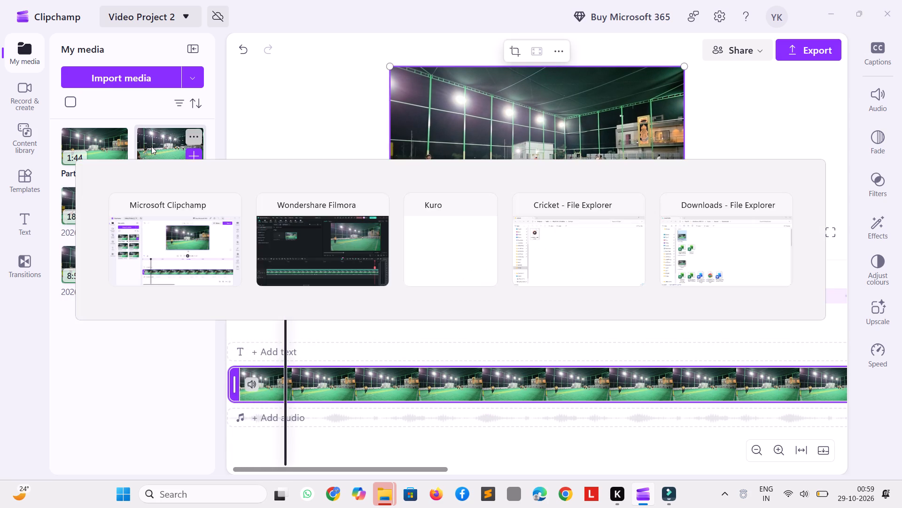
pyautogui.hotkey('alt', 'Tab')
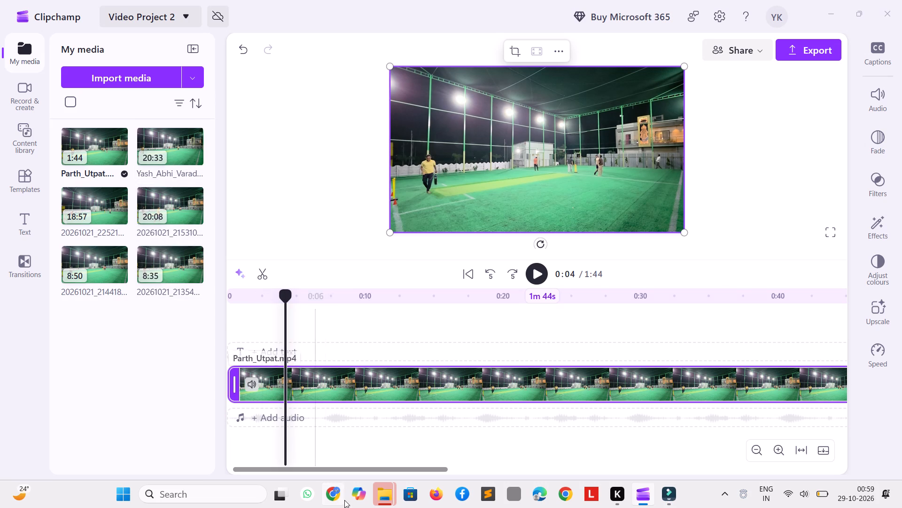
# Add the 20:33 Part_2 match video to the timeline directly after the end of the 1:44 clip.
pyautogui.moveTo(331, 468); pyautogui.dragTo(514, 469)
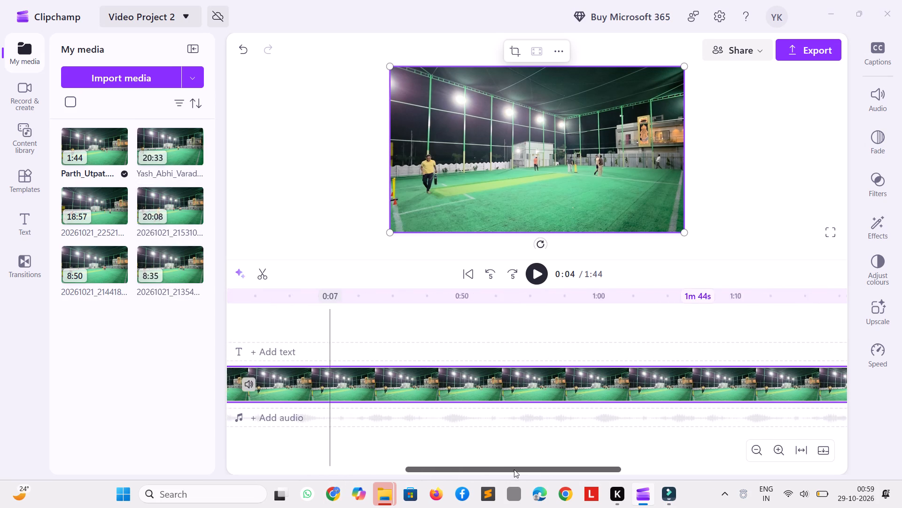
pyautogui.moveTo(514, 469); pyautogui.dragTo(737, 440)
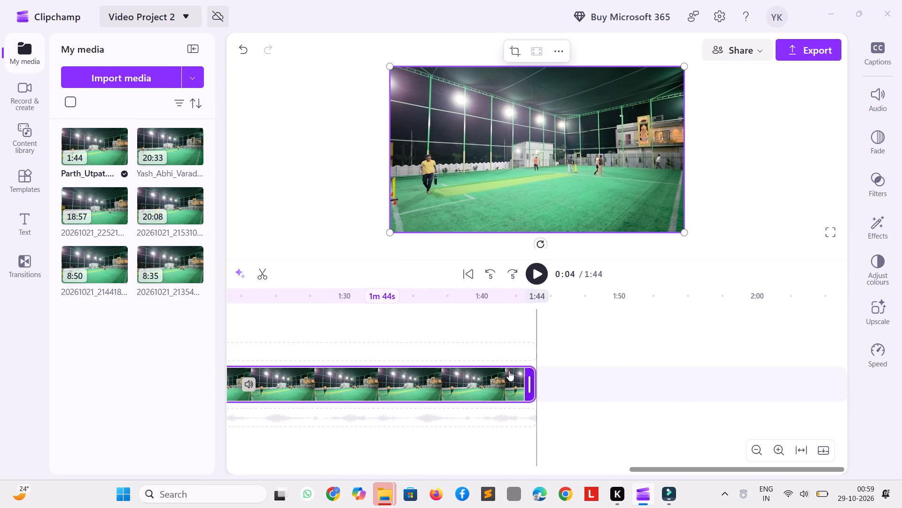
pyautogui.moveTo(163, 137); pyautogui.dragTo(210, 173)
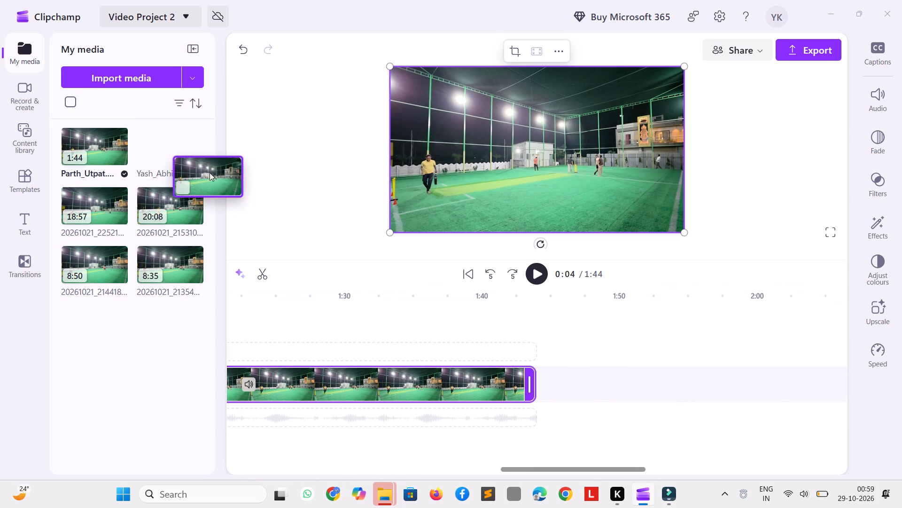
pyautogui.moveTo(210, 173); pyautogui.dragTo(555, 381)
# Play and skip forward through the first clip and the Part_2 footage to examine where the wanted match section begins.
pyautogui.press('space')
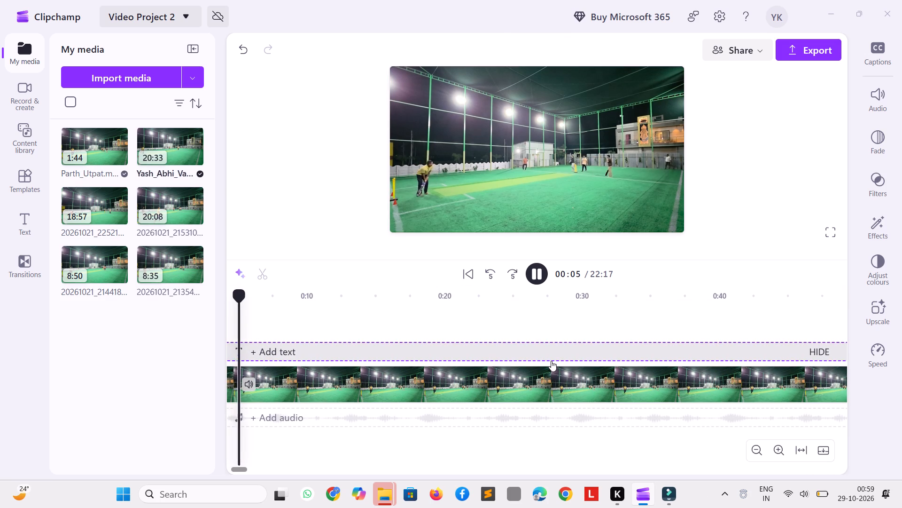
pyautogui.hotkey('shift', 'Right')
pyautogui.hotkey('shift', 'Right')
pyautogui.hotkey('shift', 'Right')
pyautogui.hotkey('shift', 'Right')
pyautogui.hotkey('shift', 'Right')
pyautogui.hotkey('shift', 'Right')
pyautogui.hotkey('shift', 'Right')
pyautogui.hotkey('shift', 'Right')
pyautogui.hotkey('shift', 'Right')
pyautogui.hotkey('shift', 'Right')
pyautogui.hotkey('shift', 'Right')
pyautogui.hotkey('shift', 'Right')
pyautogui.hotkey('shift', 'Right')
pyautogui.hotkey('shift', 'Right')
pyautogui.hotkey('shift', 'Right')
pyautogui.hotkey('shift', 'Right')
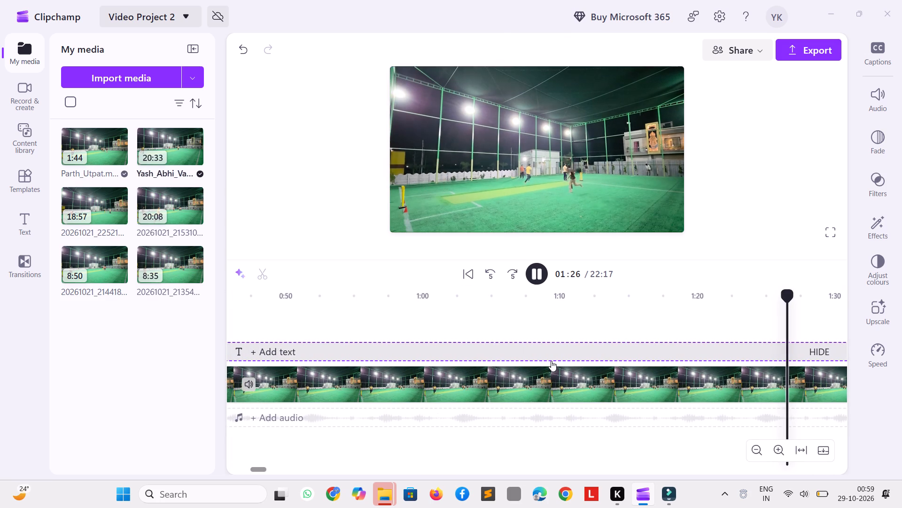
pyautogui.hotkey('shift', 'Right')
pyautogui.hotkey('shift', 'Right')
pyautogui.hotkey('shift', 'Right')
pyautogui.hotkey('shift', 'Right')
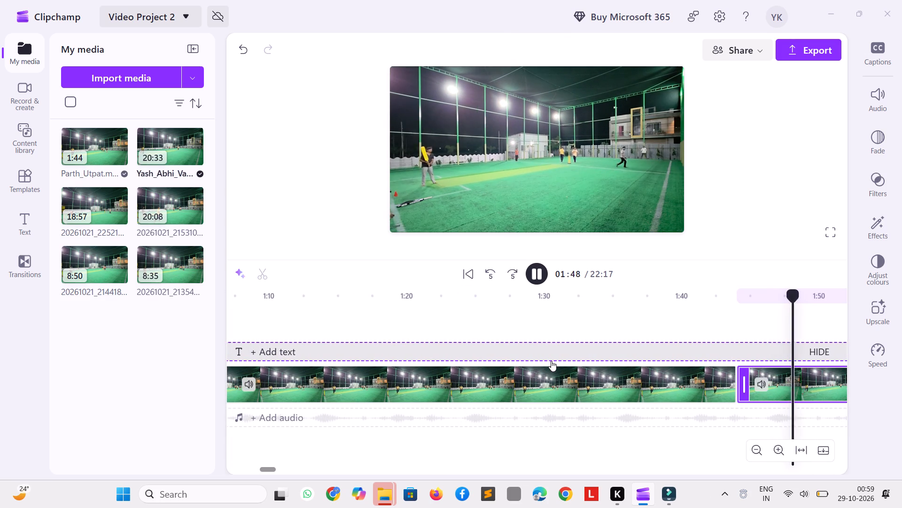
pyautogui.hotkey('shift', 'Right')
pyautogui.hotkey('shift', 'Right')
pyautogui.hotkey('shift', 'Right')
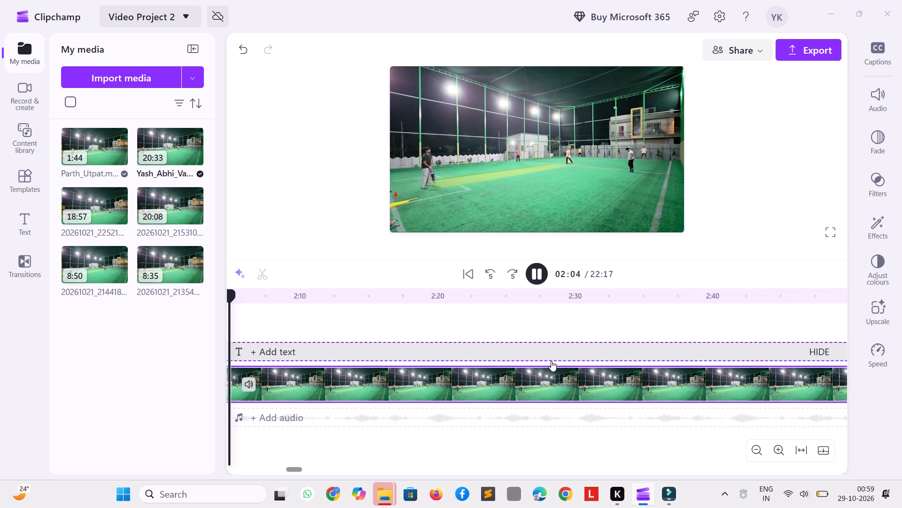
pyautogui.hotkey('shift', 'Right')
pyautogui.hotkey('shift', 'Right')
pyautogui.hotkey('shift', 'Right')
pyautogui.hotkey('shift', 'Right')
pyautogui.hotkey('shift', 'Right')
pyautogui.hotkey('shift', 'Right')
pyautogui.hotkey('shift', 'Right')
pyautogui.hotkey('shift', 'Right')
pyautogui.hotkey('shift', 'Right')
pyautogui.hotkey('shift', 'Right')
pyautogui.hotkey('shift', 'Right')
pyautogui.hotkey('shift', 'Right')
pyautogui.hotkey('shift', 'Right')
pyautogui.hotkey('shift', 'Right')
pyautogui.hotkey('shift', 'Right')
pyautogui.hotkey('shift', 'Right')
pyautogui.hotkey('shift', 'Right')
pyautogui.hotkey('shift', 'Right')
pyautogui.hotkey('shift', 'Right')
pyautogui.hotkey('shift', 'Right')
pyautogui.hotkey('shift', 'Right')
pyautogui.hotkey('shift', 'Right')
pyautogui.hotkey('shift', 'Right')
pyautogui.hotkey('shift', 'Right')
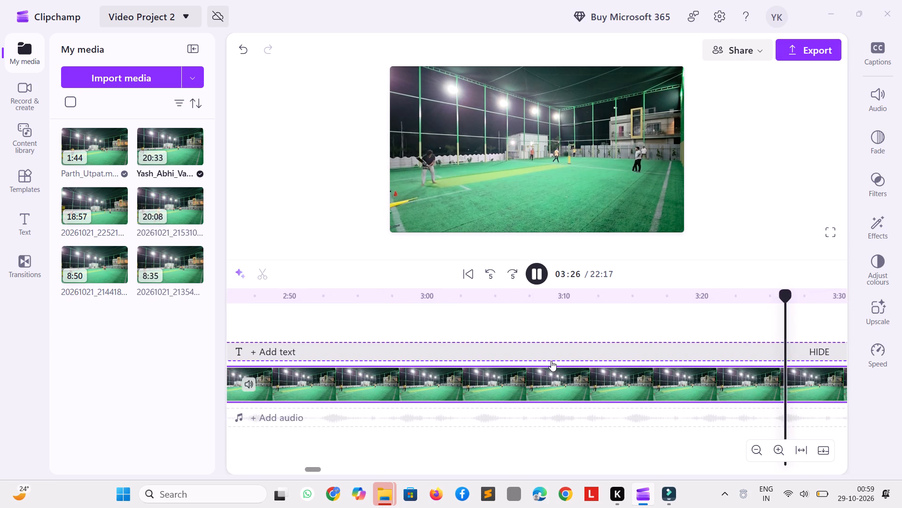
pyautogui.hotkey('shift', 'Right')
pyautogui.hotkey('shift', 'Right')
pyautogui.hotkey('shift', 'Right')
pyautogui.hotkey('shift', 'Right')
pyautogui.hotkey('shift', 'Right')
pyautogui.hotkey('shift', 'Right')
pyautogui.hotkey('shift', 'Right')
pyautogui.hotkey('shift', 'Right')
pyautogui.hotkey('shift', 'Right')
pyautogui.hotkey('shift', 'Right')
pyautogui.hotkey('shift', 'Right')
pyautogui.hotkey('shift', 'Right')
pyautogui.hotkey('shift', 'Right')
pyautogui.hotkey('shift', 'Right')
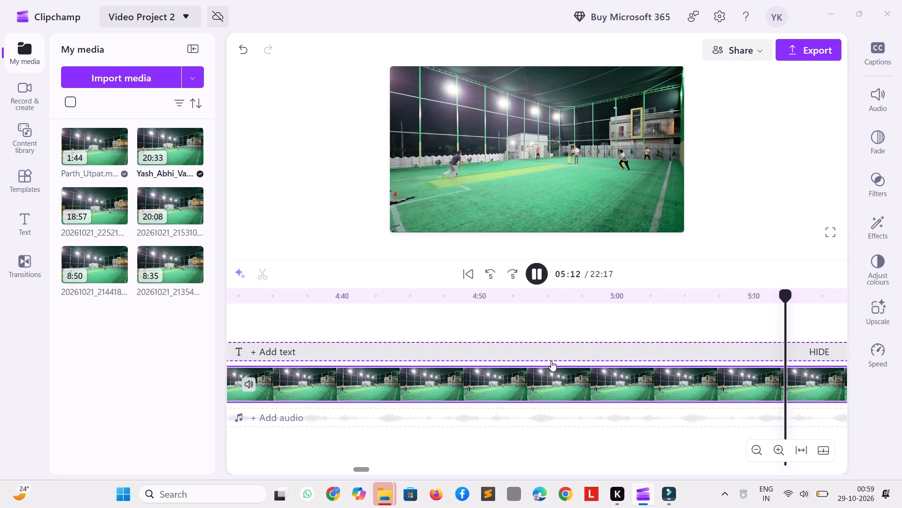
pyautogui.hotkey('shift', 'Right')
pyautogui.hotkey('shift', 'Right')
pyautogui.hotkey('shift', 'Right')
pyautogui.hotkey('shift', 'Right')
pyautogui.hotkey('shift', 'Right')
pyautogui.hotkey('shift', 'Right')
pyautogui.hotkey('shift', 'Right')
pyautogui.hotkey('shift', 'Right')
pyautogui.hotkey('shift', 'Right')
pyautogui.hotkey('shift', 'Right')
pyautogui.hotkey('shift', 'Right')
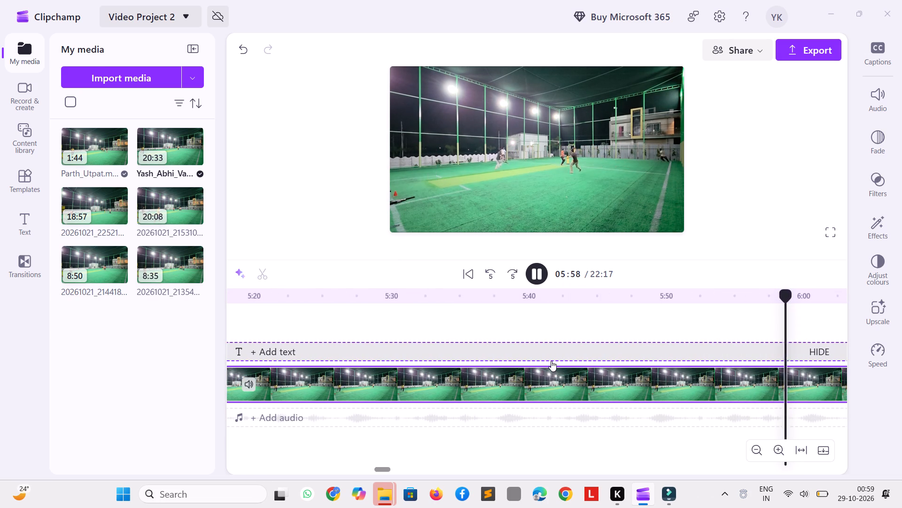
pyautogui.hotkey('shift', 'Right')
pyautogui.hotkey('shift', 'Right')
pyautogui.hotkey('shift', 'Right')
pyautogui.hotkey('shift', 'Right')
pyautogui.hotkey('shift', 'Right')
pyautogui.hotkey('shift', 'Right')
pyautogui.hotkey('shift', 'Right')
pyautogui.hotkey('shift', 'Right')
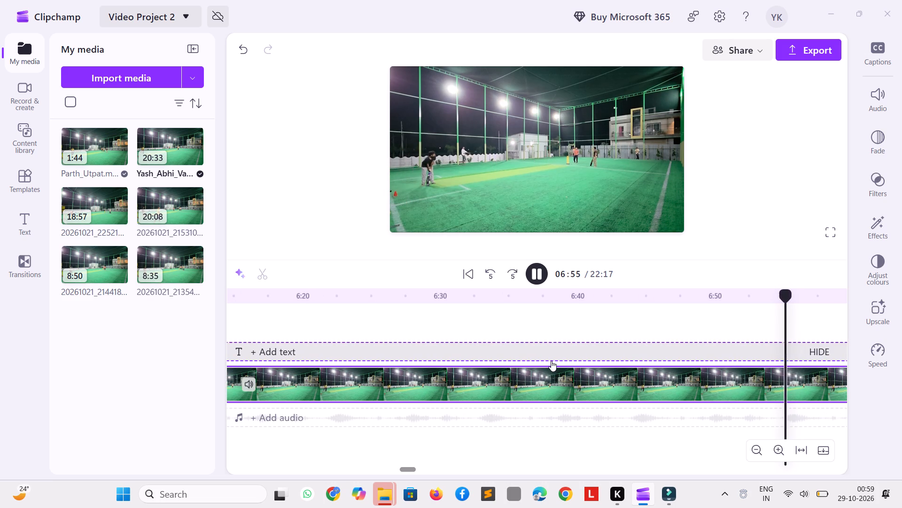
pyautogui.hotkey('shift', 'Right')
pyautogui.hotkey('shift', 'Right')
pyautogui.hotkey('shift', 'Right')
pyautogui.hotkey('shift', 'Right')
pyautogui.hotkey('shift', 'Right')
pyautogui.hotkey('shift', 'Right')
pyautogui.hotkey('shift', 'Right')
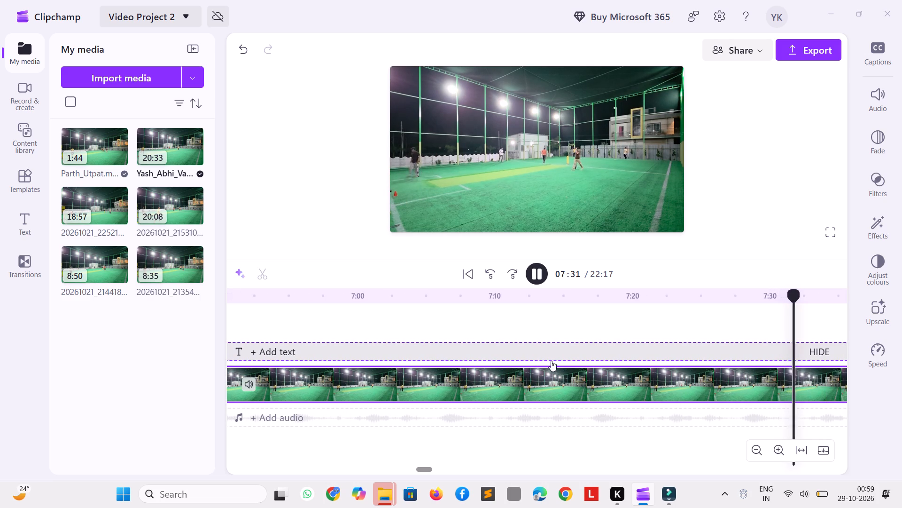
pyautogui.hotkey('shift', 'Right')
pyautogui.hotkey('shift', 'Right')
pyautogui.hotkey('shift', 'Right')
pyautogui.hotkey('shift', 'Right')
pyautogui.hotkey('shift', 'Right')
pyautogui.hotkey('shift', 'Right')
pyautogui.hotkey('shift', 'Right')
pyautogui.hotkey('shift', 'Right')
pyautogui.hotkey('shift', 'Right')
pyautogui.hotkey('shift', 'Right')
pyautogui.hotkey('shift', 'Right')
pyautogui.hotkey('shift', 'Right')
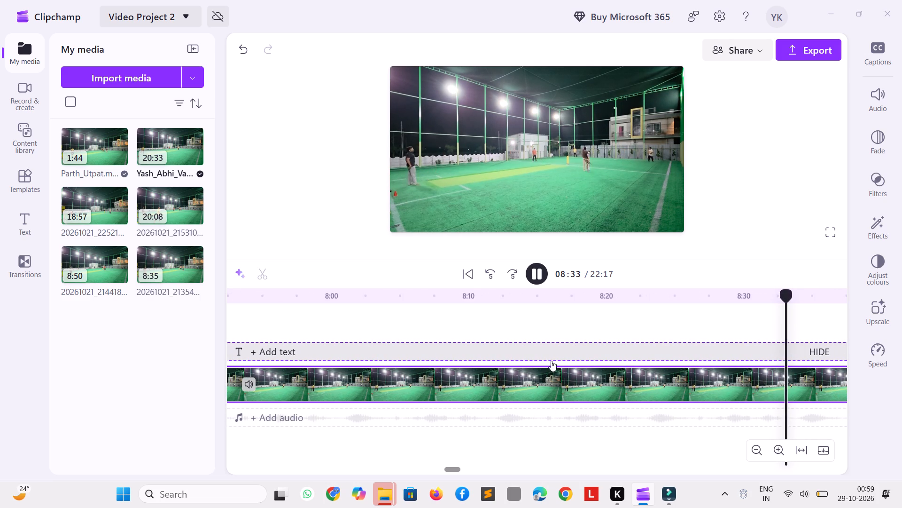
pyautogui.hotkey('shift', 'Right')
pyautogui.hotkey('shift', 'Right')
pyautogui.hotkey('shift', 'Right')
pyautogui.hotkey('shift', 'Right')
pyautogui.hotkey('shift', 'Right')
pyautogui.hotkey('shift', 'Right')
pyautogui.hotkey('shift', 'Right')
pyautogui.hotkey('shift', 'Right')
pyautogui.hotkey('shift', 'Right')
pyautogui.hotkey('shift', 'Right')
pyautogui.hotkey('shift', 'Right')
pyautogui.hotkey('shift', 'Right')
pyautogui.hotkey('shift', 'Right')
pyautogui.hotkey('shift', 'Right')
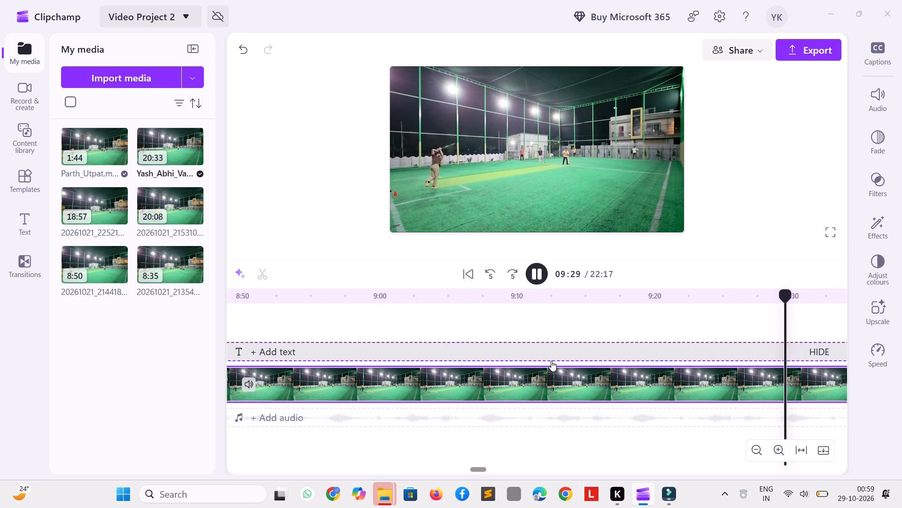
pyautogui.hotkey('shift', 'Right')
pyautogui.hotkey('shift', 'Right')
pyautogui.hotkey('shift', 'Right')
pyautogui.hotkey('shift', 'Right')
pyautogui.hotkey('shift', 'Right')
# Fine-tune the playback position around the wanted delivery and split the Part_2 clip at 9:50.
pyautogui.hotkey('shift', 'Left')
pyautogui.hotkey('shift', 'Left')
pyautogui.hotkey('shift', 'Left')
pyautogui.hotkey('shift', 'Left')
pyautogui.hotkey('shift', 'Left')
pyautogui.hotkey('shift', 'Left')
pyautogui.hotkey('shift', 'Left')
pyautogui.hotkey('shift', 'Left')
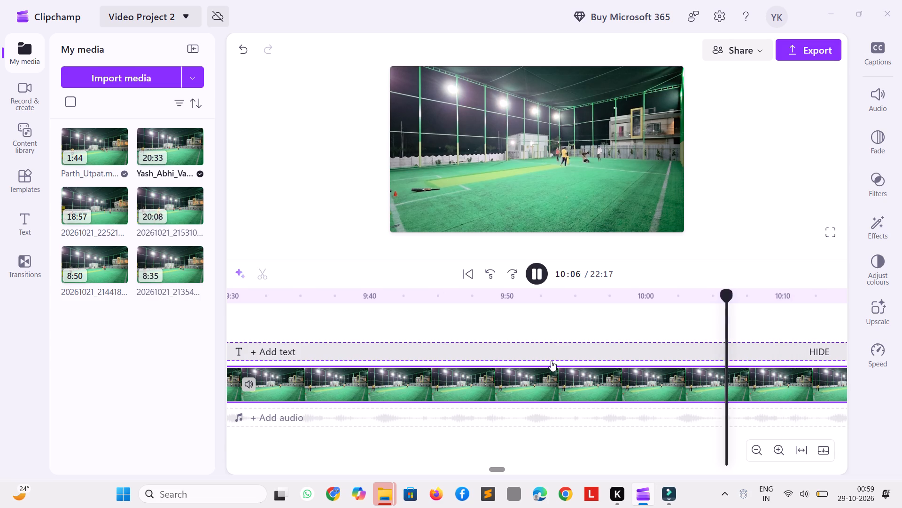
pyautogui.hotkey('shift', 'Right')
pyautogui.hotkey('shift', 'Right')
pyautogui.hotkey('shift', 'Right')
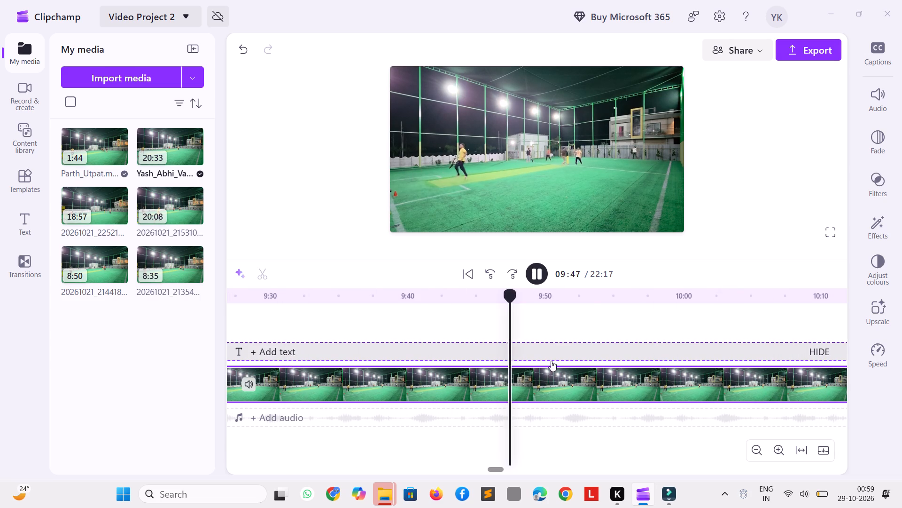
pyautogui.hotkey('shift', 'Right')
pyautogui.hotkey('shift', 'Down')
pyautogui.hotkey('shift', 'Down')
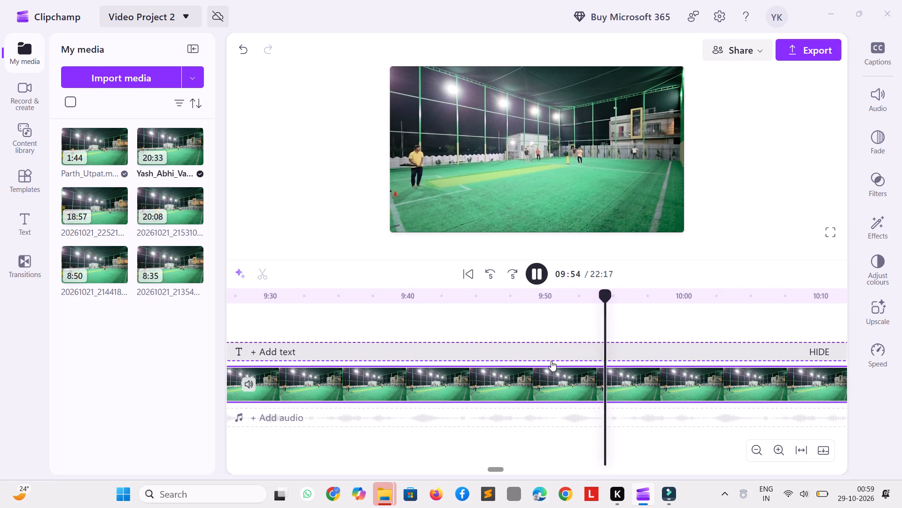
pyautogui.hotkey('shift', 'Left')
pyautogui.hotkey('shift', 'Left')
pyautogui.hotkey('shift', 'Left')
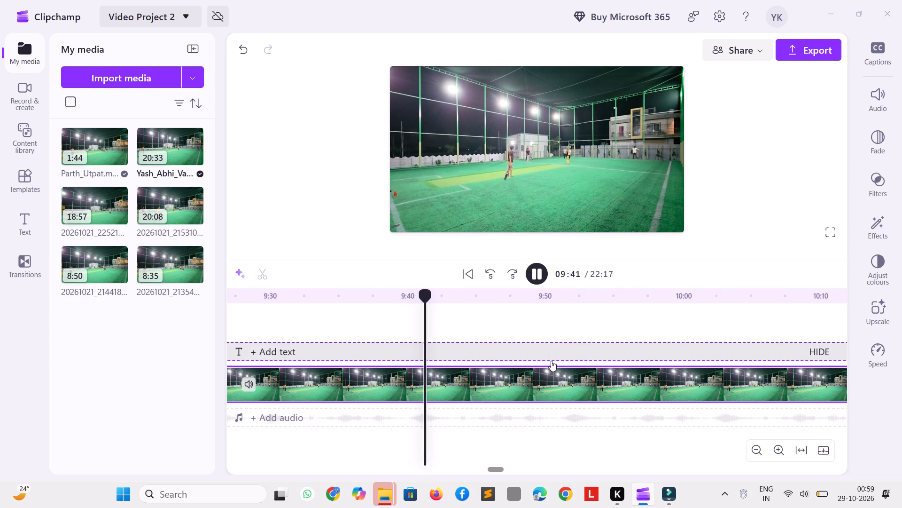
pyautogui.hotkey('shift', 'Right')
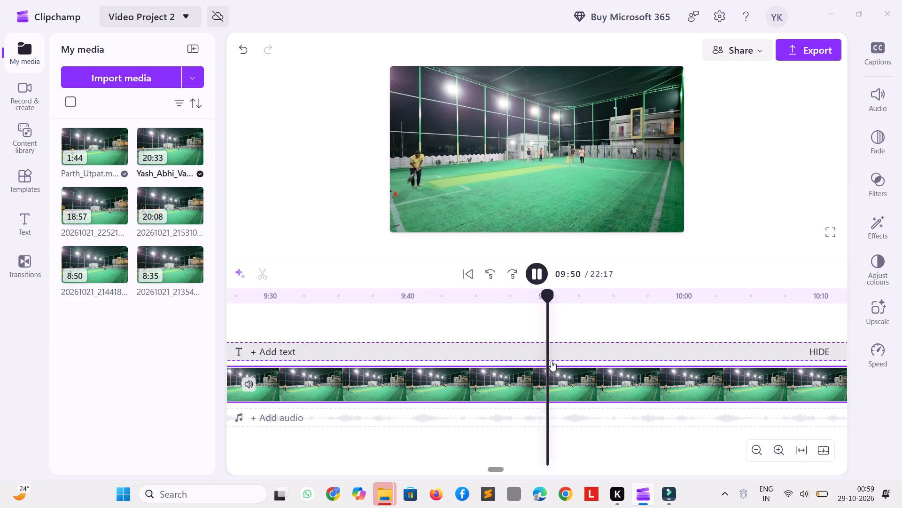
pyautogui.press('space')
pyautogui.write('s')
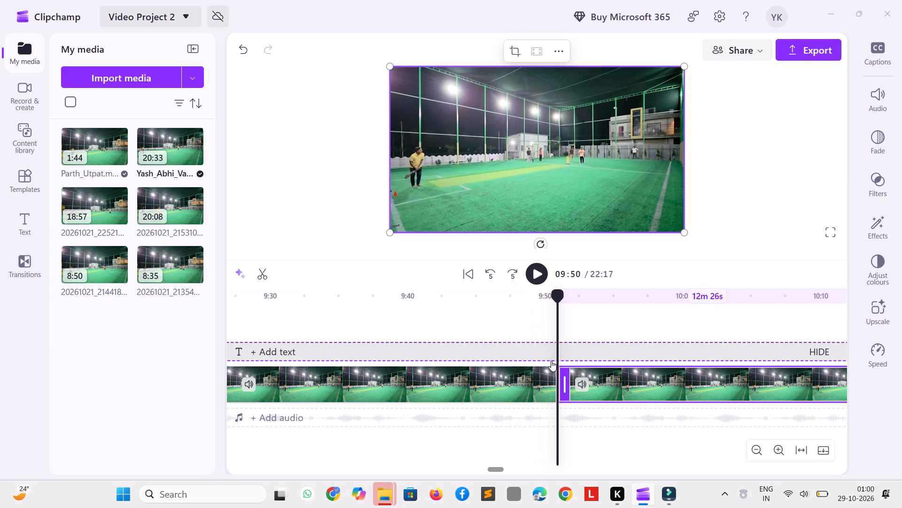
# Delete the Part_2 segment before the 9:50 split and close the gap it leaves behind the first clip.
pyautogui.click(506, 384)
pyautogui.press('Delete')
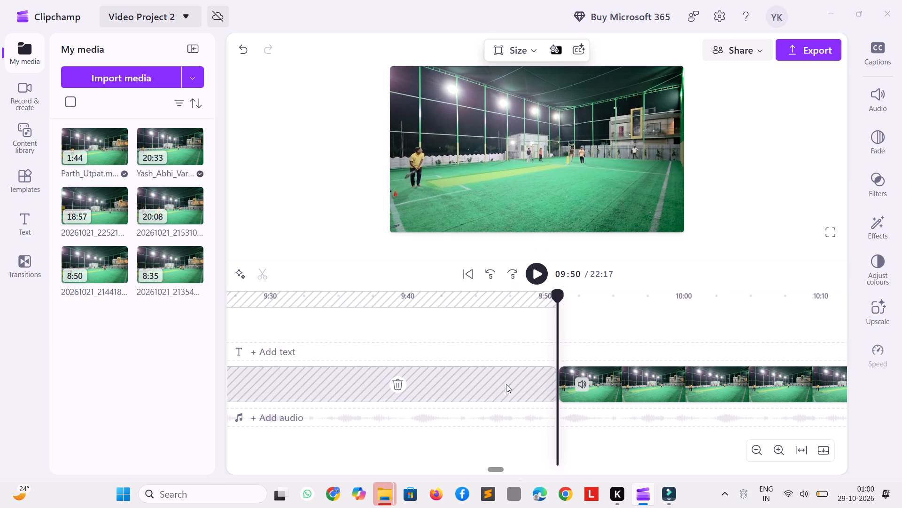
pyautogui.click(397, 385)
# Play the start of the remaining Part_2 footage and split it at 1:48.
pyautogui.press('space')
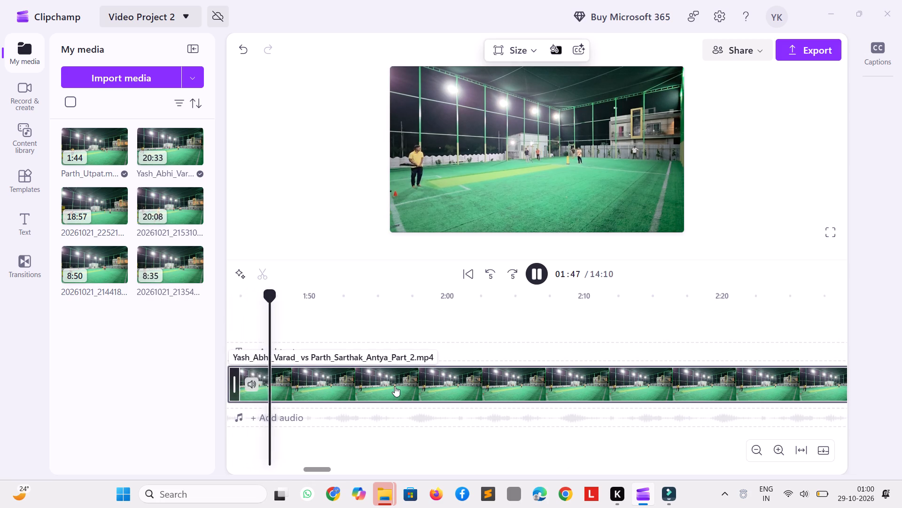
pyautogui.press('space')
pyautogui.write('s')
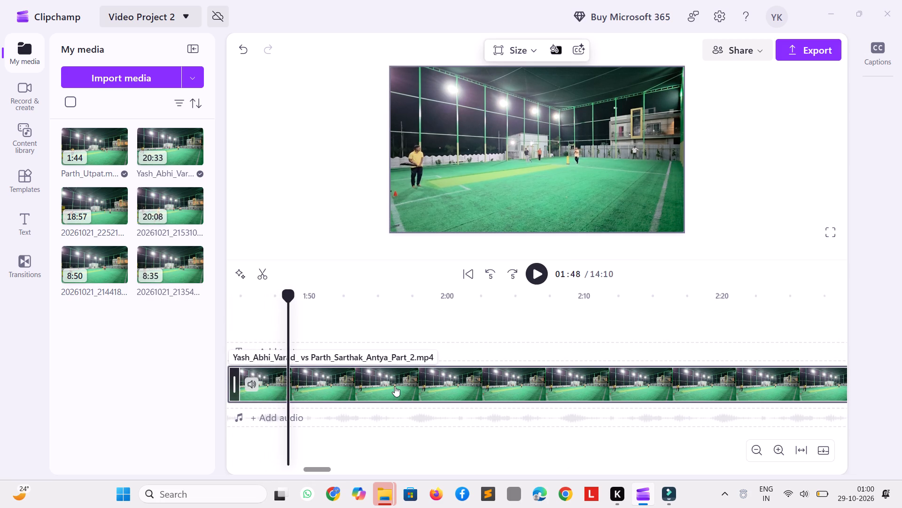
# Delete the short Part_2 segment before the 1:48 split and close the gap it leaves.
pyautogui.click(266, 386)
pyautogui.press('Delete')
pyautogui.click(266, 386)
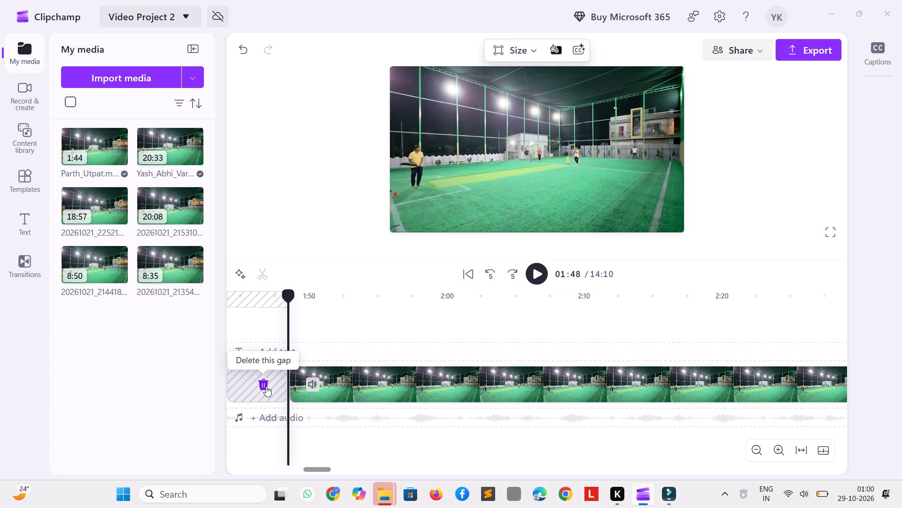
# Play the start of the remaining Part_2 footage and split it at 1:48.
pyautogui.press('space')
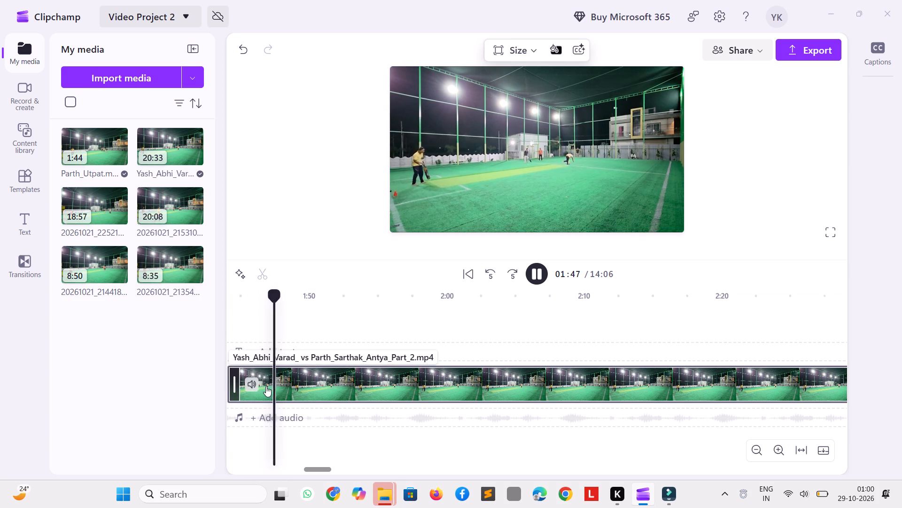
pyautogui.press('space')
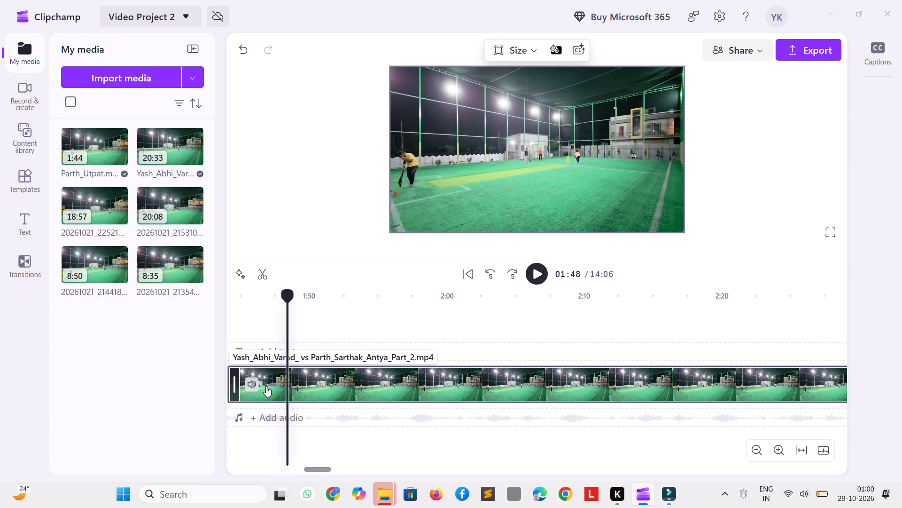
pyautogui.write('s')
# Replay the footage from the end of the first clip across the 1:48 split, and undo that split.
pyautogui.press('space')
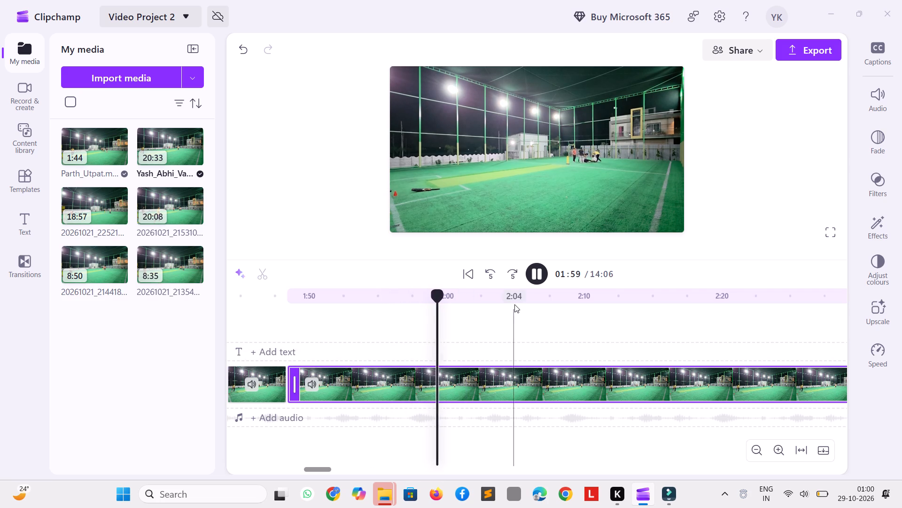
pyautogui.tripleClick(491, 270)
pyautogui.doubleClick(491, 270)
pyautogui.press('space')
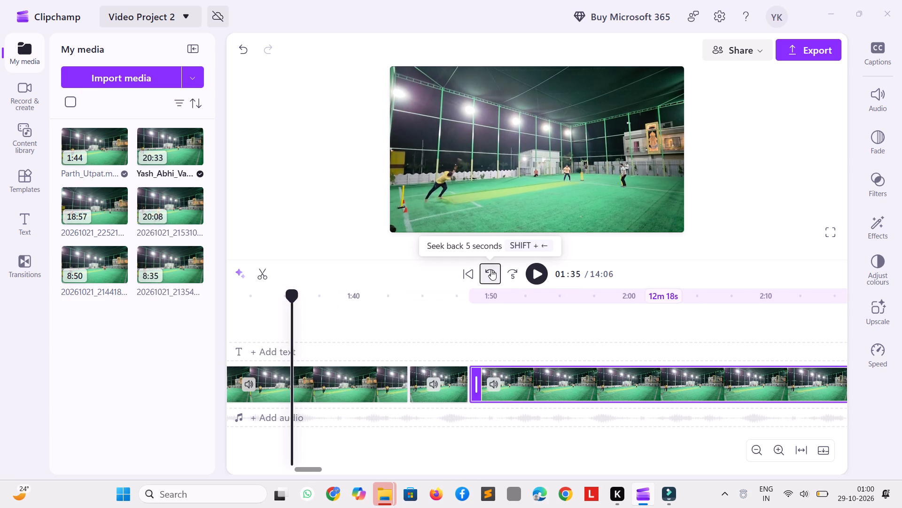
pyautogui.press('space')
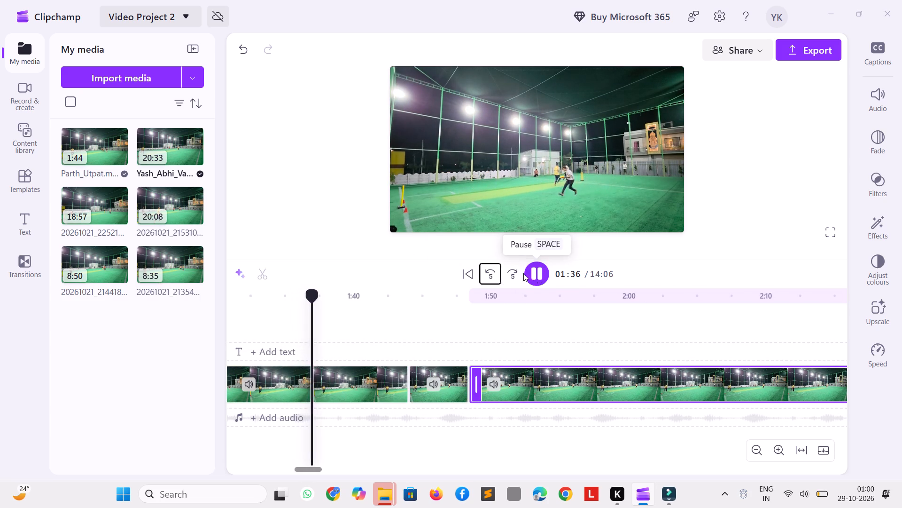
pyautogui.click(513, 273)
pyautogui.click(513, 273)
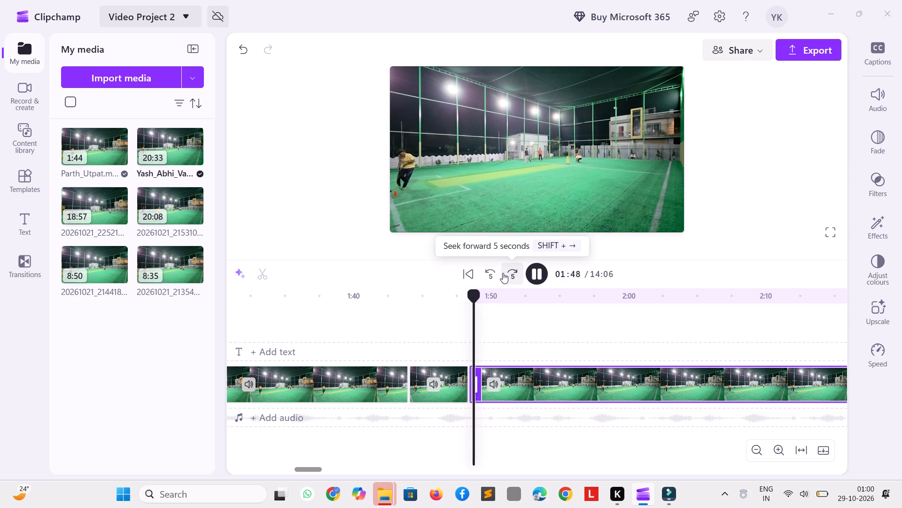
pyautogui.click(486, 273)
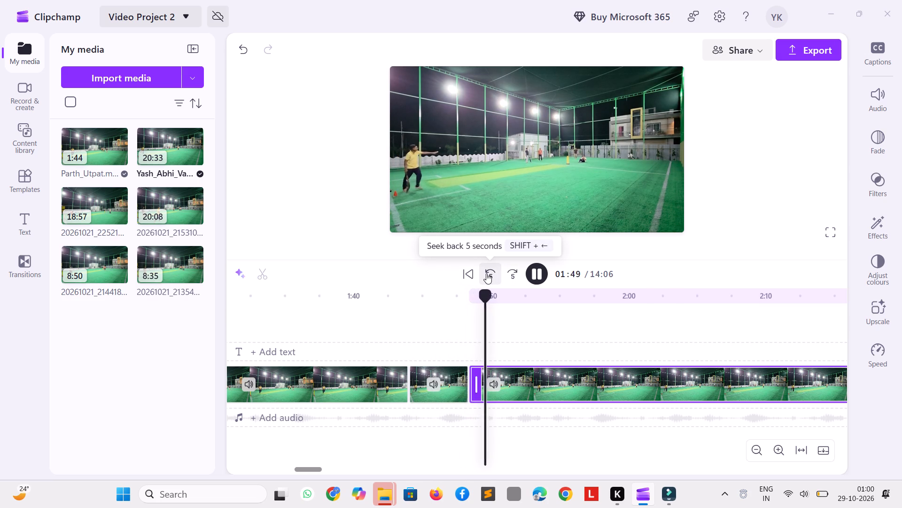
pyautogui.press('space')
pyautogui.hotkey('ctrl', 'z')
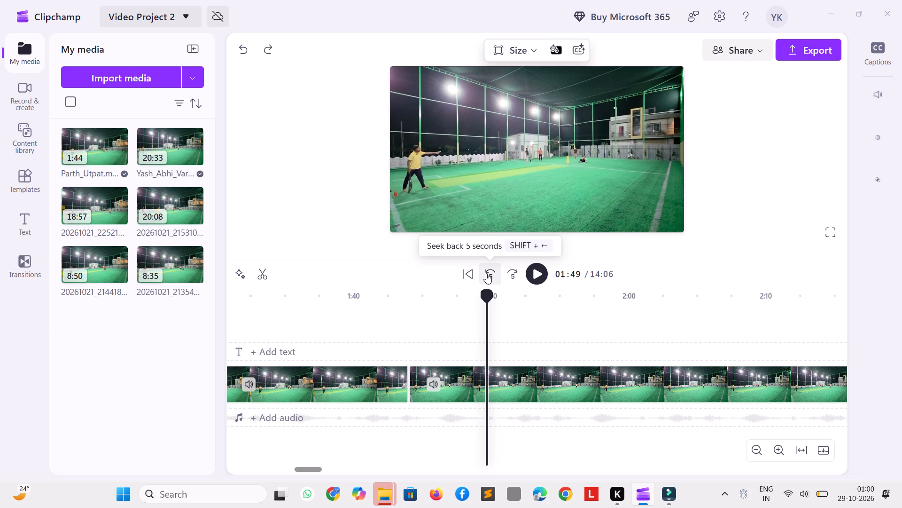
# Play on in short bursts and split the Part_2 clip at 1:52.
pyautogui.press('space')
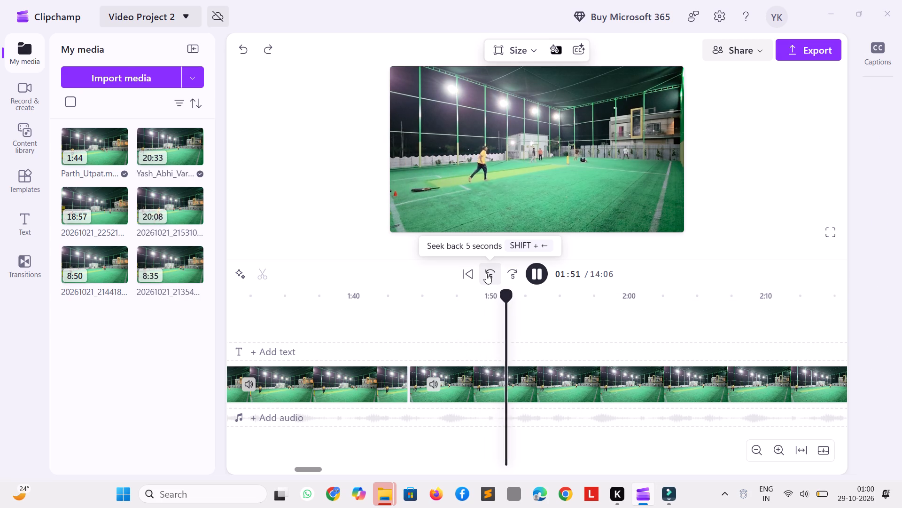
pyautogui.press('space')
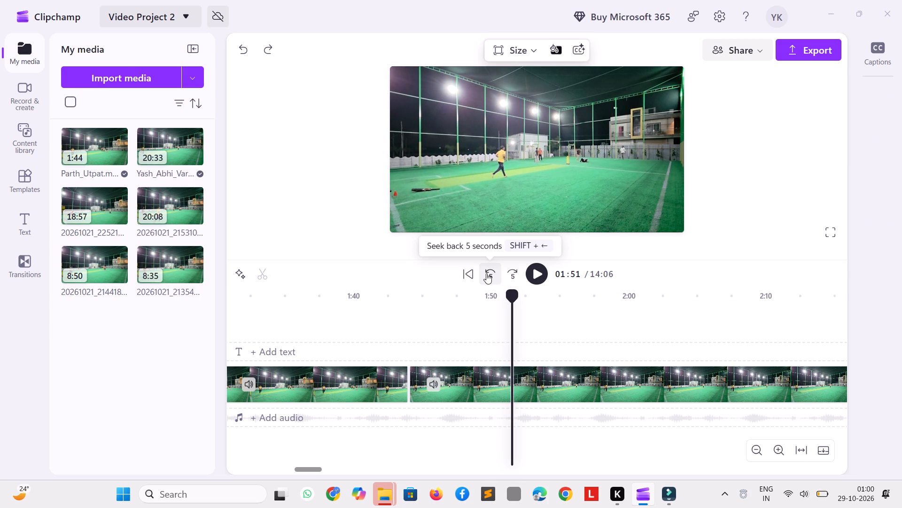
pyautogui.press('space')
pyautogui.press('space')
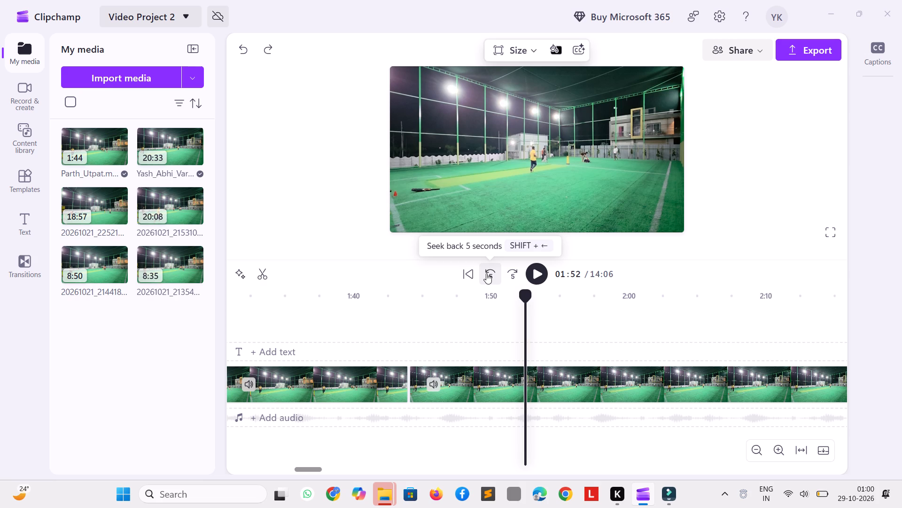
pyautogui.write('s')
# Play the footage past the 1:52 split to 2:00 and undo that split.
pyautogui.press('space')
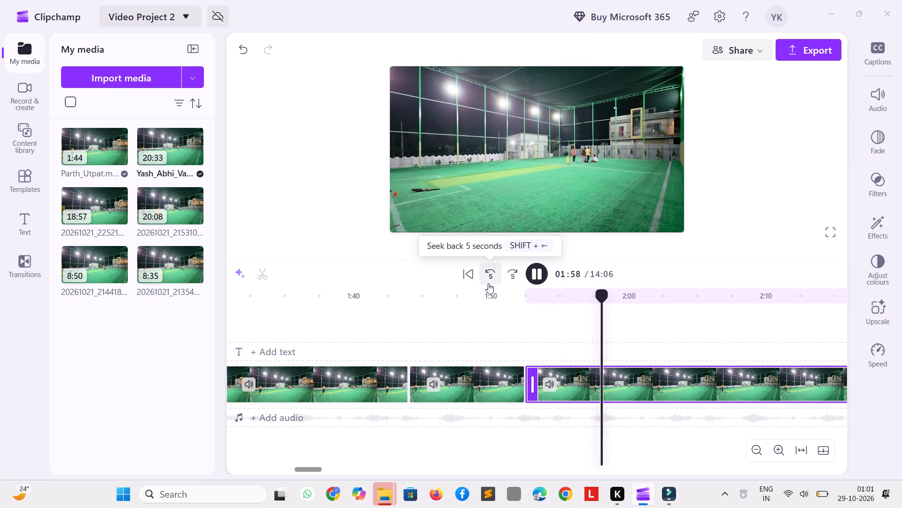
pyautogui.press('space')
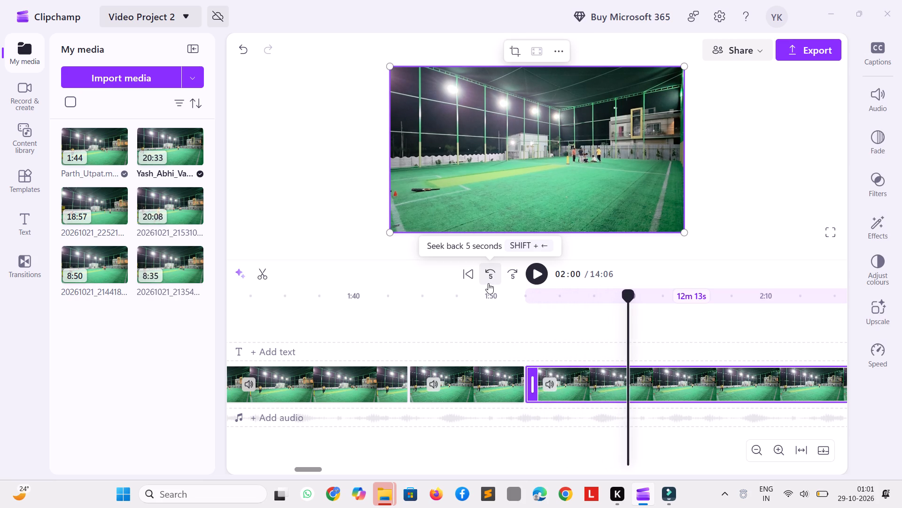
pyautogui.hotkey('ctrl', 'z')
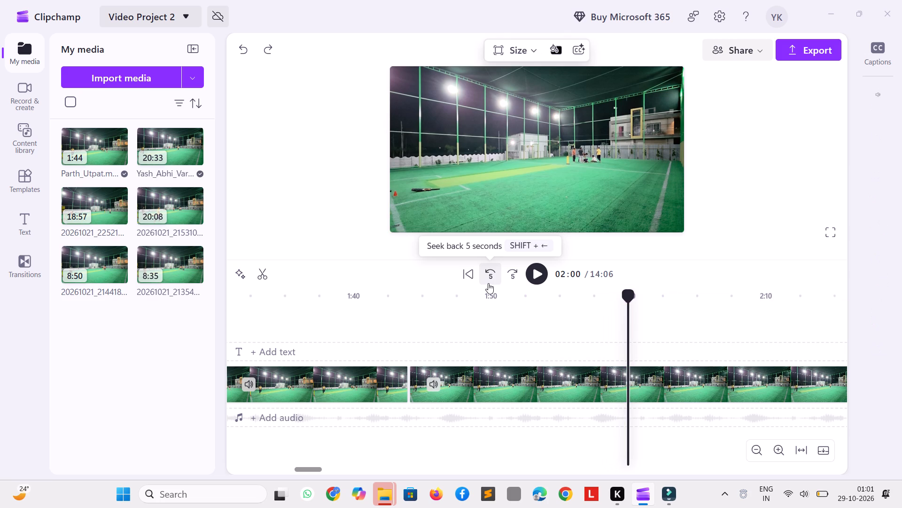
# Replay the delivery from 1:45 and split the Part_2 clip at 1:57, after the play ends.
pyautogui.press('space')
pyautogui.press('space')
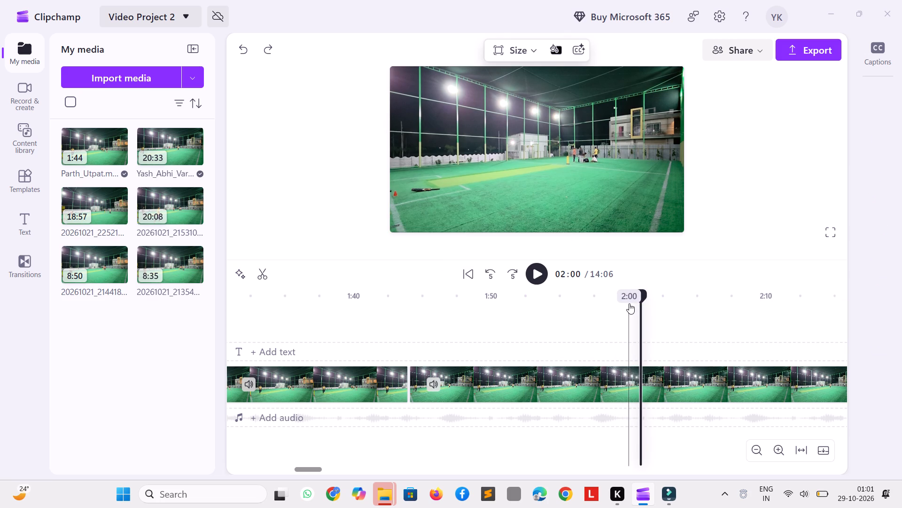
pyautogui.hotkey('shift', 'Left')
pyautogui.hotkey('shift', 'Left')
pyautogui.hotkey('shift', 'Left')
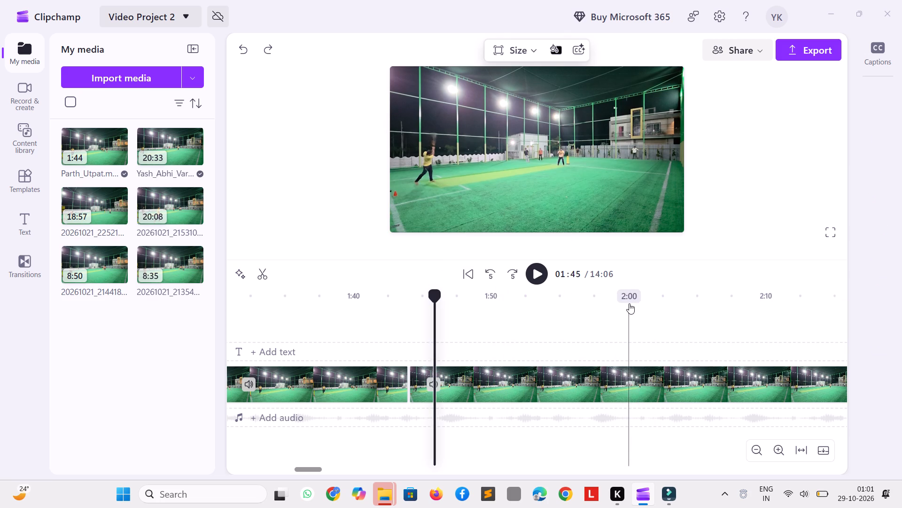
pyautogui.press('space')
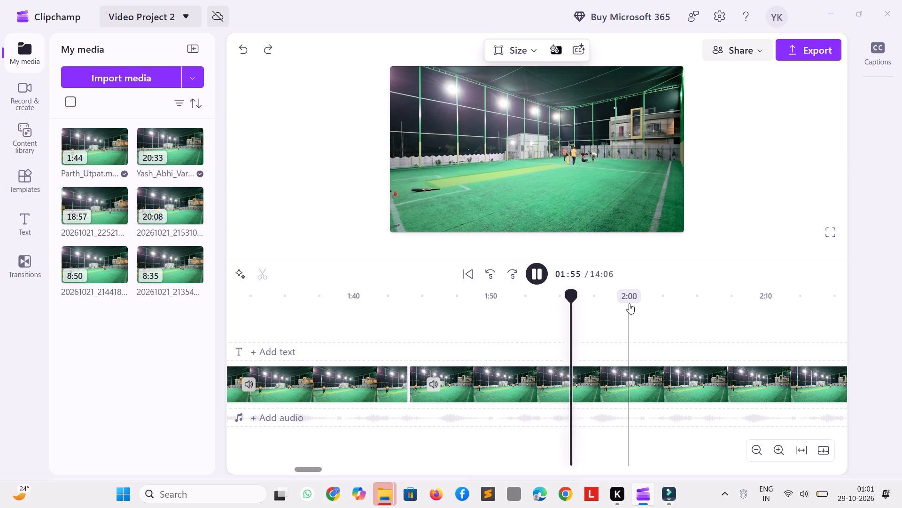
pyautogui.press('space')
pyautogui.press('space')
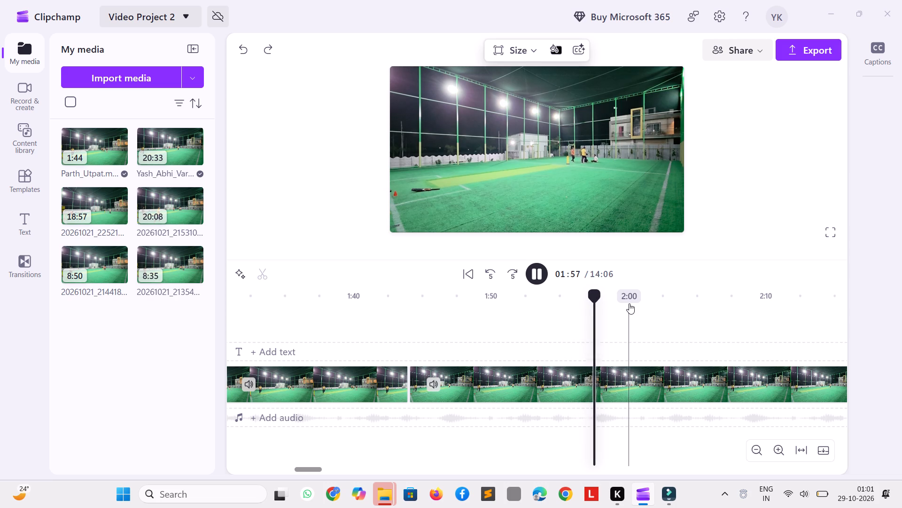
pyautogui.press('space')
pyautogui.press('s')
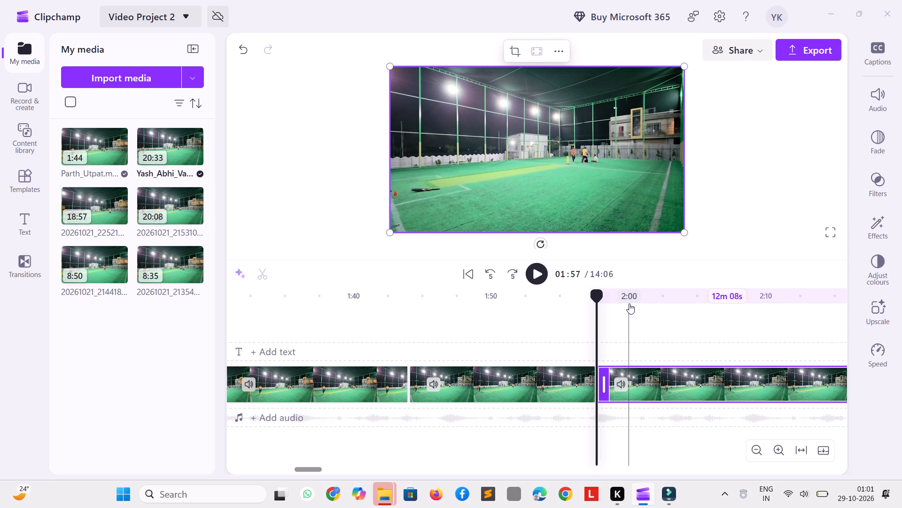
# Skip forward through the Part_2 footage after the 1:57 split to examine where the next delivery begins.
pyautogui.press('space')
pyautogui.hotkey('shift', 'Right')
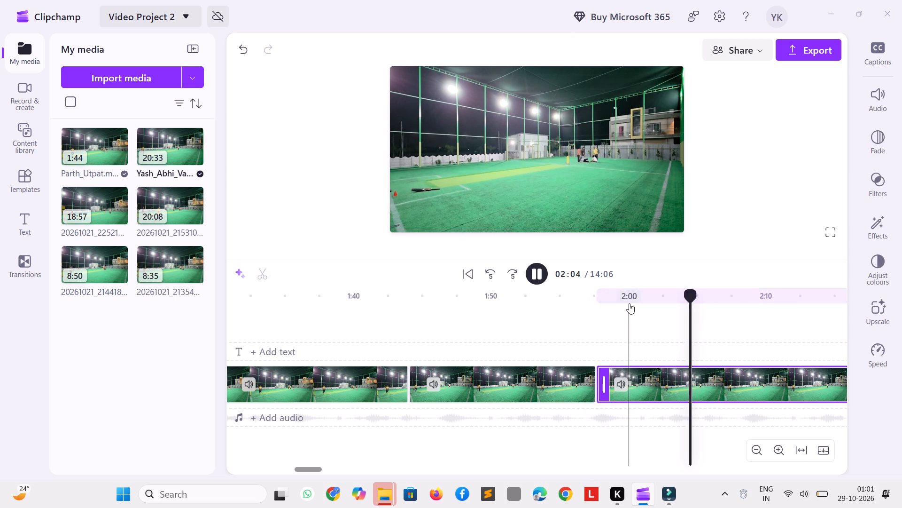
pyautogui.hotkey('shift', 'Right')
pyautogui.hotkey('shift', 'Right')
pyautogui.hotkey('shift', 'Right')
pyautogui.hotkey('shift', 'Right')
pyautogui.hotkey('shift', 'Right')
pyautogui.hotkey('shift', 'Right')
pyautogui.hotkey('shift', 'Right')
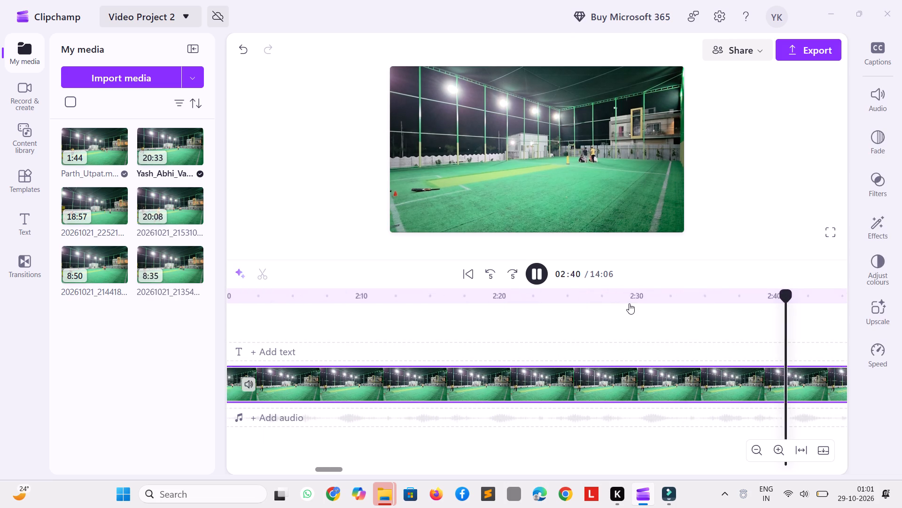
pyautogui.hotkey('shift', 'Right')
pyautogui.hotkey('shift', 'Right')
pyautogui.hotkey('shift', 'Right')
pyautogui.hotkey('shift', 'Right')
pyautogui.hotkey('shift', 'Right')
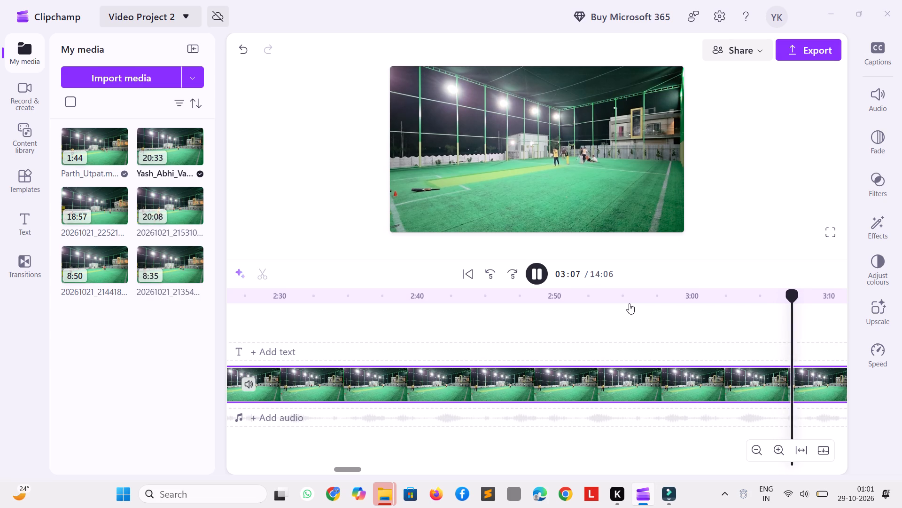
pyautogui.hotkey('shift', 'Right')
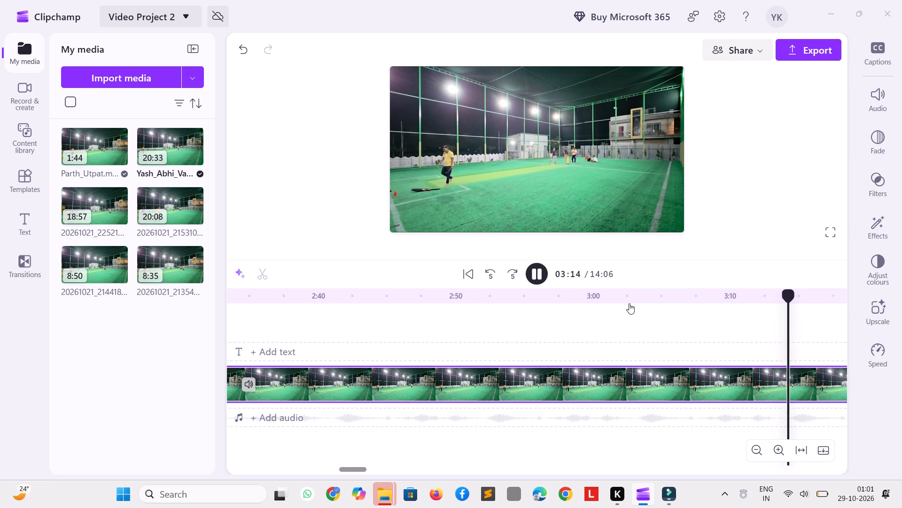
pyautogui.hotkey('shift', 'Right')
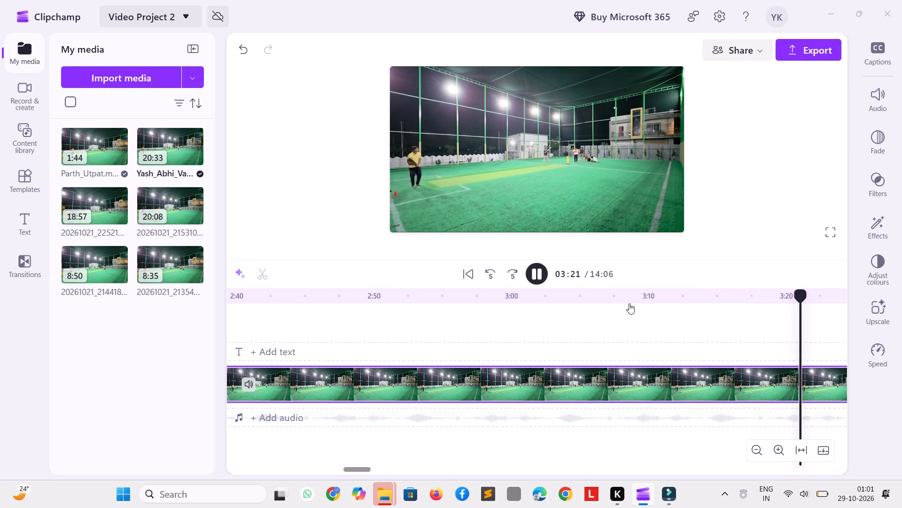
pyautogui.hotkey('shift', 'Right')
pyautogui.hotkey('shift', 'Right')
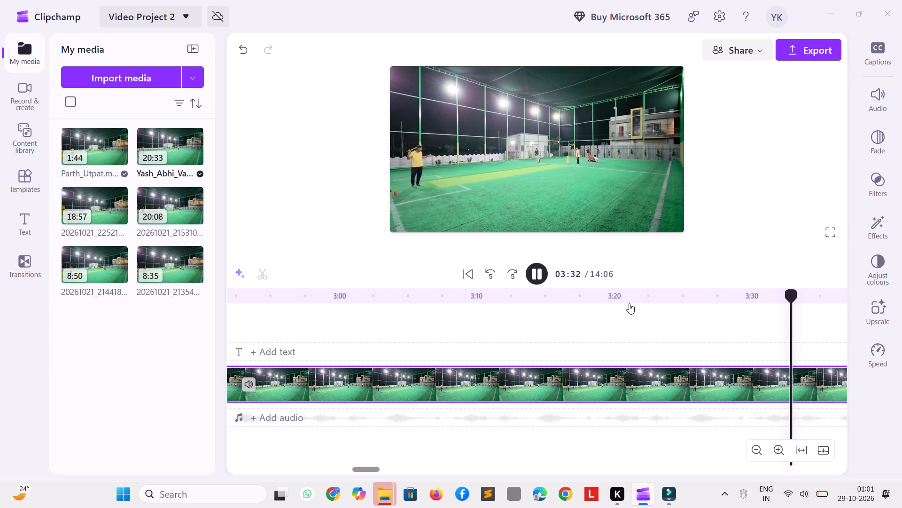
# Fine-tune the playback position just before the next delivery and split the Part_2 clip at 3:44.
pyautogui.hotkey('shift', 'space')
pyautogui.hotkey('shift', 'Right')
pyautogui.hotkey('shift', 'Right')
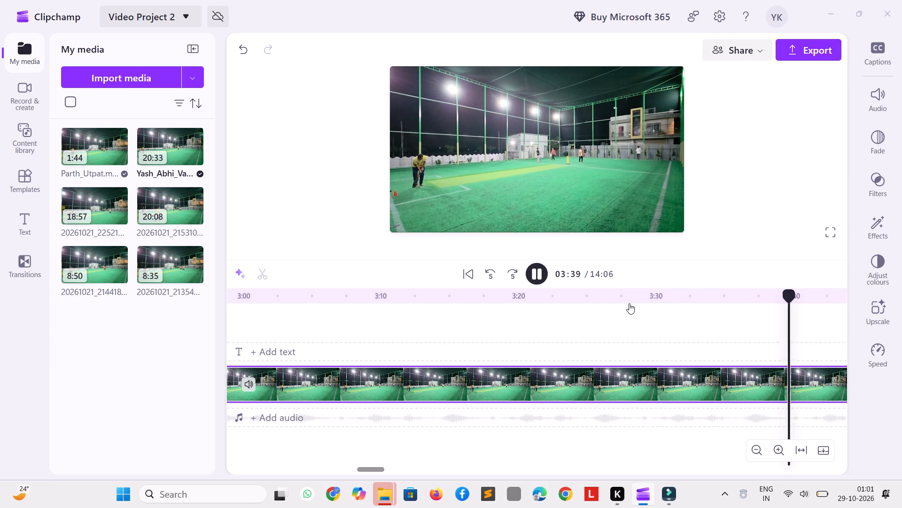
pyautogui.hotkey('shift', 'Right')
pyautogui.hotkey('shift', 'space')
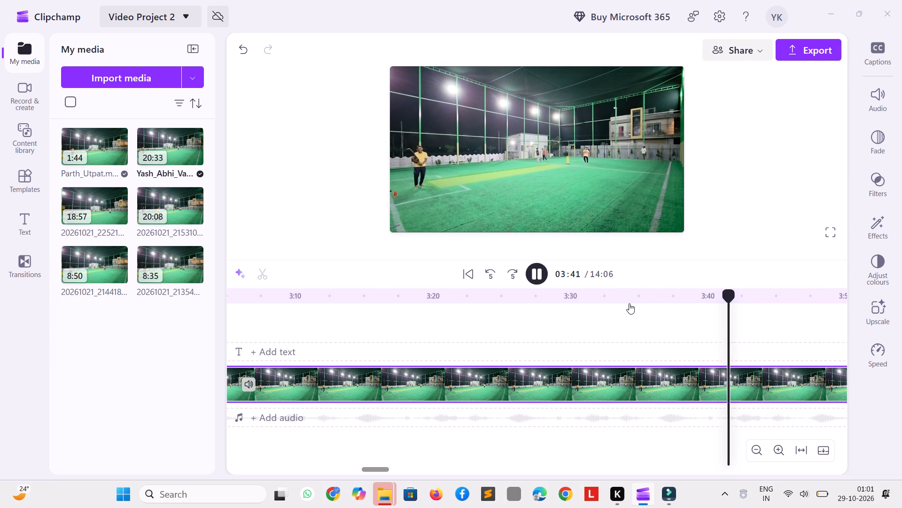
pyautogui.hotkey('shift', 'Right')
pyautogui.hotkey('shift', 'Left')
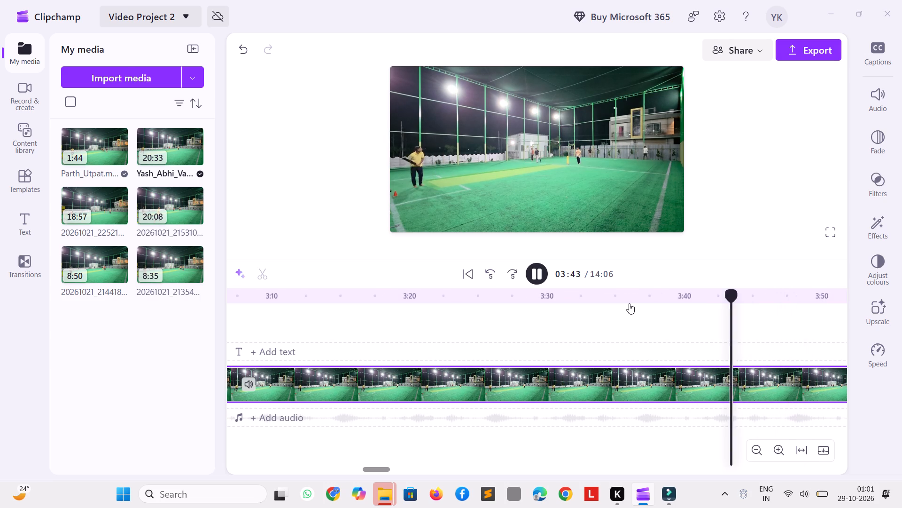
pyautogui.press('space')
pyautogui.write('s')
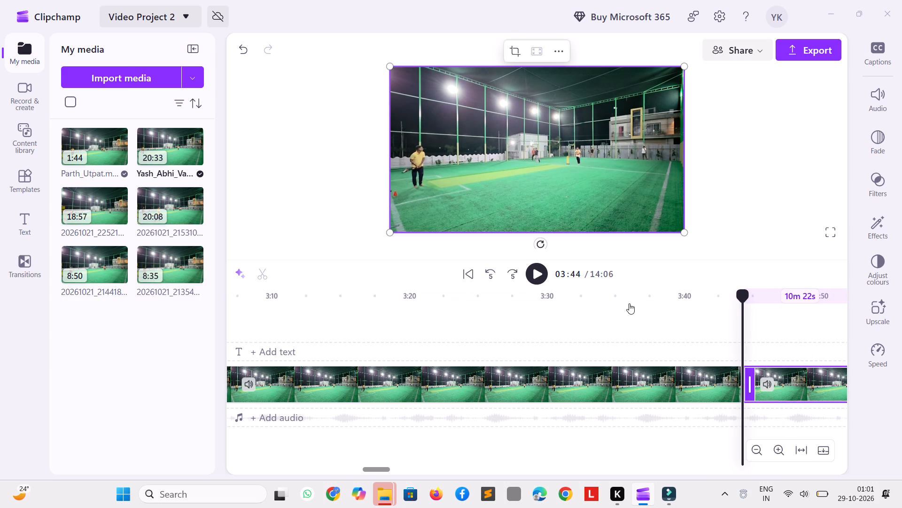
# Delete the Part_2 segment between the 1:57 and 3:44 splits and close the gap it leaves.
pyautogui.click(703, 382)
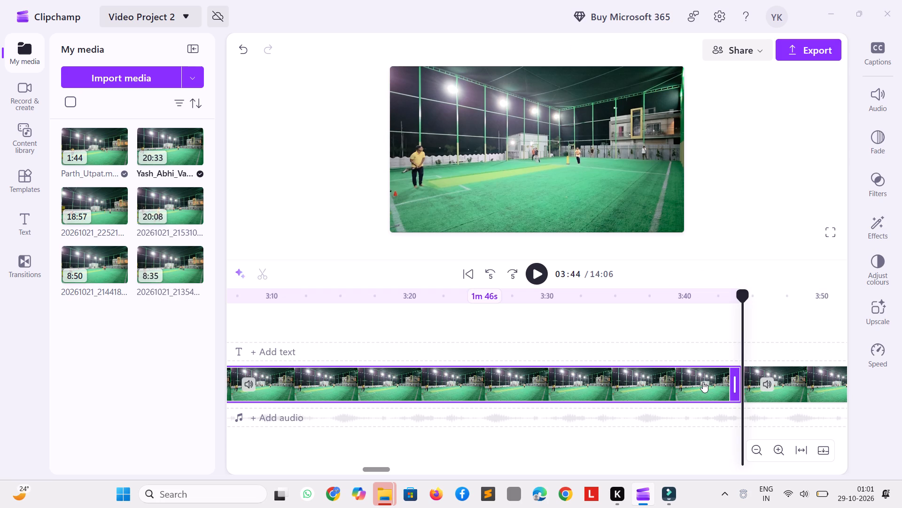
pyautogui.press('Delete')
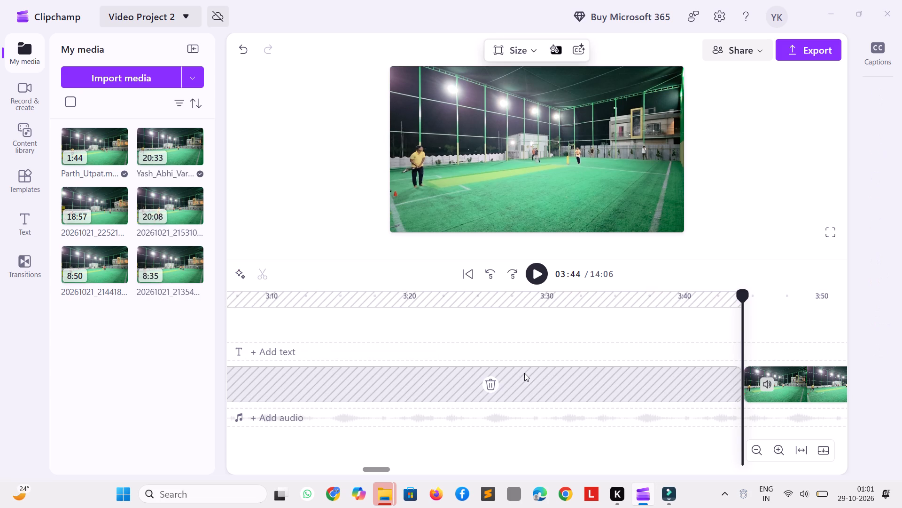
pyautogui.click(492, 387)
# Play the joined footage through the delivery and split the Part_2 clip at about 2:03.
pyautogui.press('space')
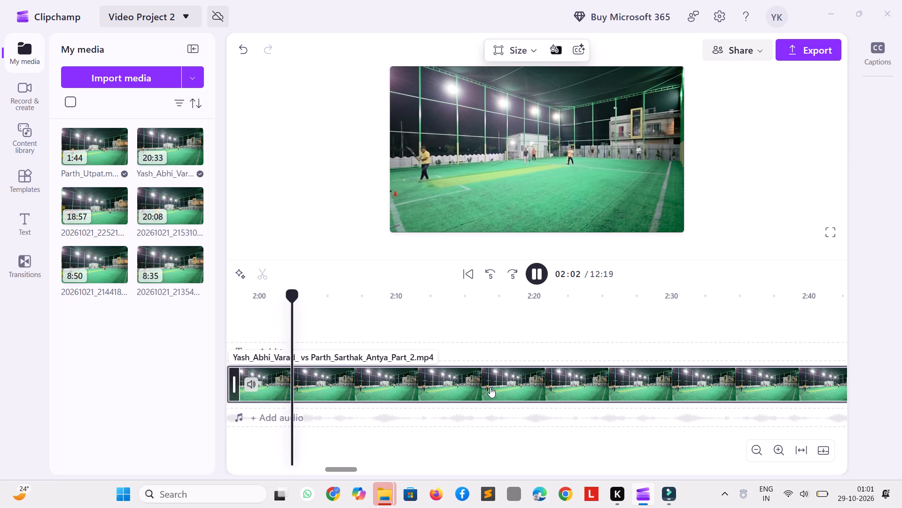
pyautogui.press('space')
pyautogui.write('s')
# Split the Part_2 clip at 2:11, delete the segment between the 2:03 and 2:11 splits, and close the gap.
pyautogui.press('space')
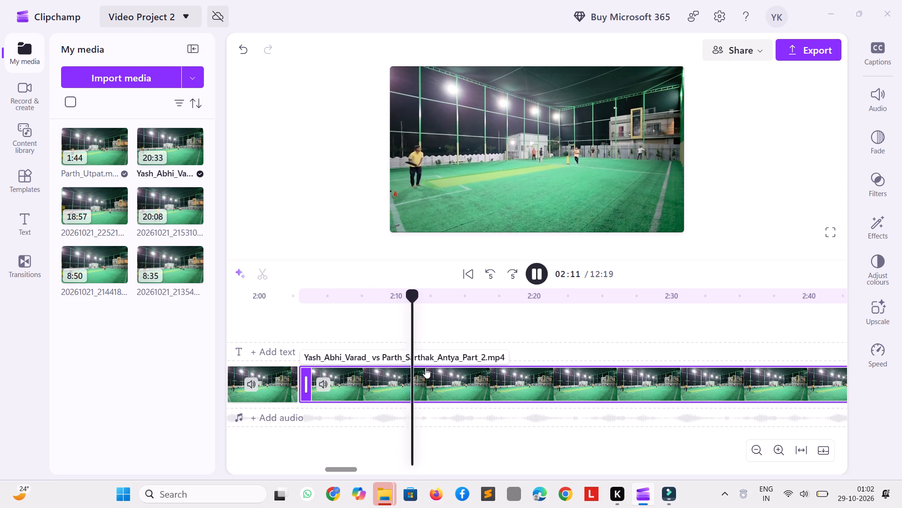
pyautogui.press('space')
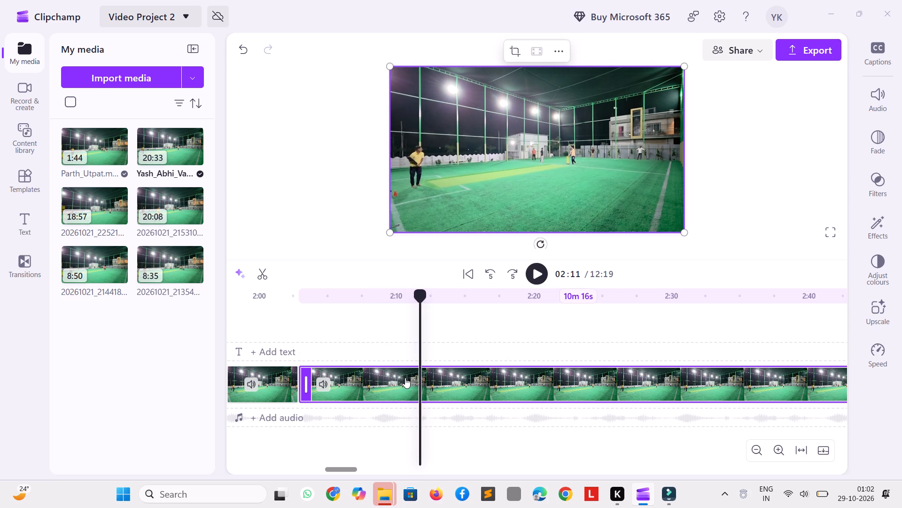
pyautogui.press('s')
pyautogui.click(384, 384)
pyautogui.press('Delete')
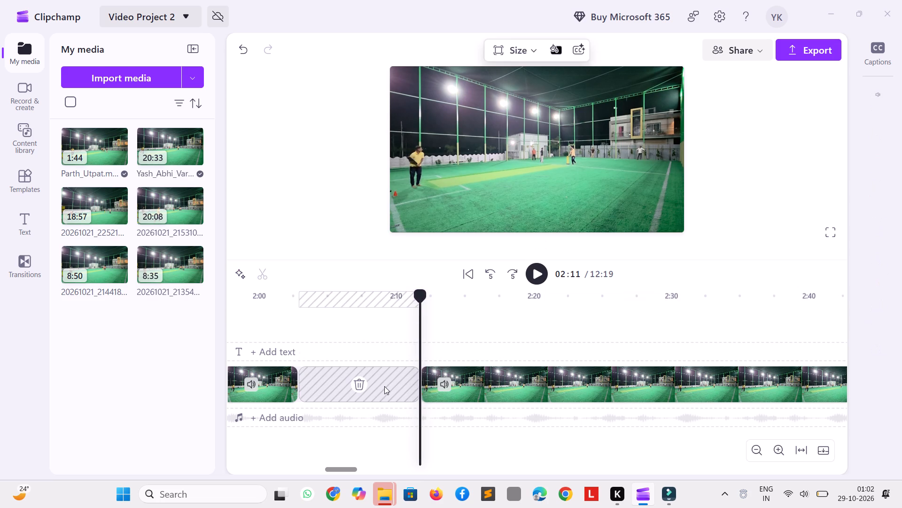
pyautogui.click(358, 387)
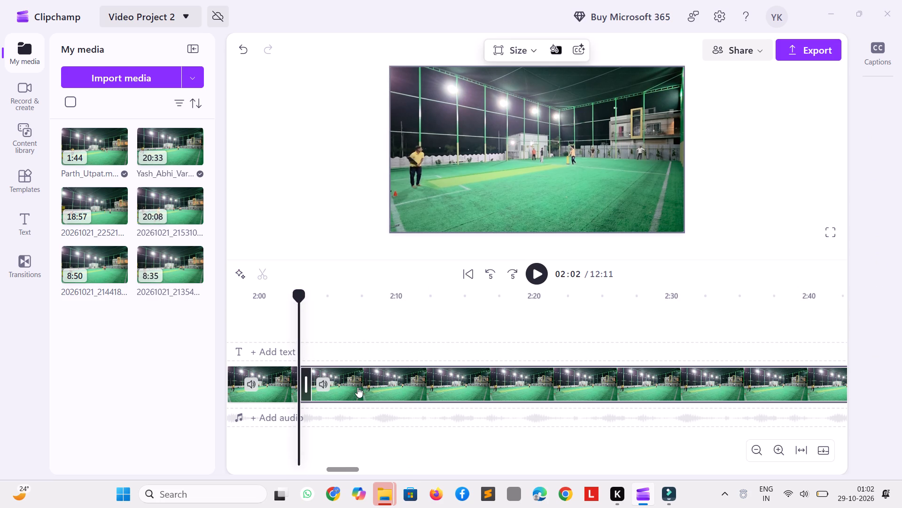
# Play the footage after the 2:03 join through the delivery, fine-tune the stopping point, and split the Part_2 clip at 2:11.
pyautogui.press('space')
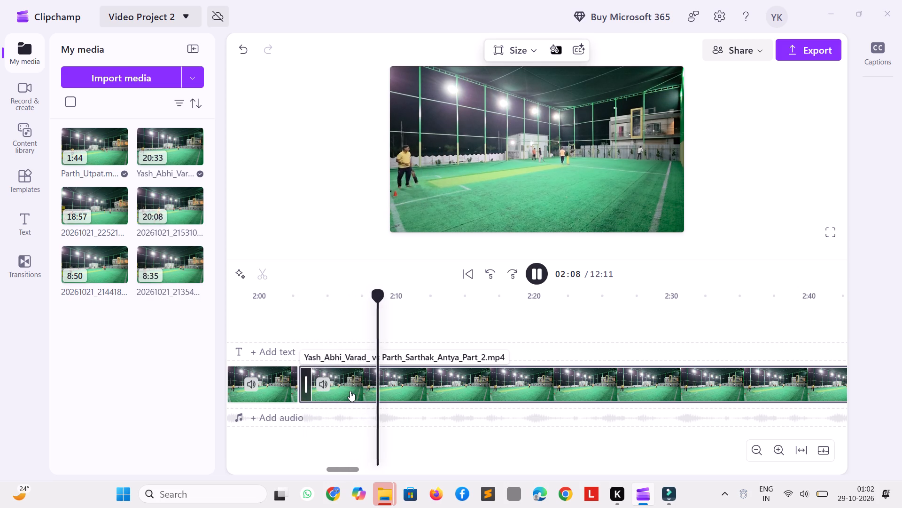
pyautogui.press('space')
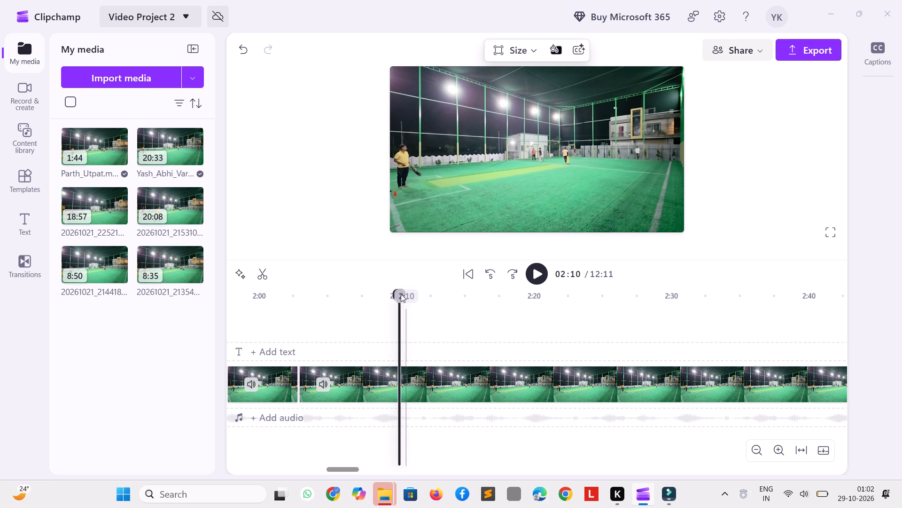
pyautogui.moveTo(399, 293); pyautogui.dragTo(277, 294)
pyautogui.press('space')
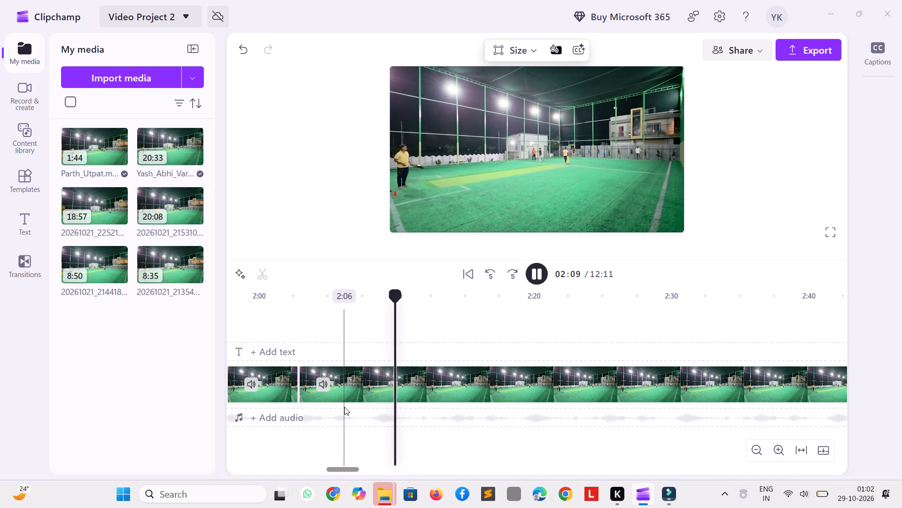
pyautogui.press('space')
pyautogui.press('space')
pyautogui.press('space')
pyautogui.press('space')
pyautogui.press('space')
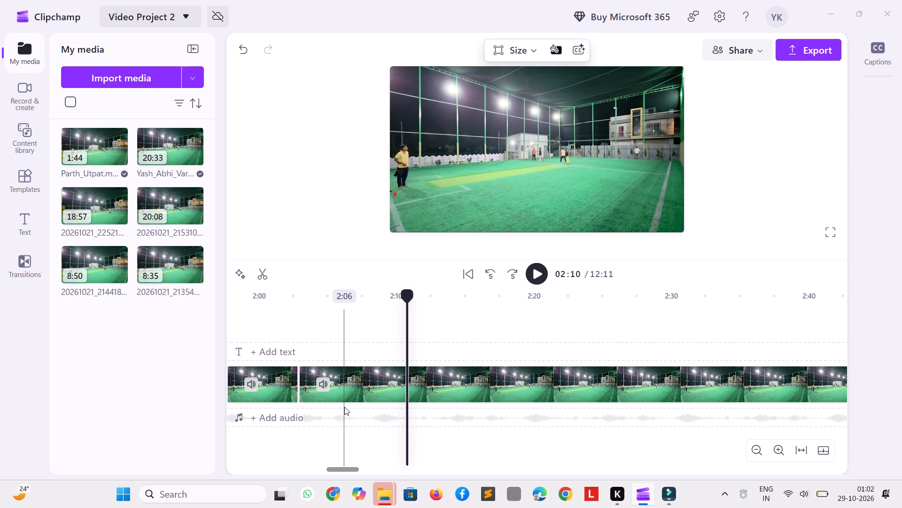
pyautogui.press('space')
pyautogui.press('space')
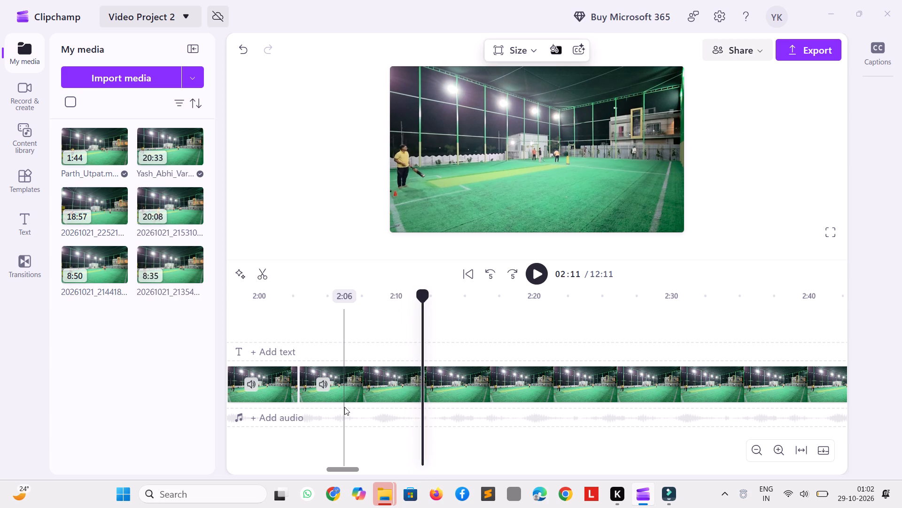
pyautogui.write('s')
# Split the Part_2 clip at 2:16, delete the short segment between the 2:11 and 2:16 splits, and close the gap.
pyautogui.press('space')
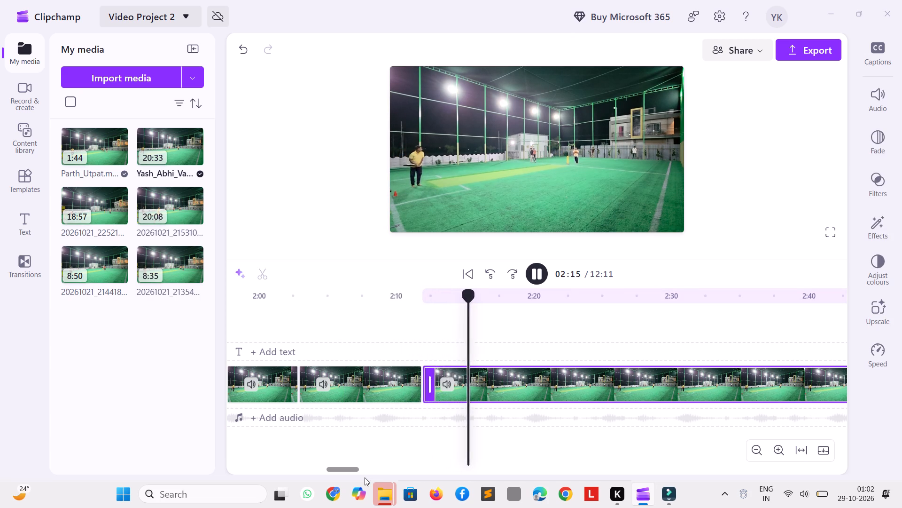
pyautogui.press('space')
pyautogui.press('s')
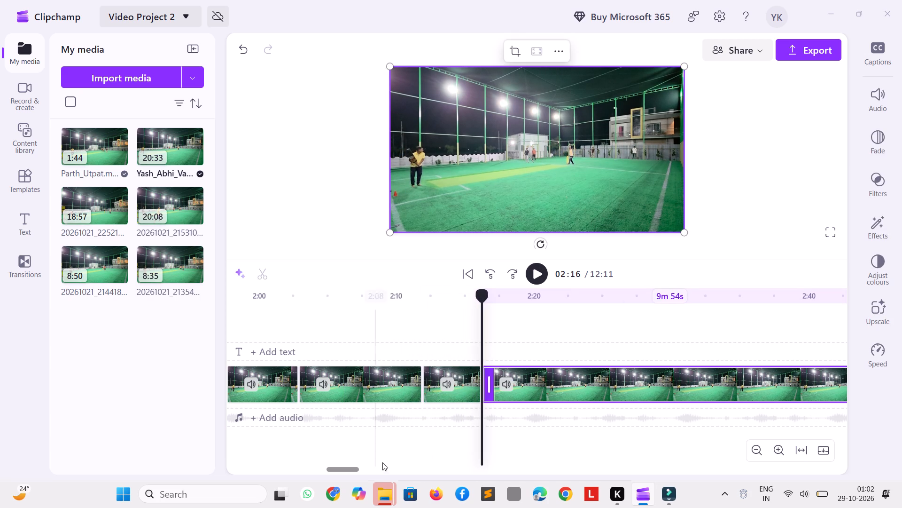
pyautogui.click(455, 384)
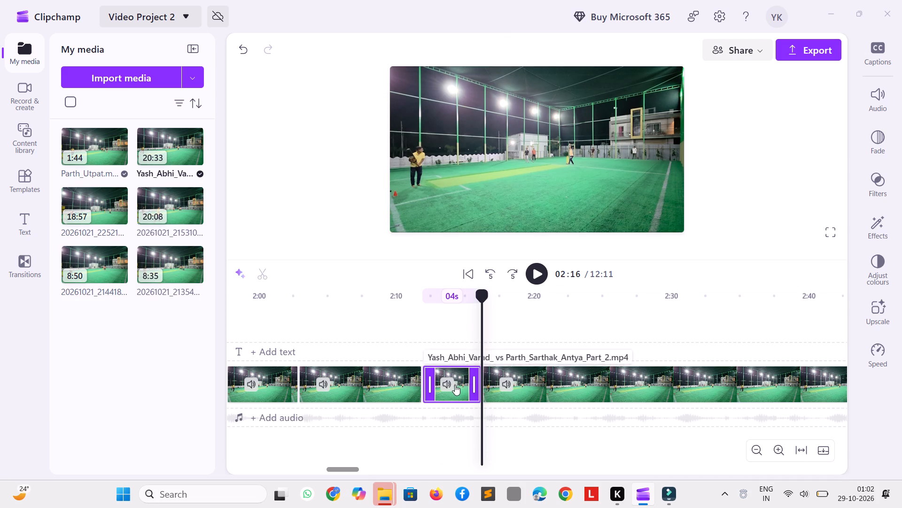
pyautogui.press('Delete')
pyautogui.click(455, 385)
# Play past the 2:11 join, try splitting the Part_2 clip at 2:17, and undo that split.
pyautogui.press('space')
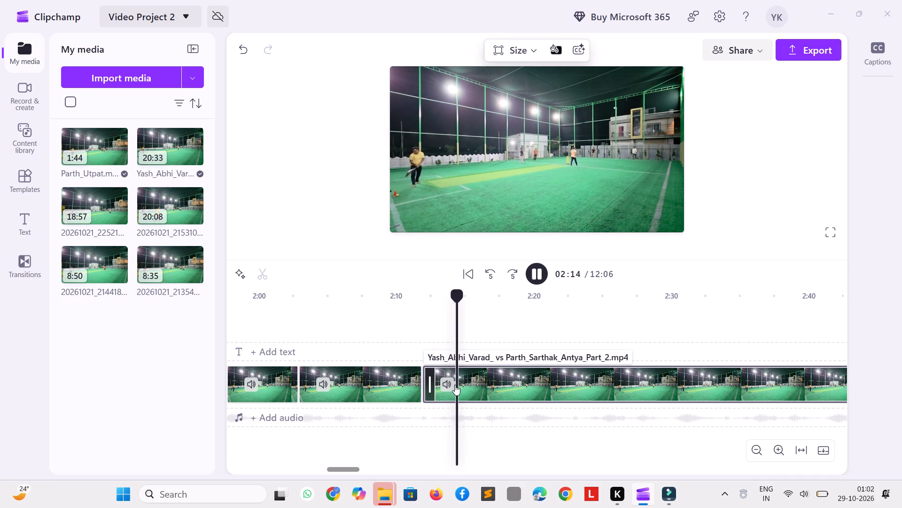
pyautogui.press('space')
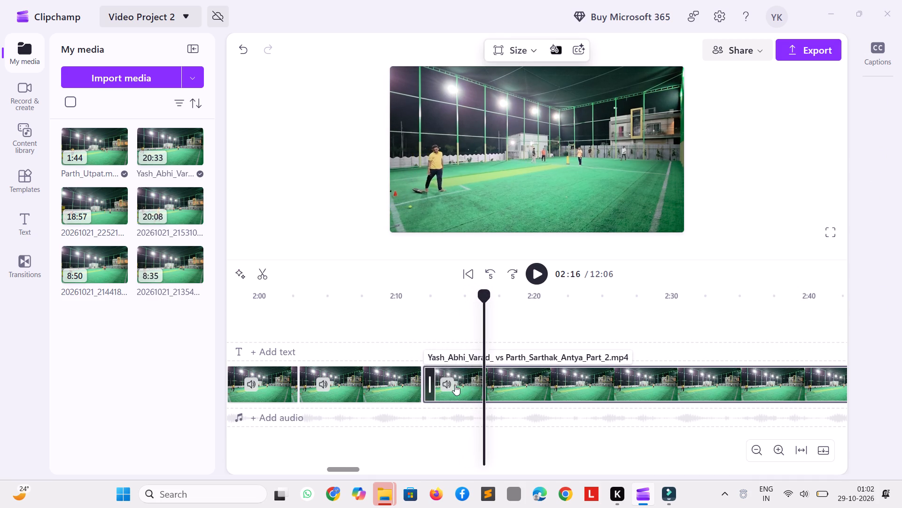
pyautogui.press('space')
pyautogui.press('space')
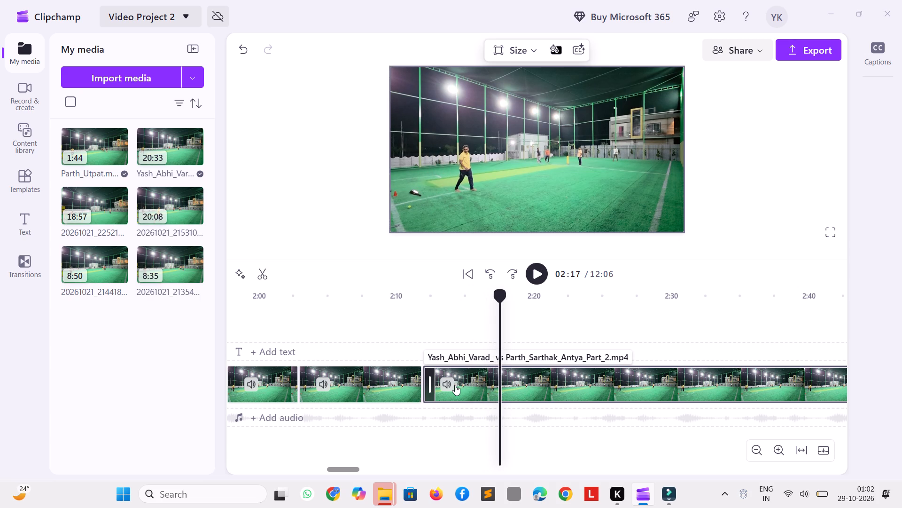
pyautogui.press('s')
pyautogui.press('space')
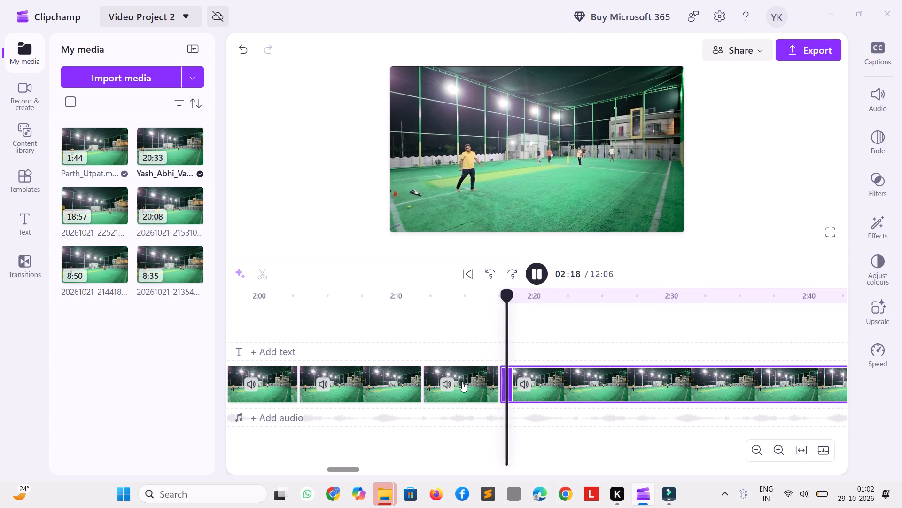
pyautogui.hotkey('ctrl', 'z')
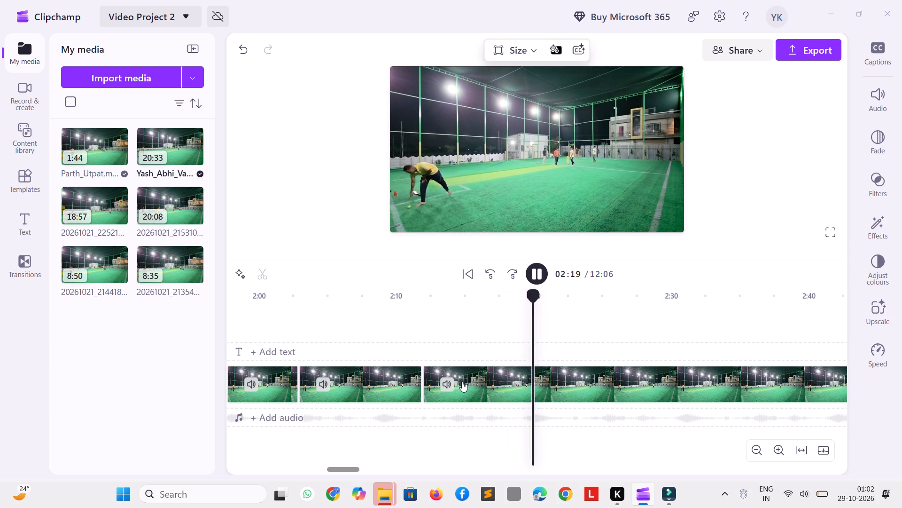
# Stop playback at the end of the last delivery and split the Part_2 clip at 2:21.
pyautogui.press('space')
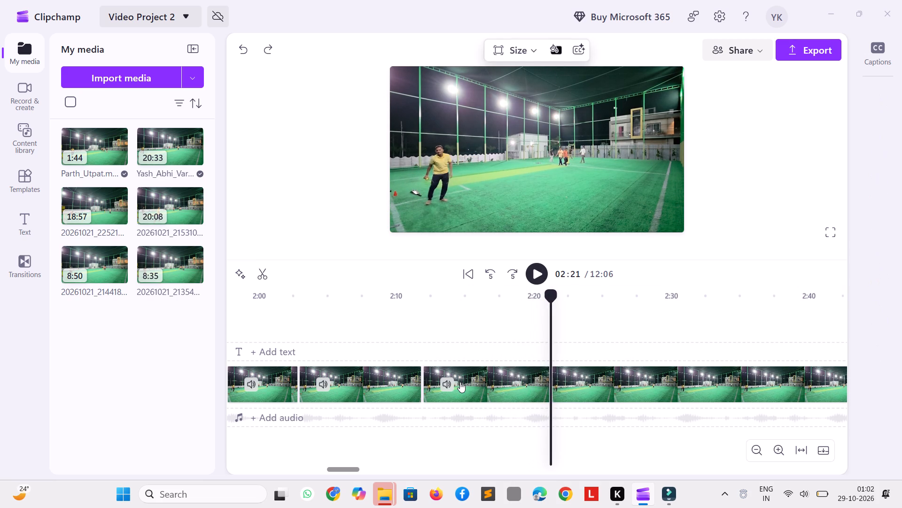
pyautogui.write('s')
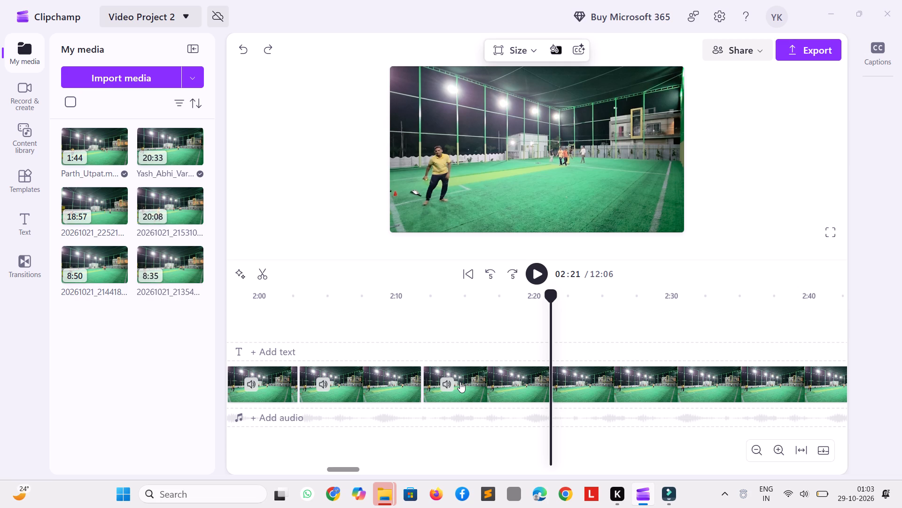
# Check the footage just past the 2:21 split and delete all remaining Part_2 footage after it.
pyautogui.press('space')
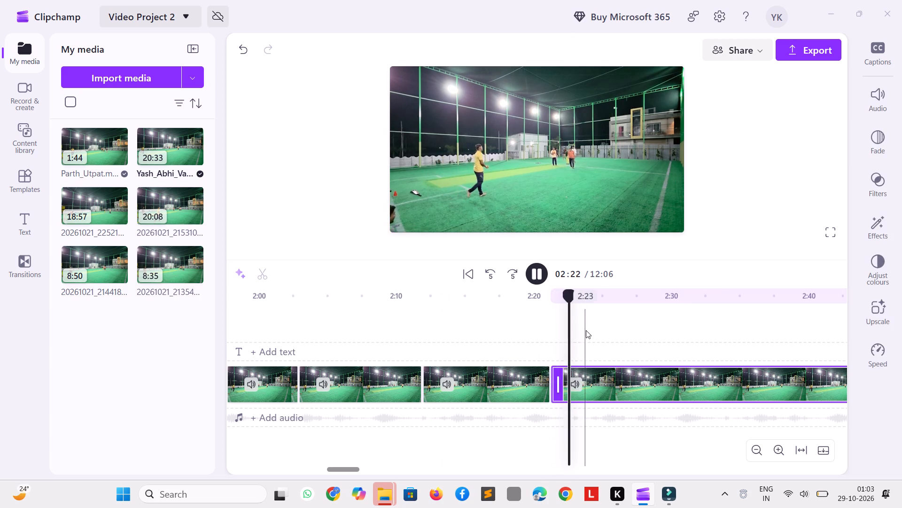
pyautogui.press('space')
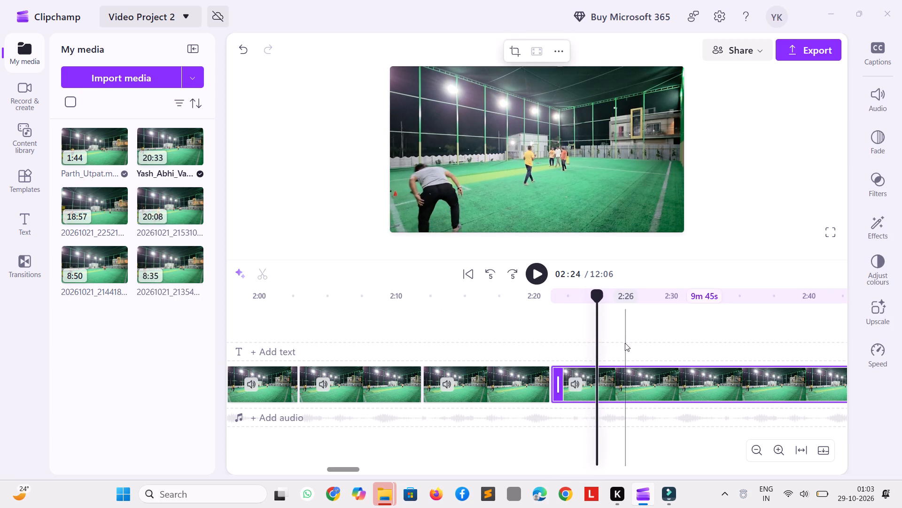
pyautogui.click(628, 381)
pyautogui.press('Delete')
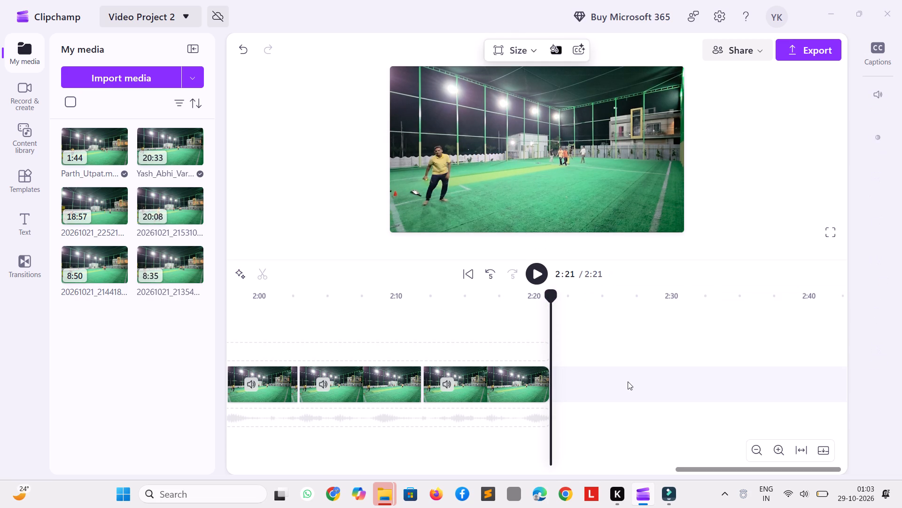
# Play back the joined Part_2 deliveries from about 1:43 and look over the timeline to its end.
pyautogui.moveTo(554, 296); pyautogui.dragTo(539, 300)
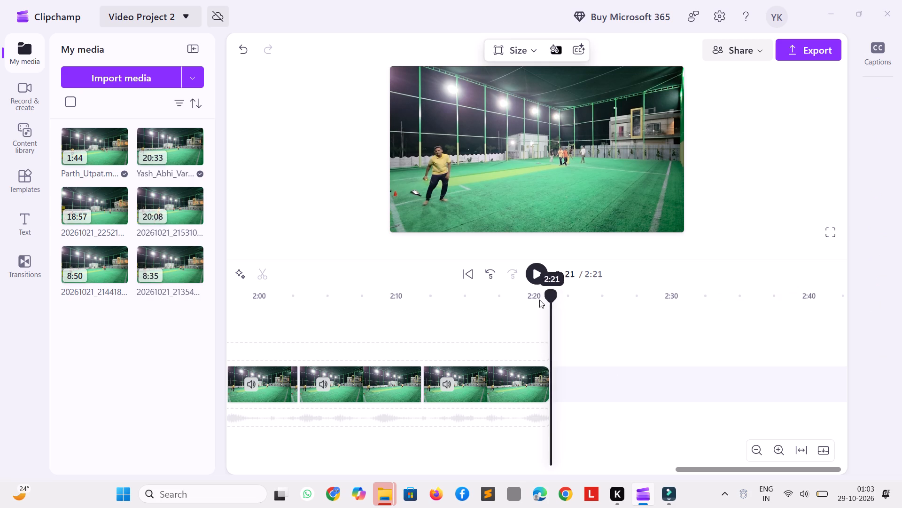
pyautogui.moveTo(539, 300); pyautogui.dragTo(210, 344)
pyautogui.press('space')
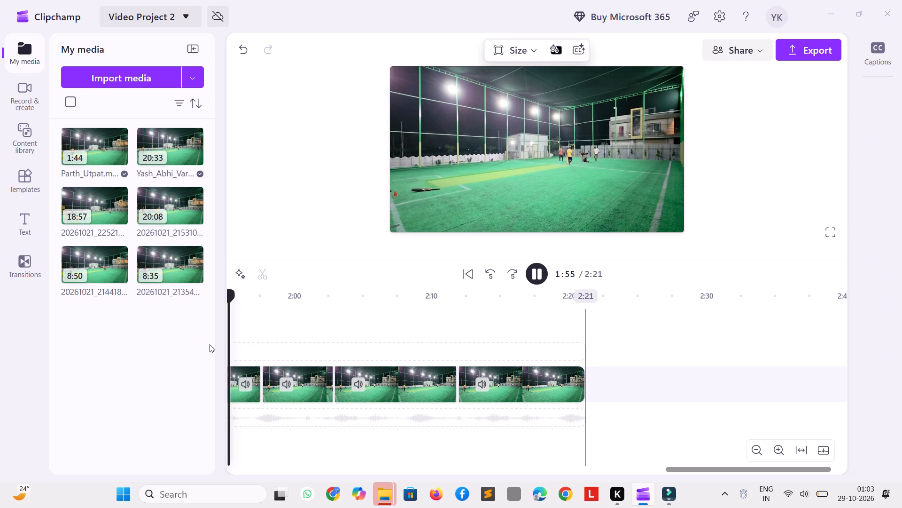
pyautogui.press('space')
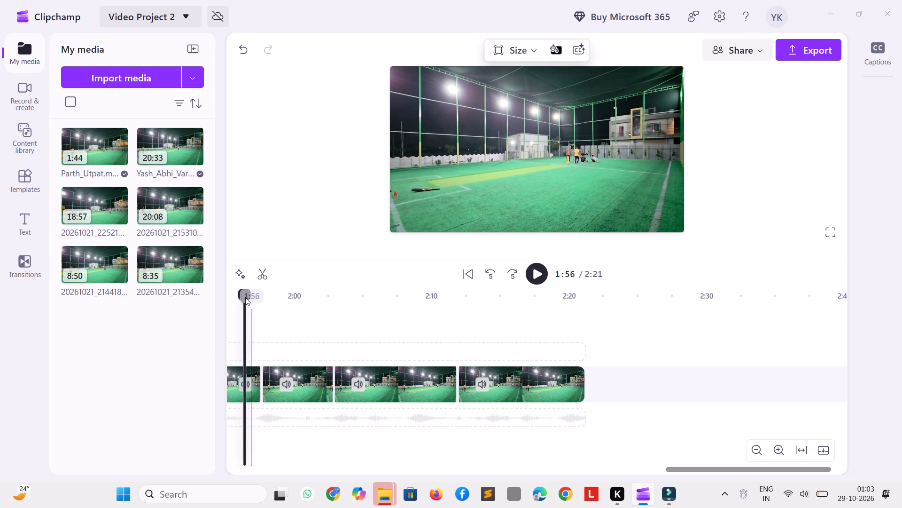
pyautogui.moveTo(245, 297); pyautogui.dragTo(146, 309)
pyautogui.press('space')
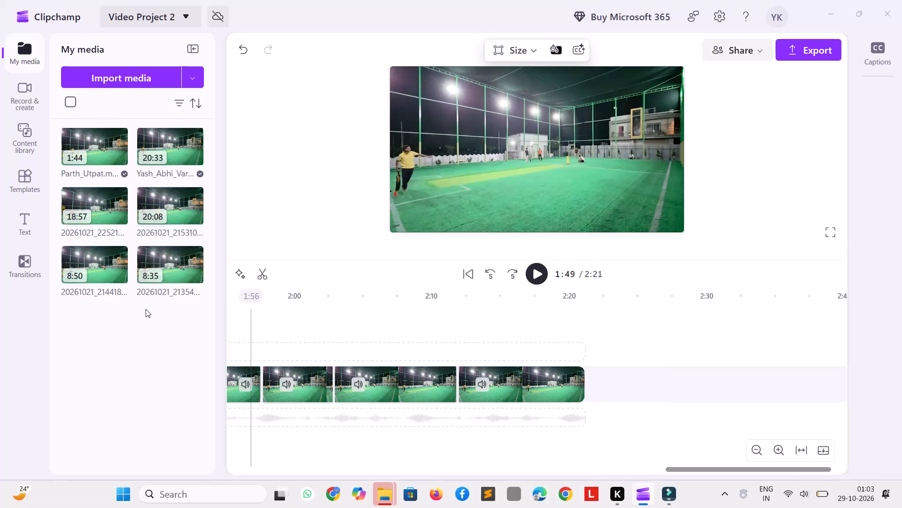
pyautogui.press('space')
pyautogui.moveTo(677, 472); pyautogui.dragTo(575, 476)
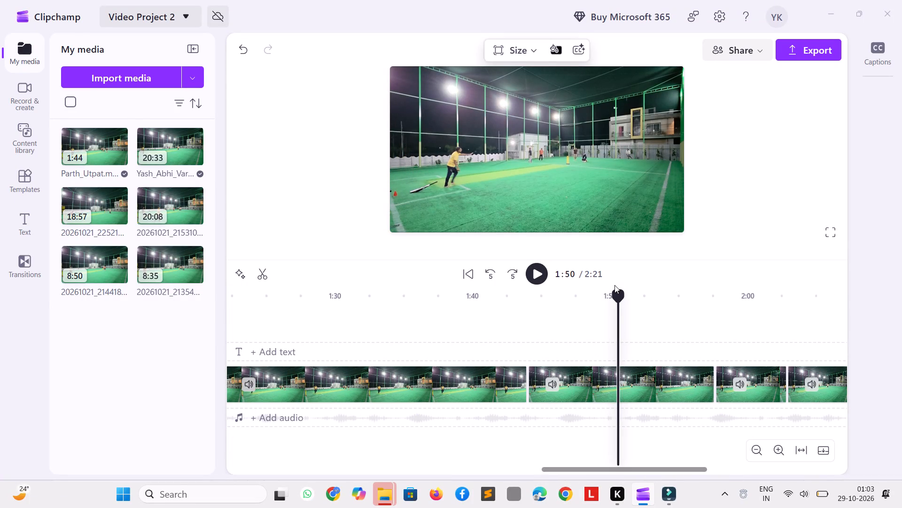
pyautogui.moveTo(618, 304); pyautogui.dragTo(513, 316)
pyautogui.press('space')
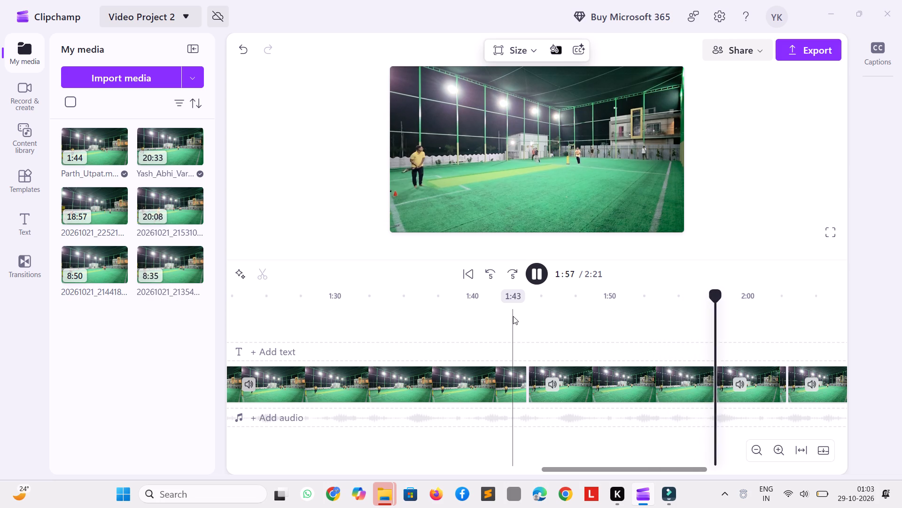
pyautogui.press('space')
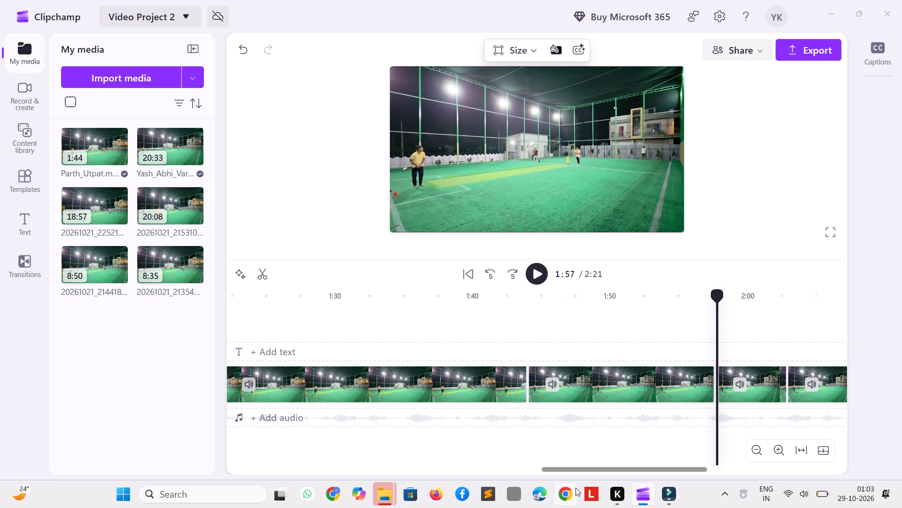
pyautogui.moveTo(568, 472); pyautogui.dragTo(551, 472)
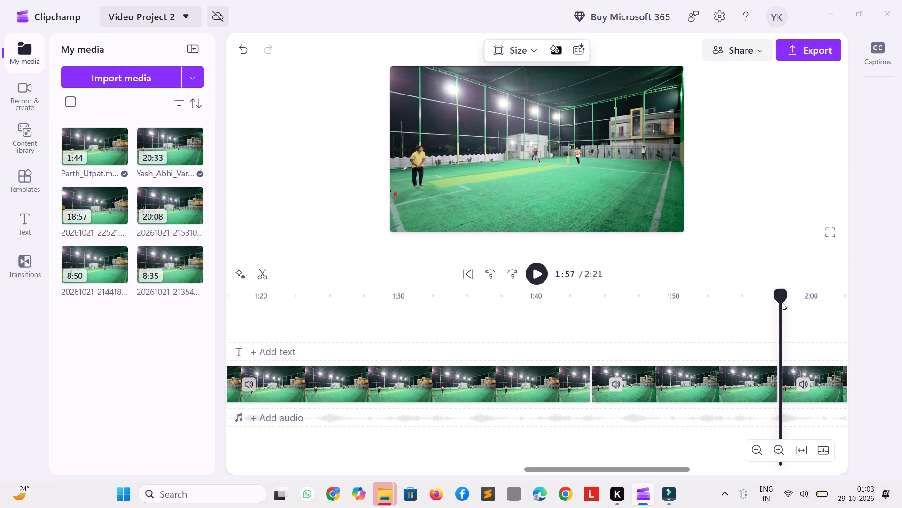
pyautogui.moveTo(782, 302); pyautogui.dragTo(595, 349)
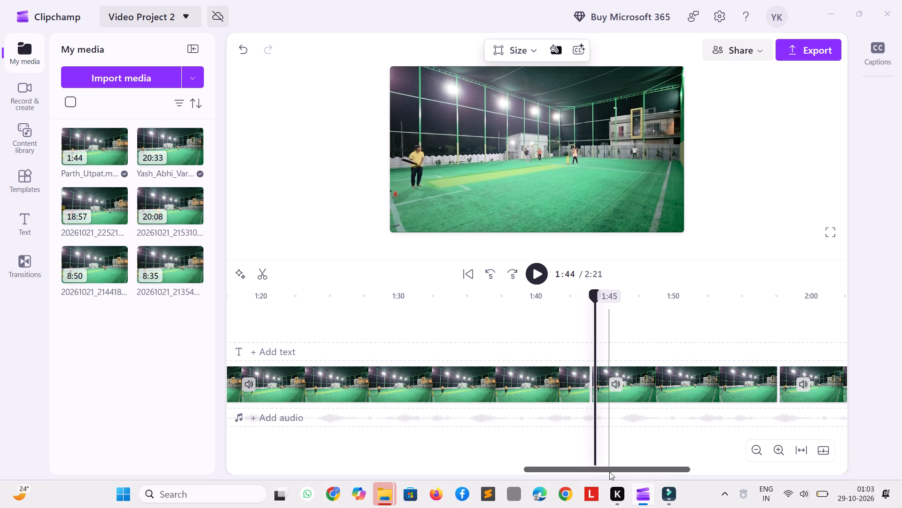
pyautogui.moveTo(608, 470); pyautogui.dragTo(737, 470)
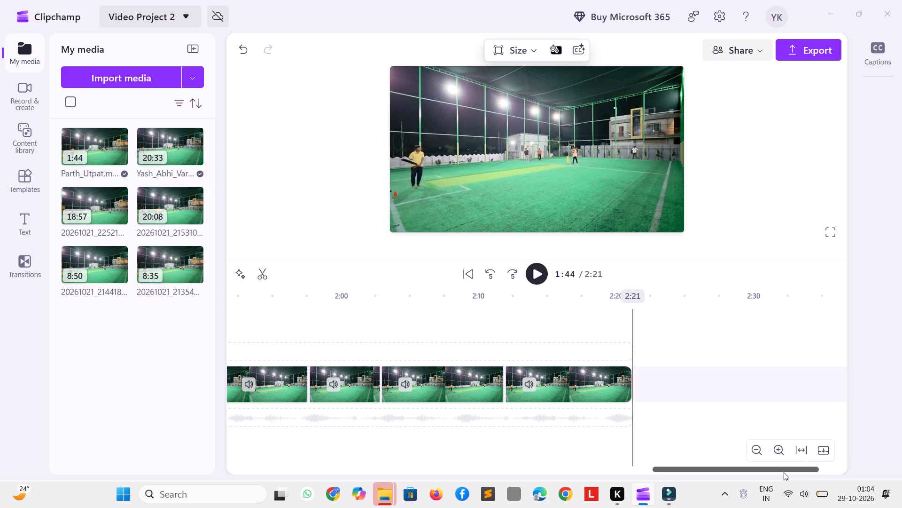
# Export the video as a 1080p MP4, appending _Batting to the existing file name.
pyautogui.click(805, 48)
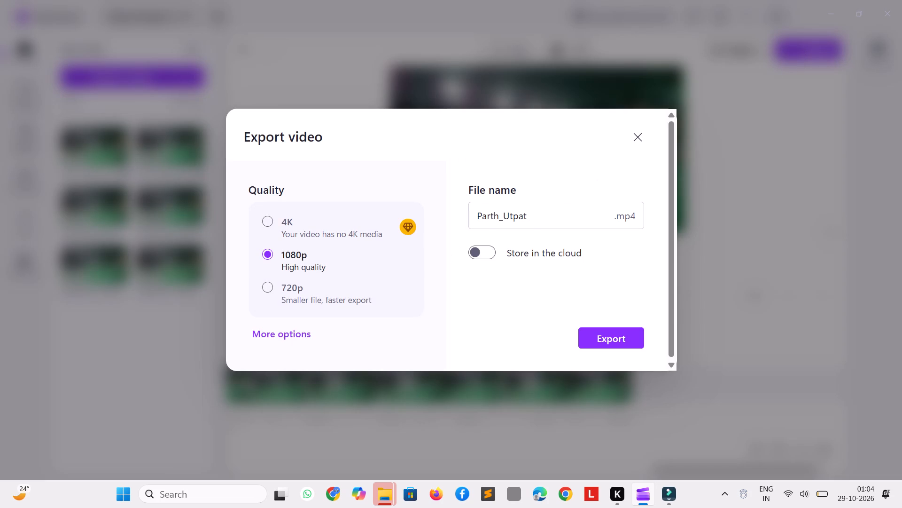
pyautogui.click(557, 210)
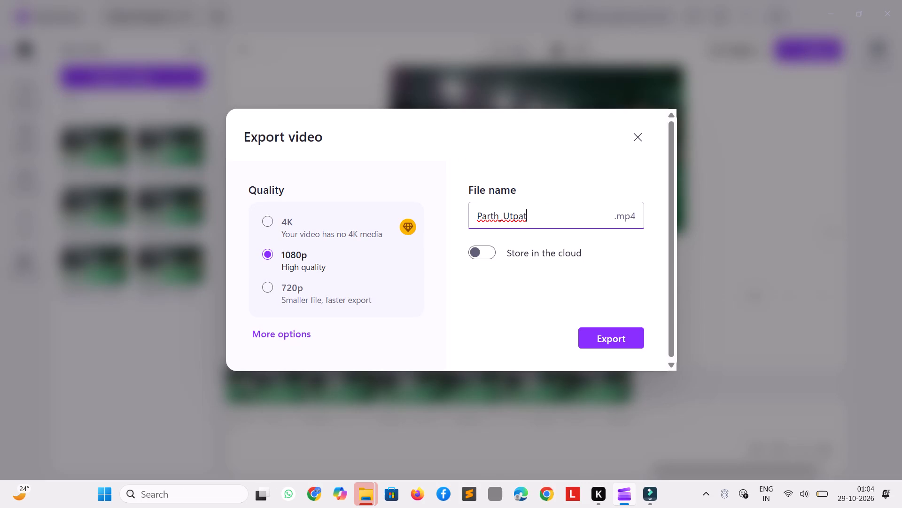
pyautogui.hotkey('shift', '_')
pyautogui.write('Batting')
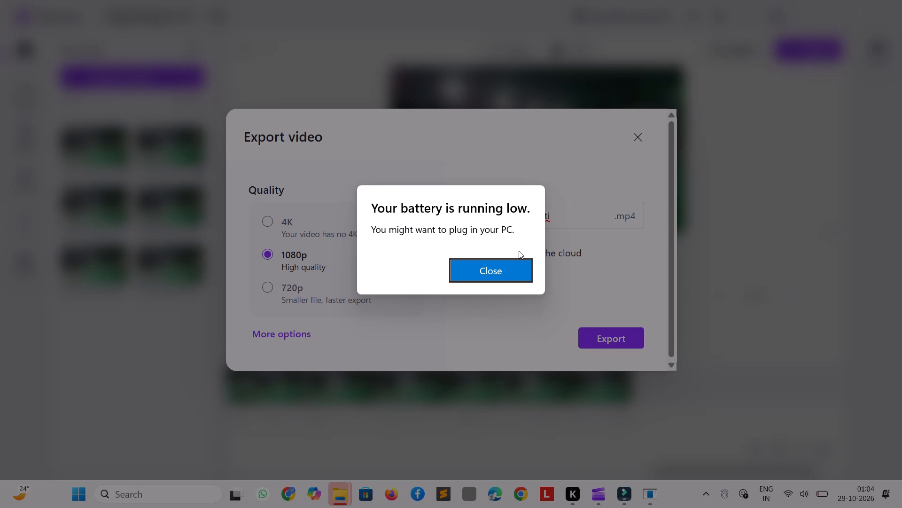
pyautogui.click(499, 274)
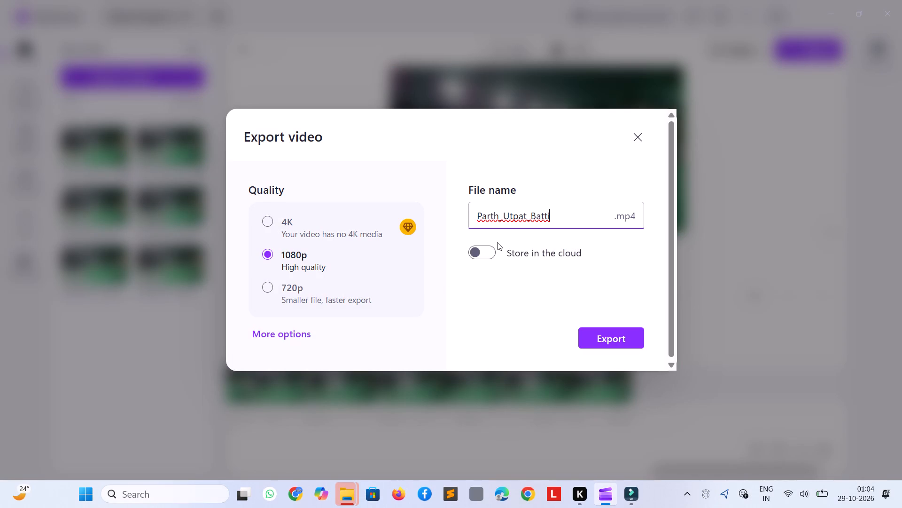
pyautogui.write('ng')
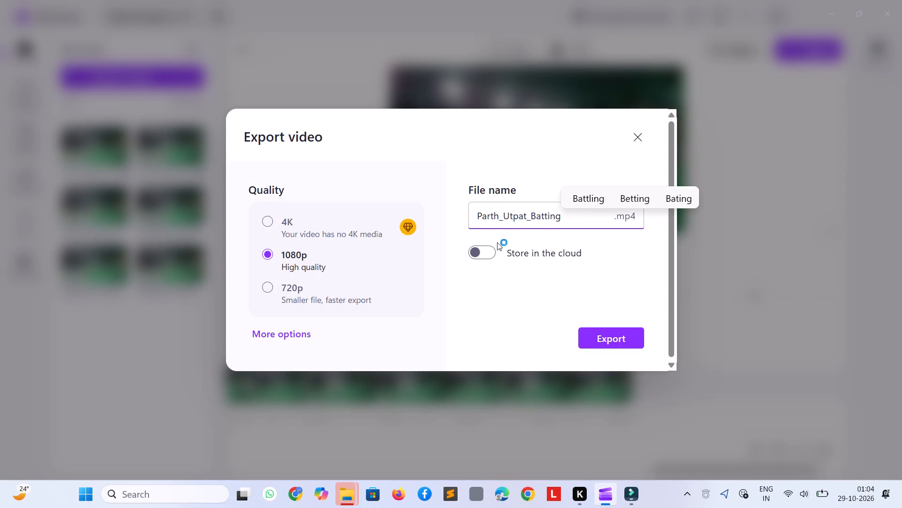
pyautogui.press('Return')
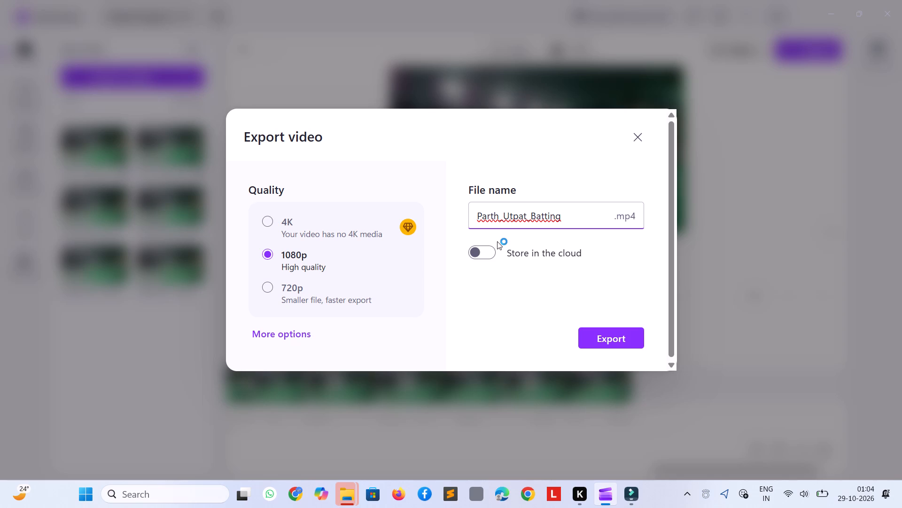
pyautogui.click(627, 336)
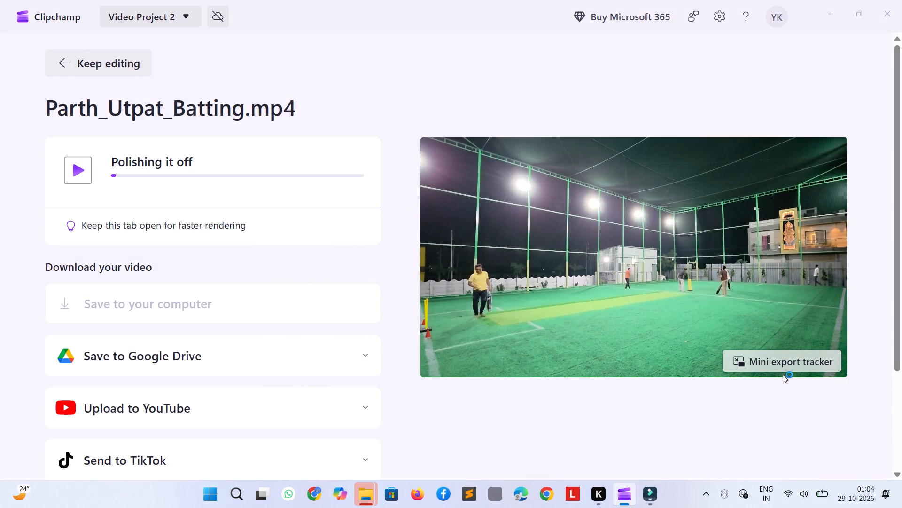
# Open the mini export tracker and enlarge its floating window to watch the export progress.
pyautogui.click(782, 359)
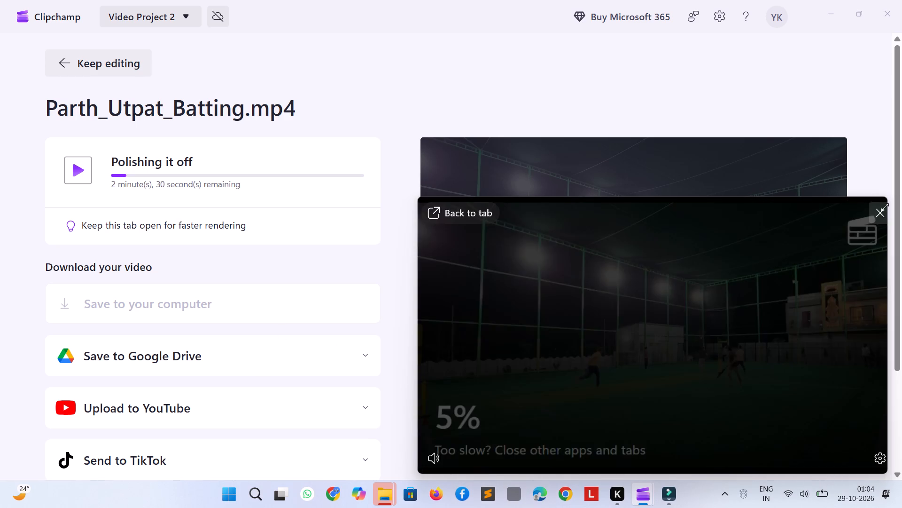
pyautogui.click(415, 183)
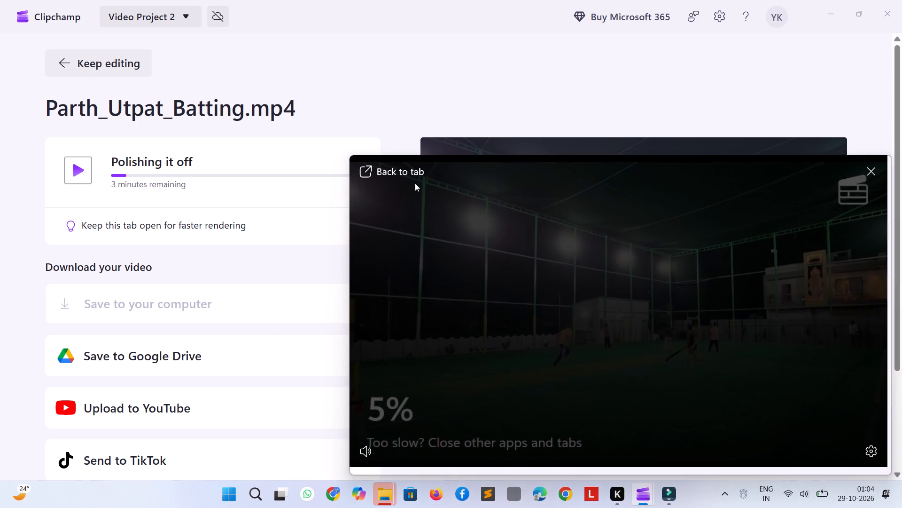
pyautogui.click(394, 175)
pyautogui.click(393, 161)
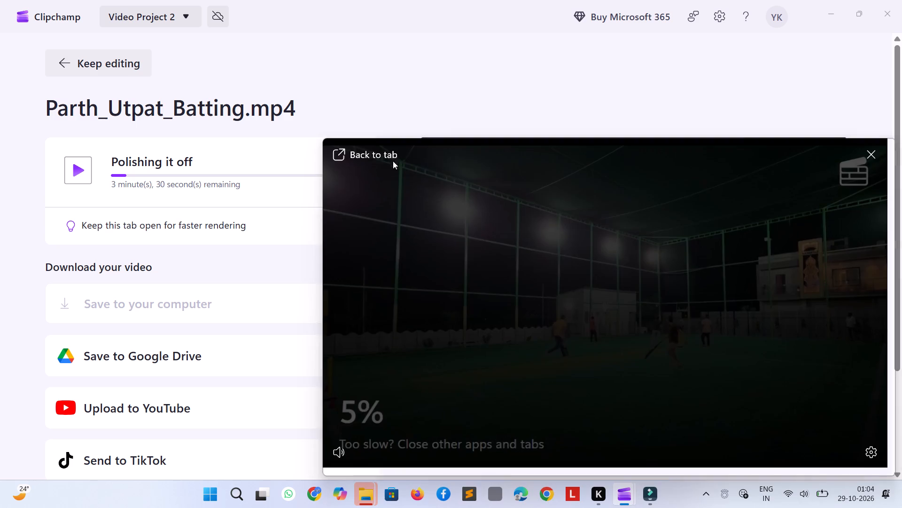